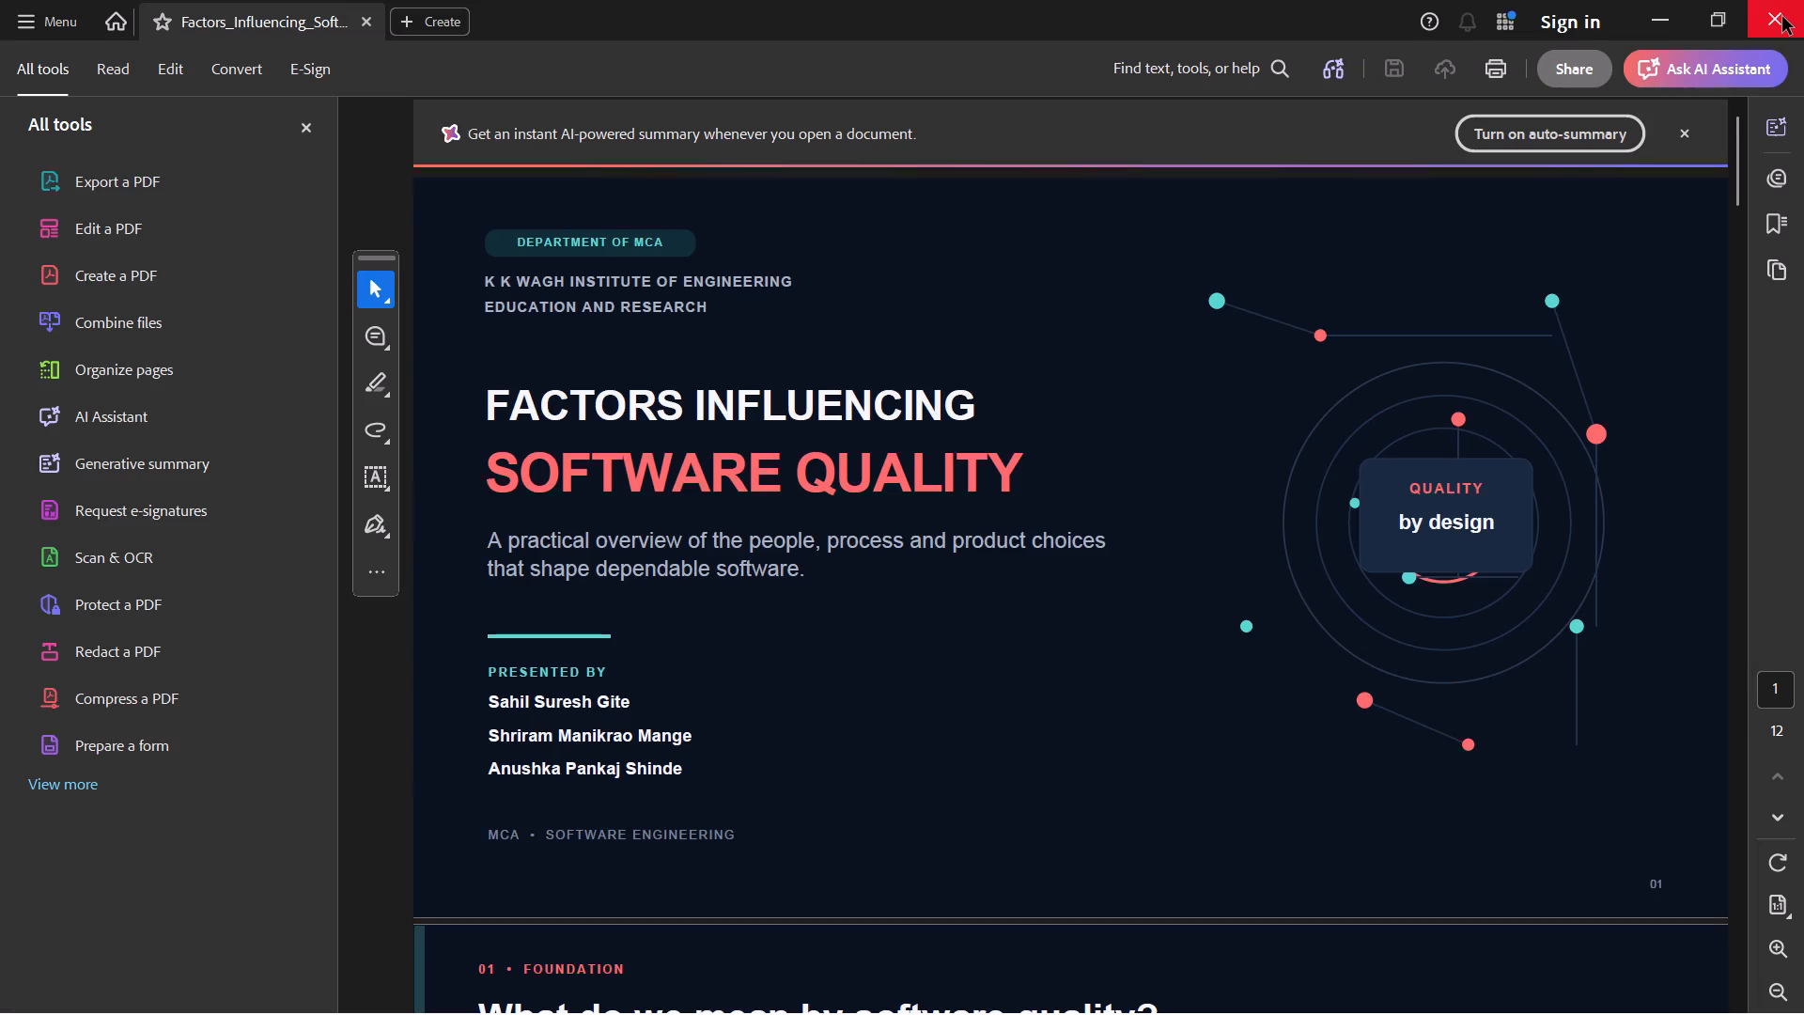
Look through the slides of the Factors Influencing Software Quality PDF, from the cover to the closing questions slide, and close it.
drag(1782, 17, 1375, 404)
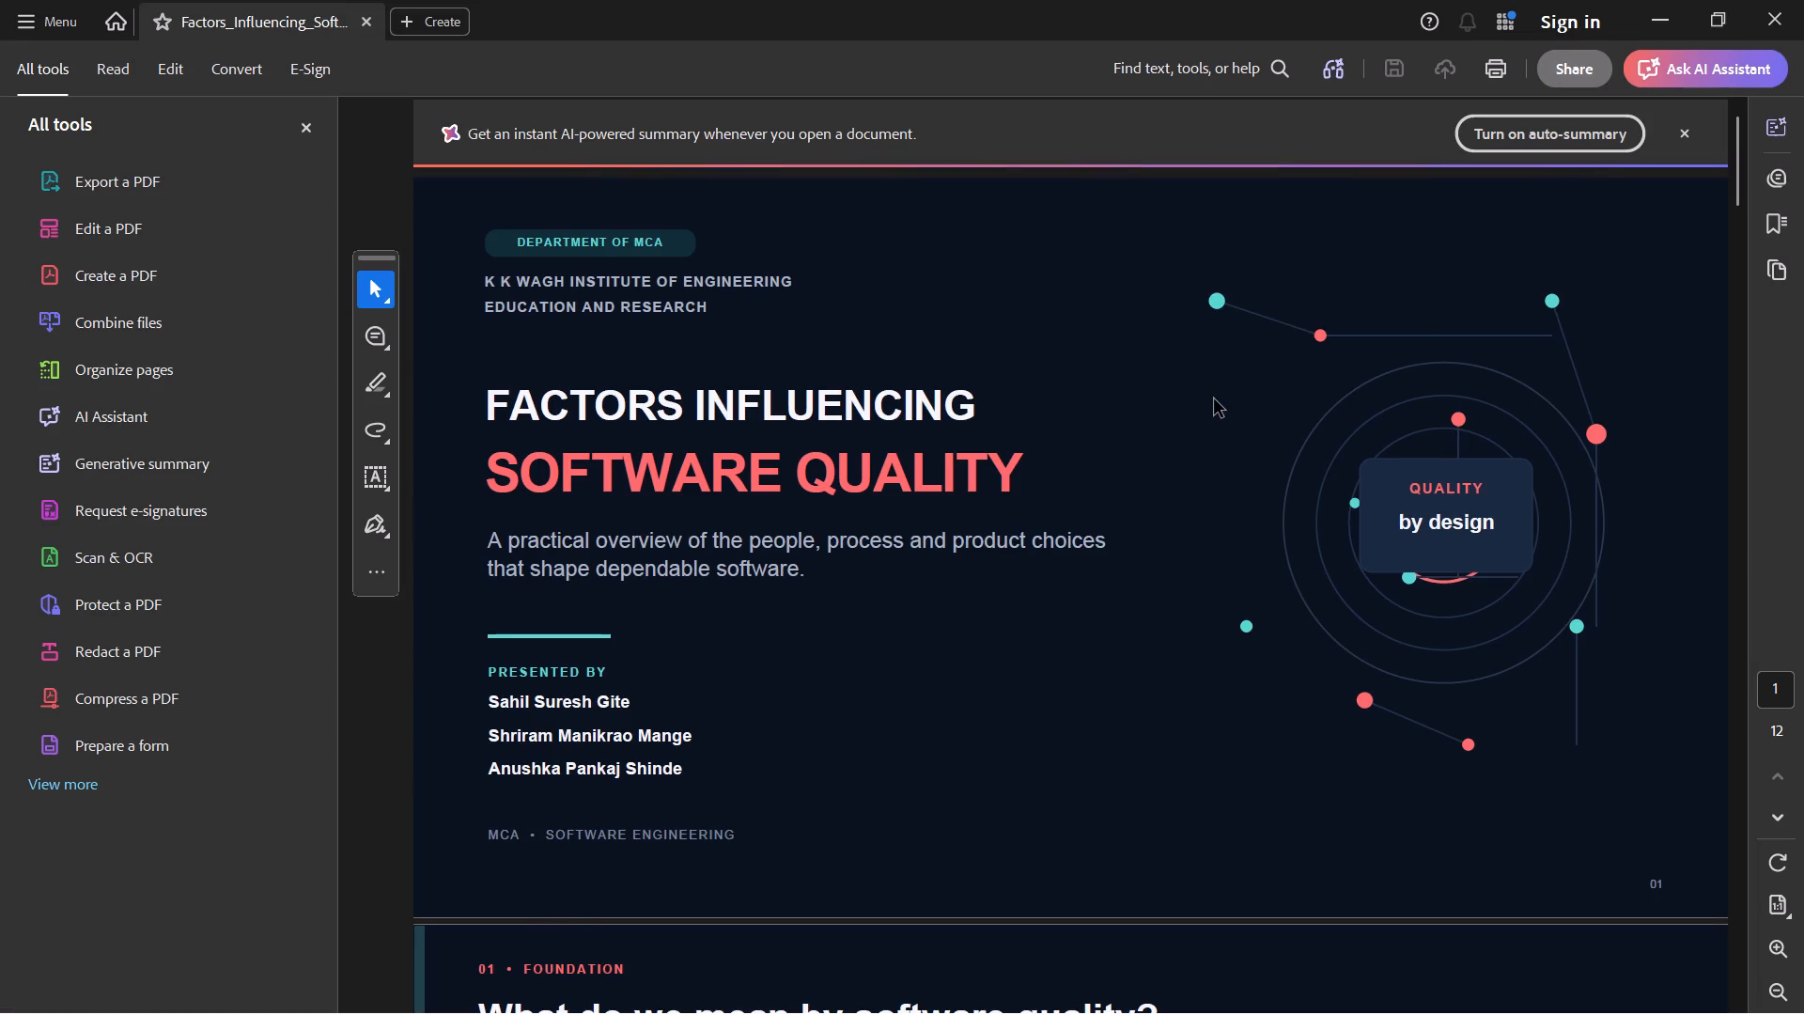
scroll(1214, 399, down, 2)
scroll(1214, 399, up, 1)
scroll(1214, 399, down, 8)
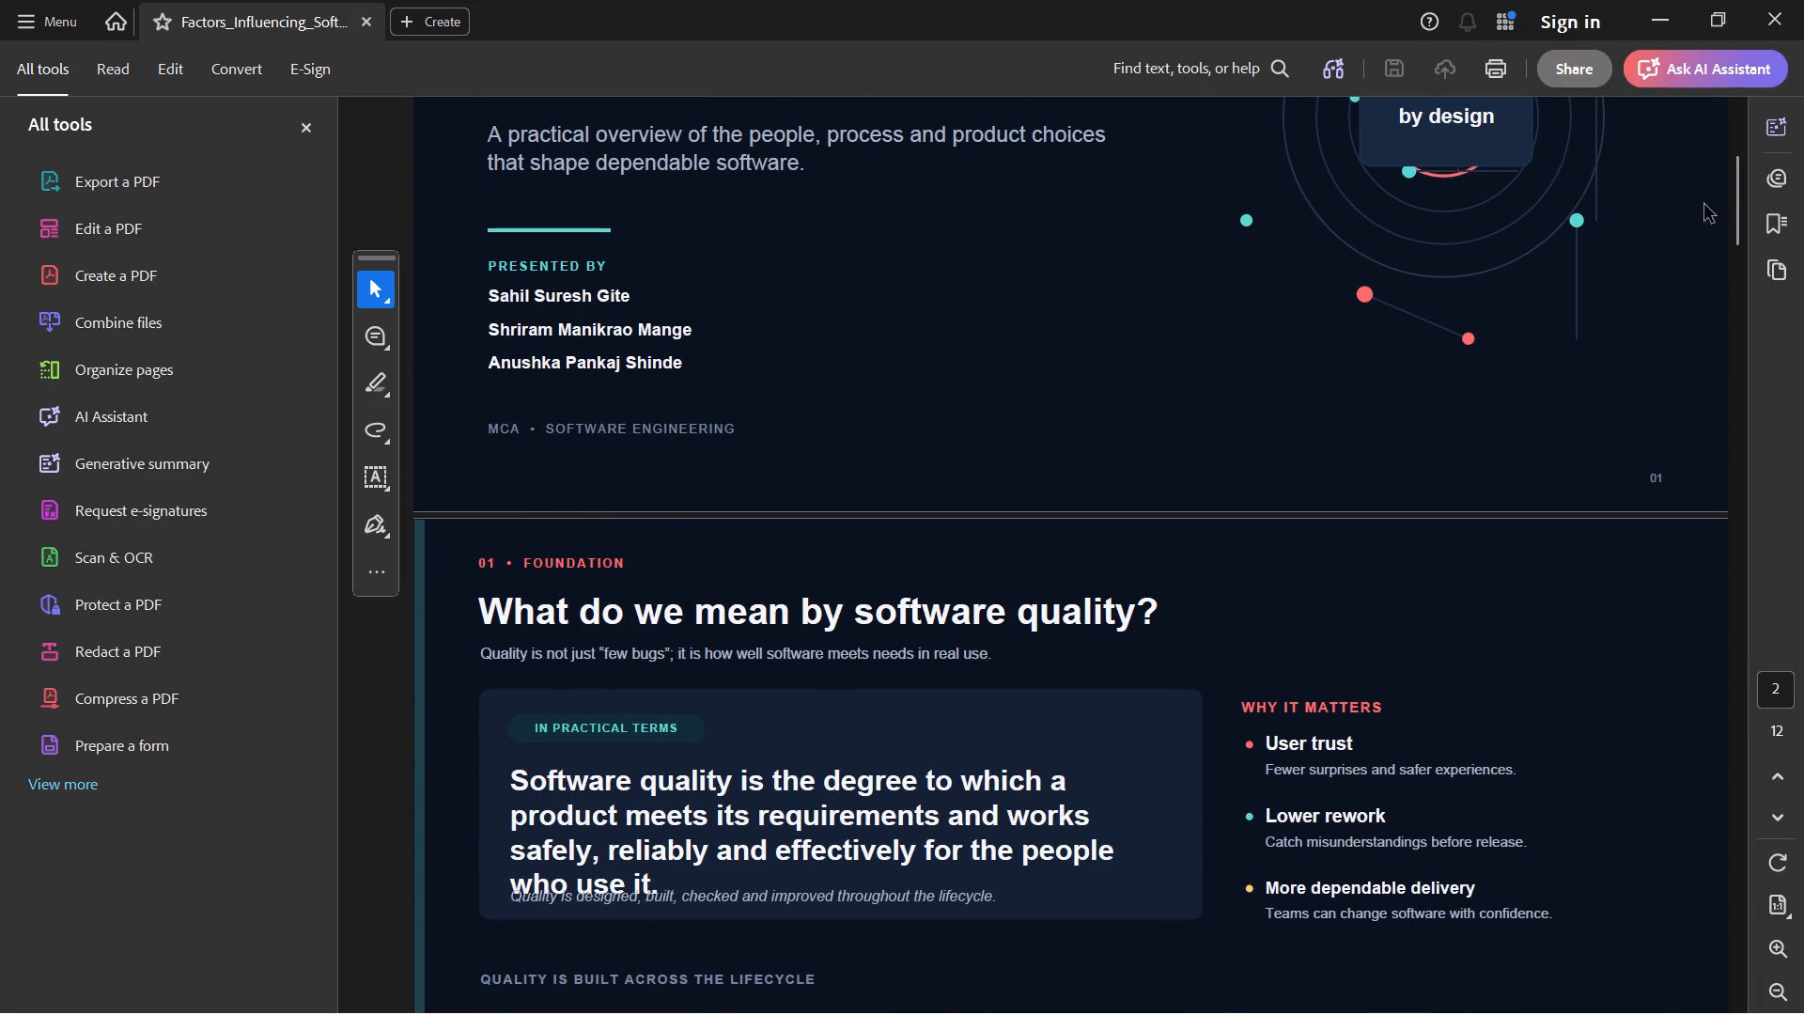
drag(1738, 197, 1742, 222)
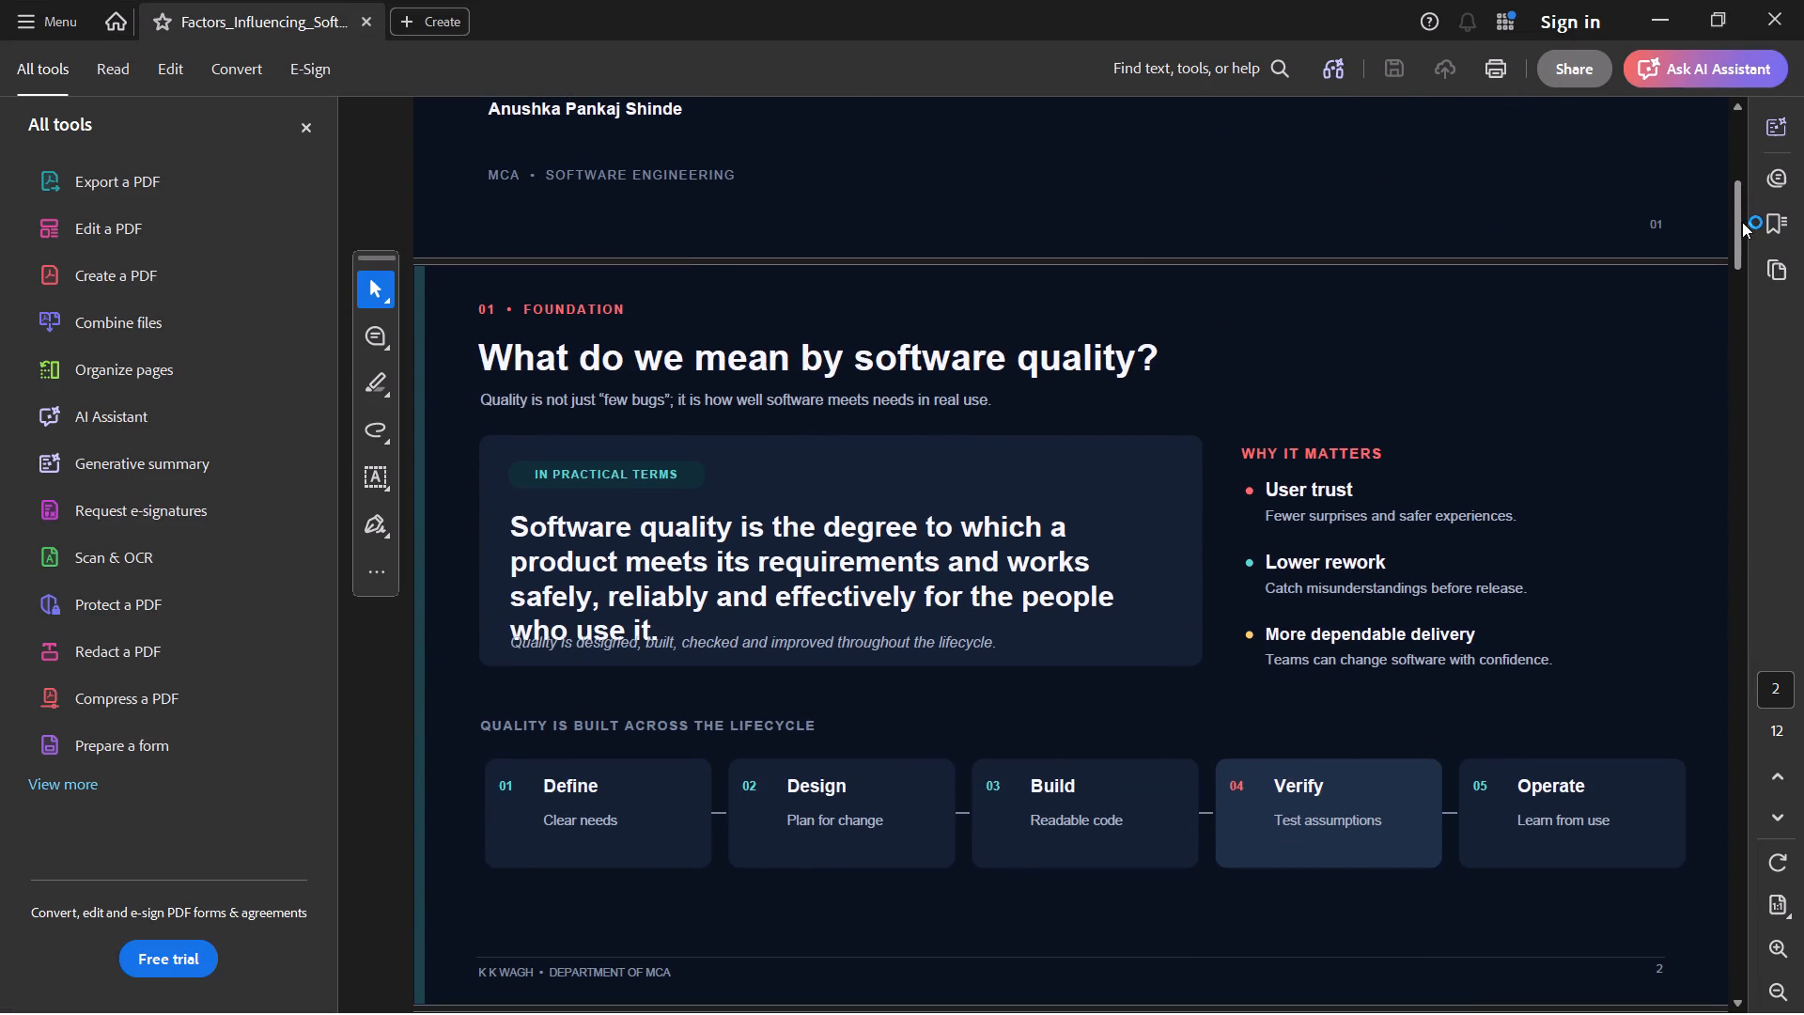
drag(1742, 222, 1735, 315)
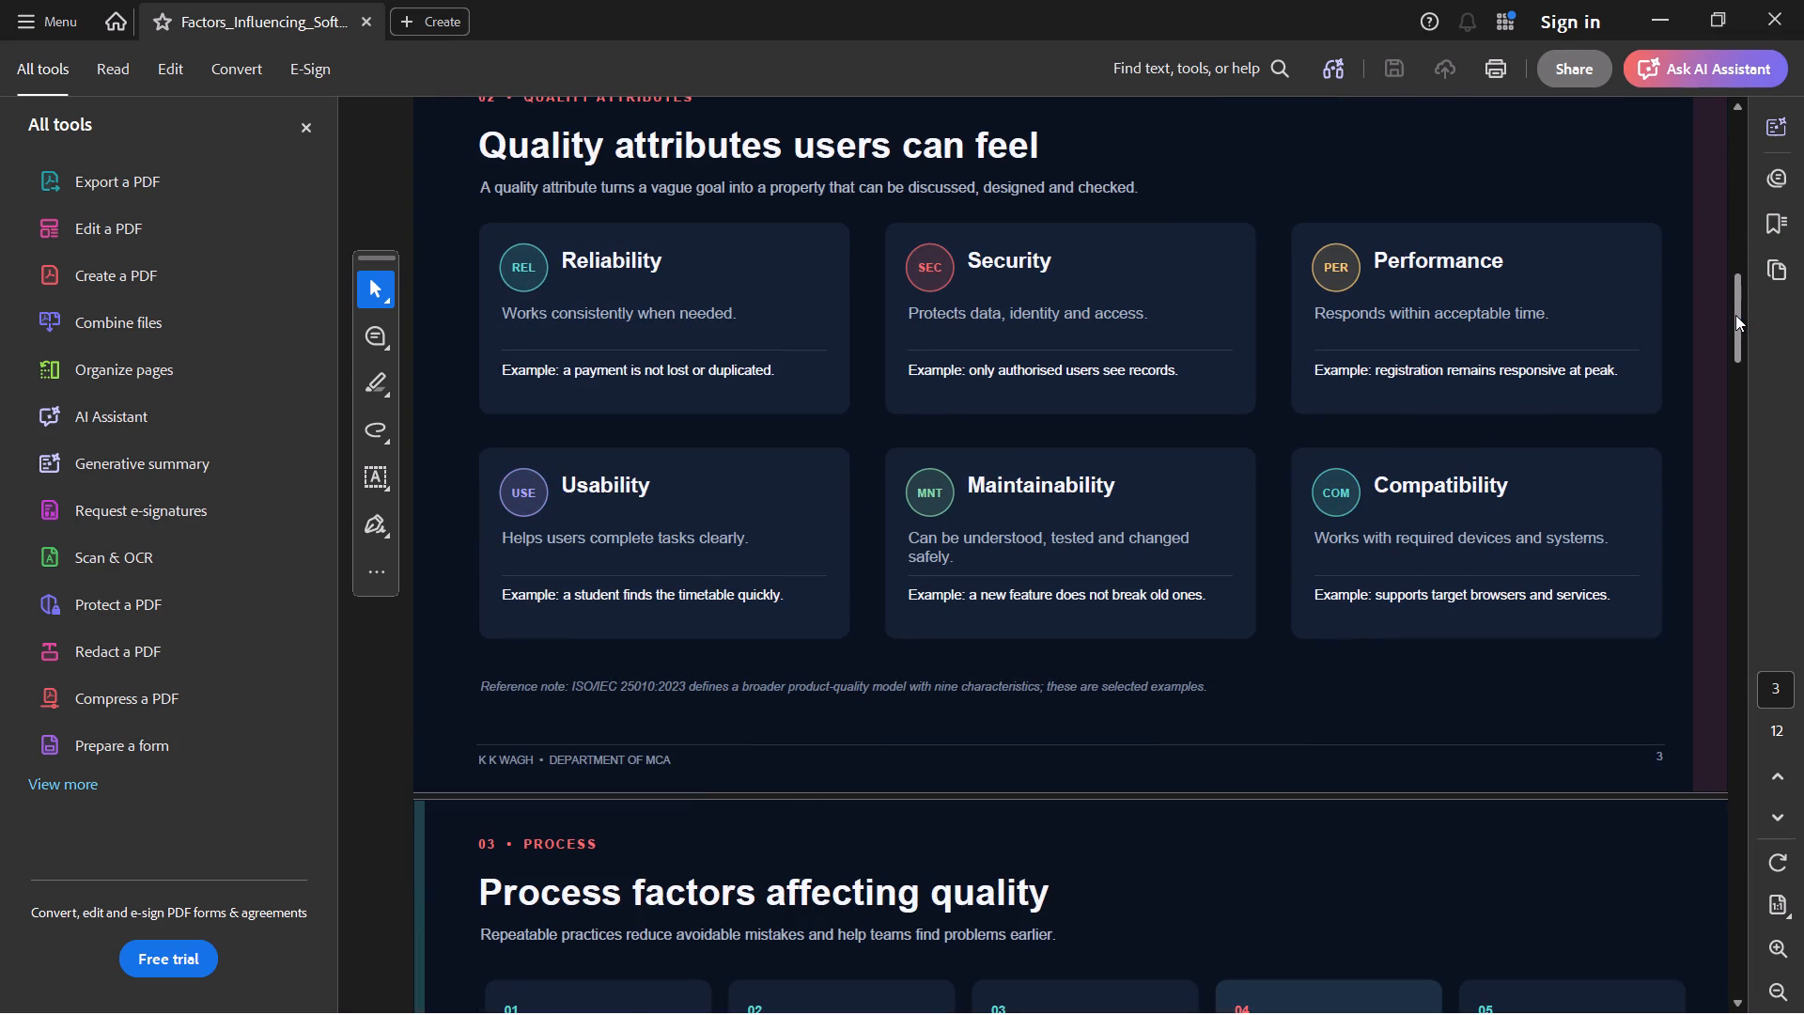
drag(1735, 315, 1715, 397)
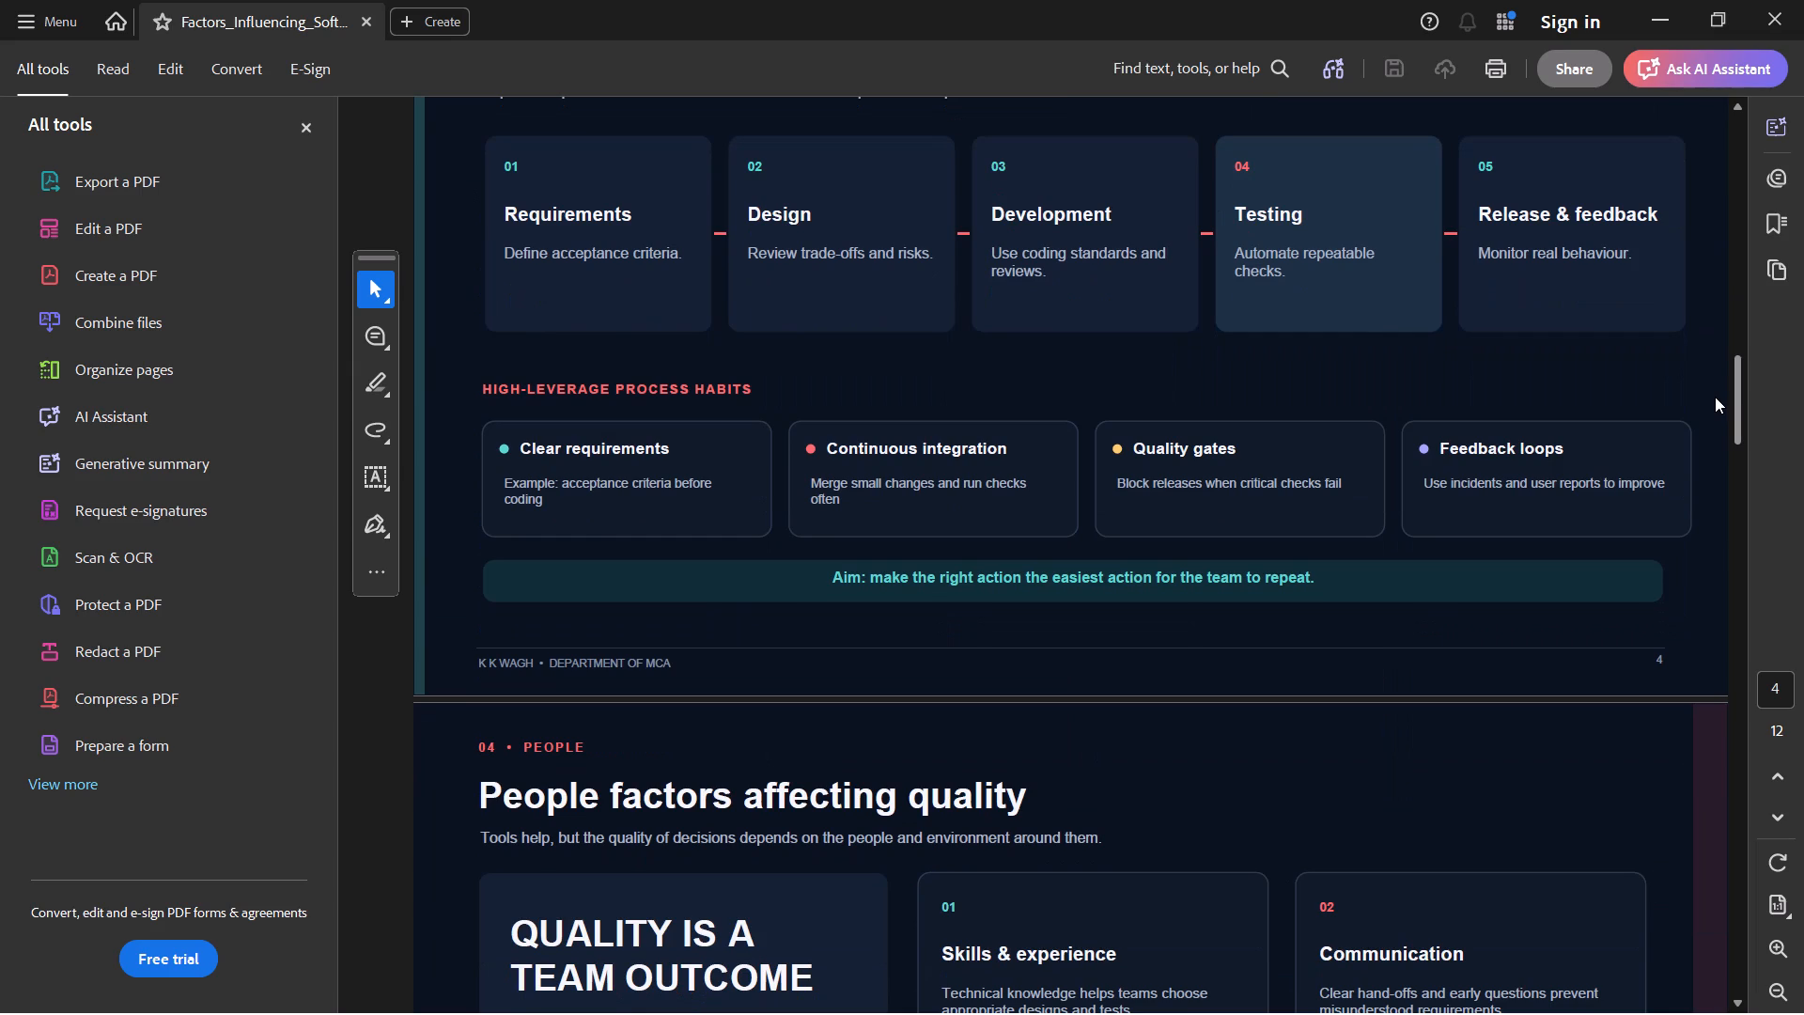
drag(1715, 397, 1714, 374)
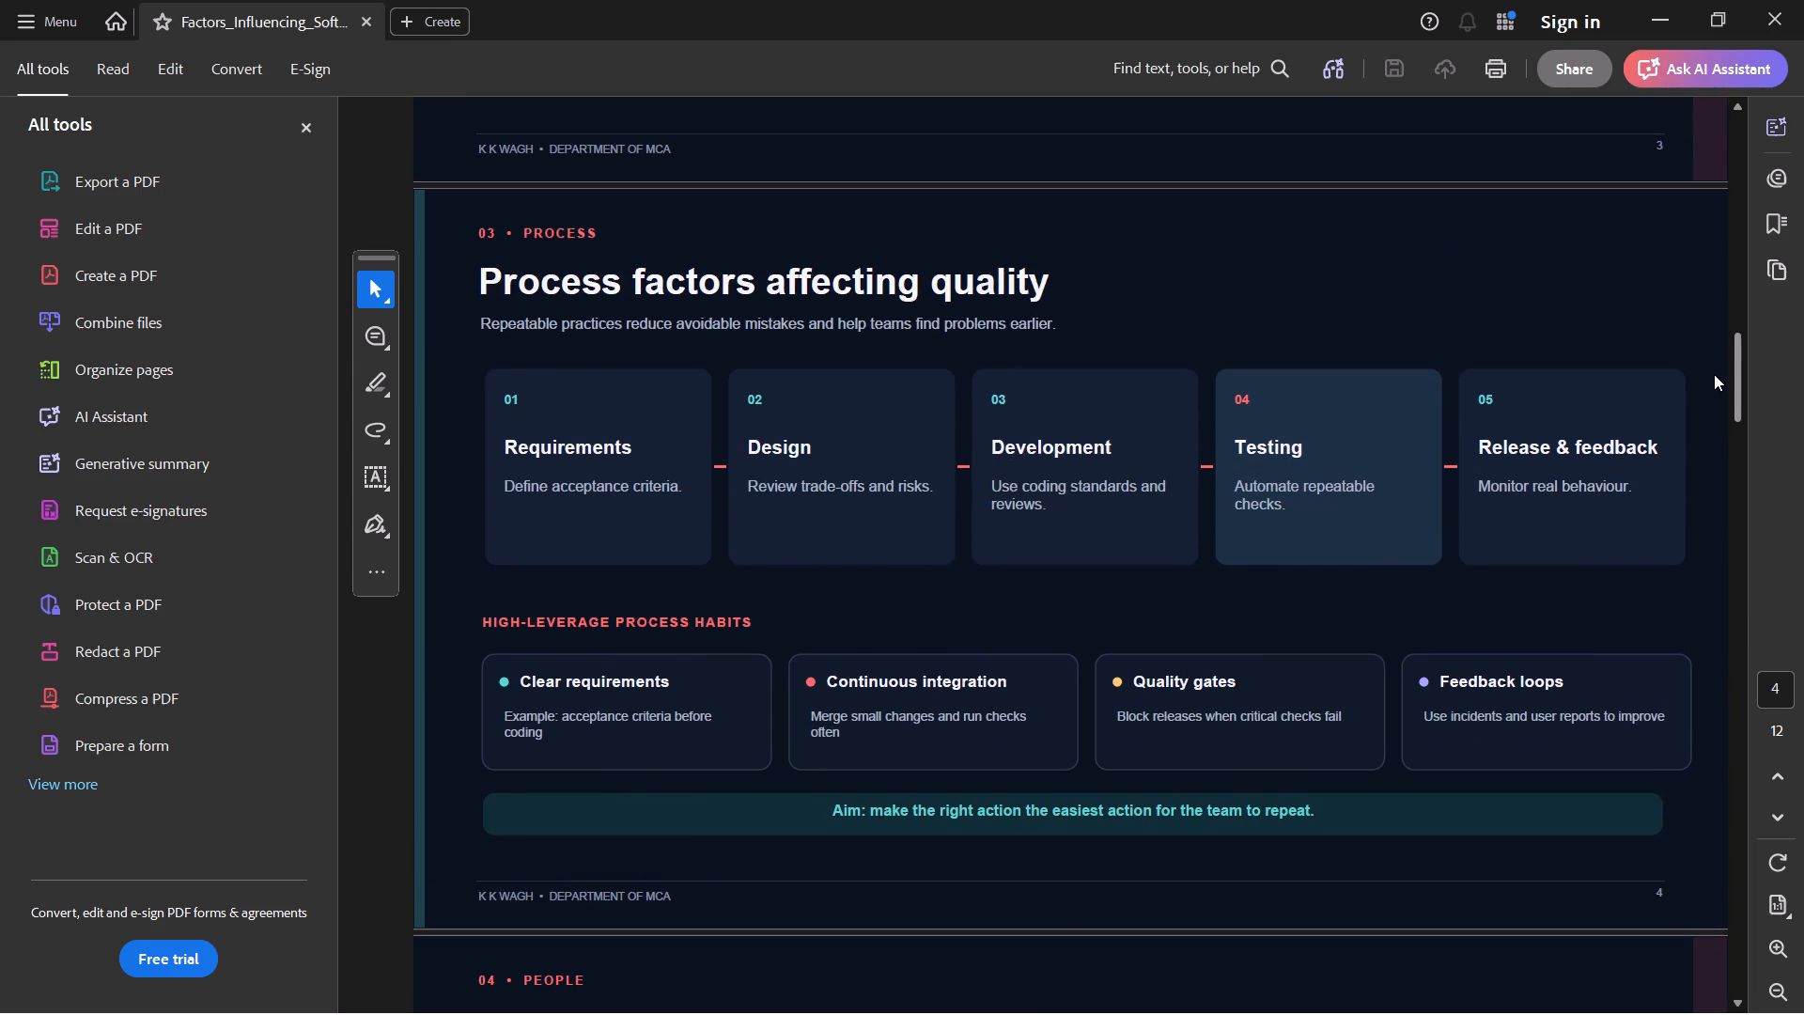
drag(1714, 374, 1706, 460)
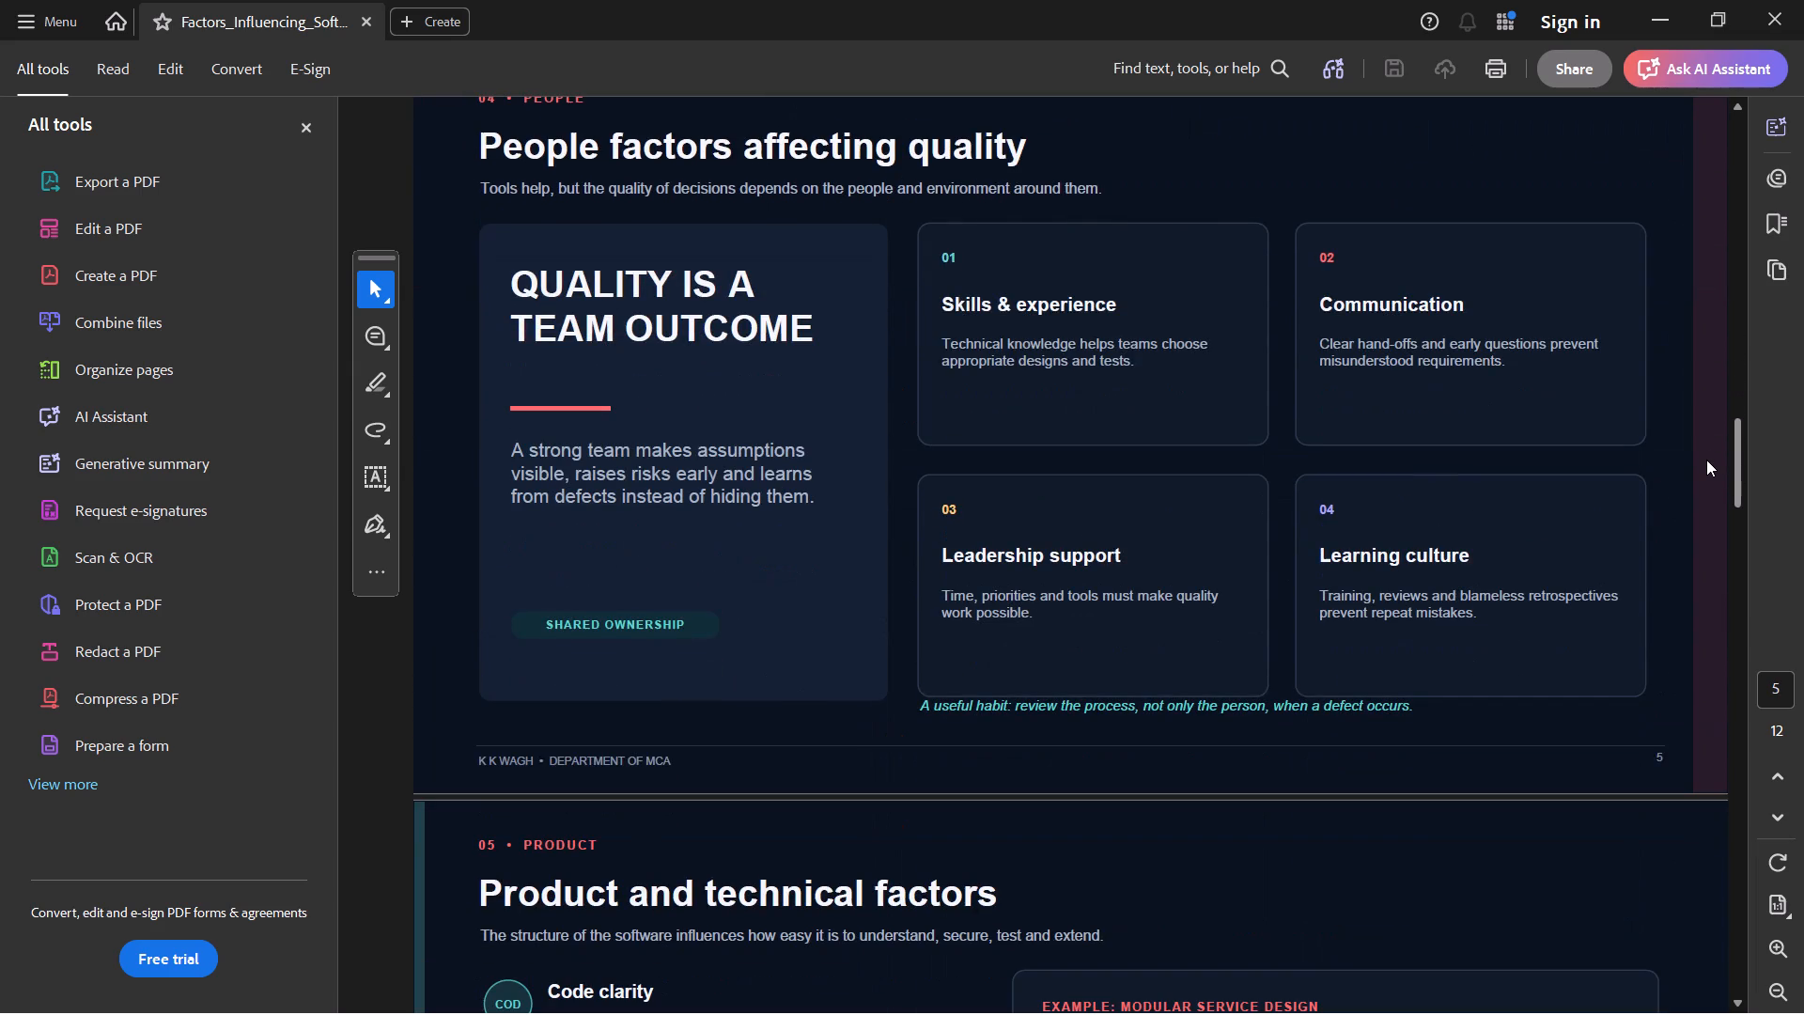
drag(1706, 460, 1675, 774)
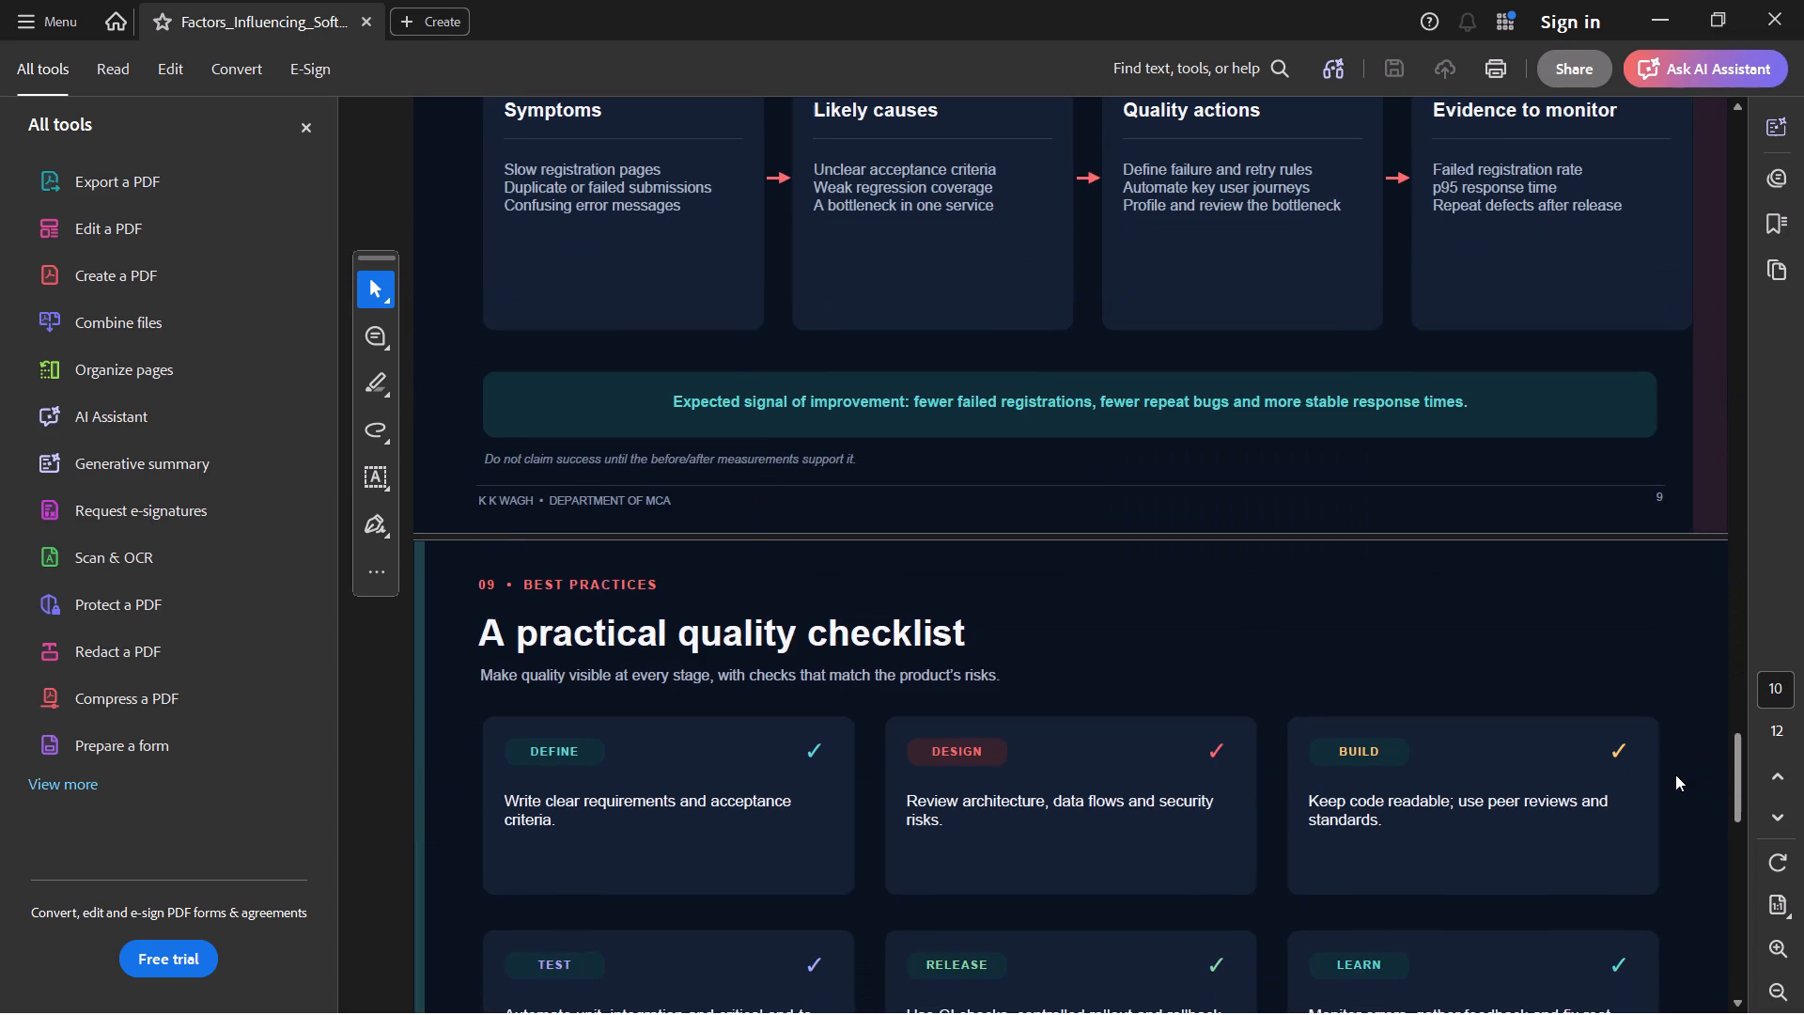
drag(1675, 774, 1669, 900)
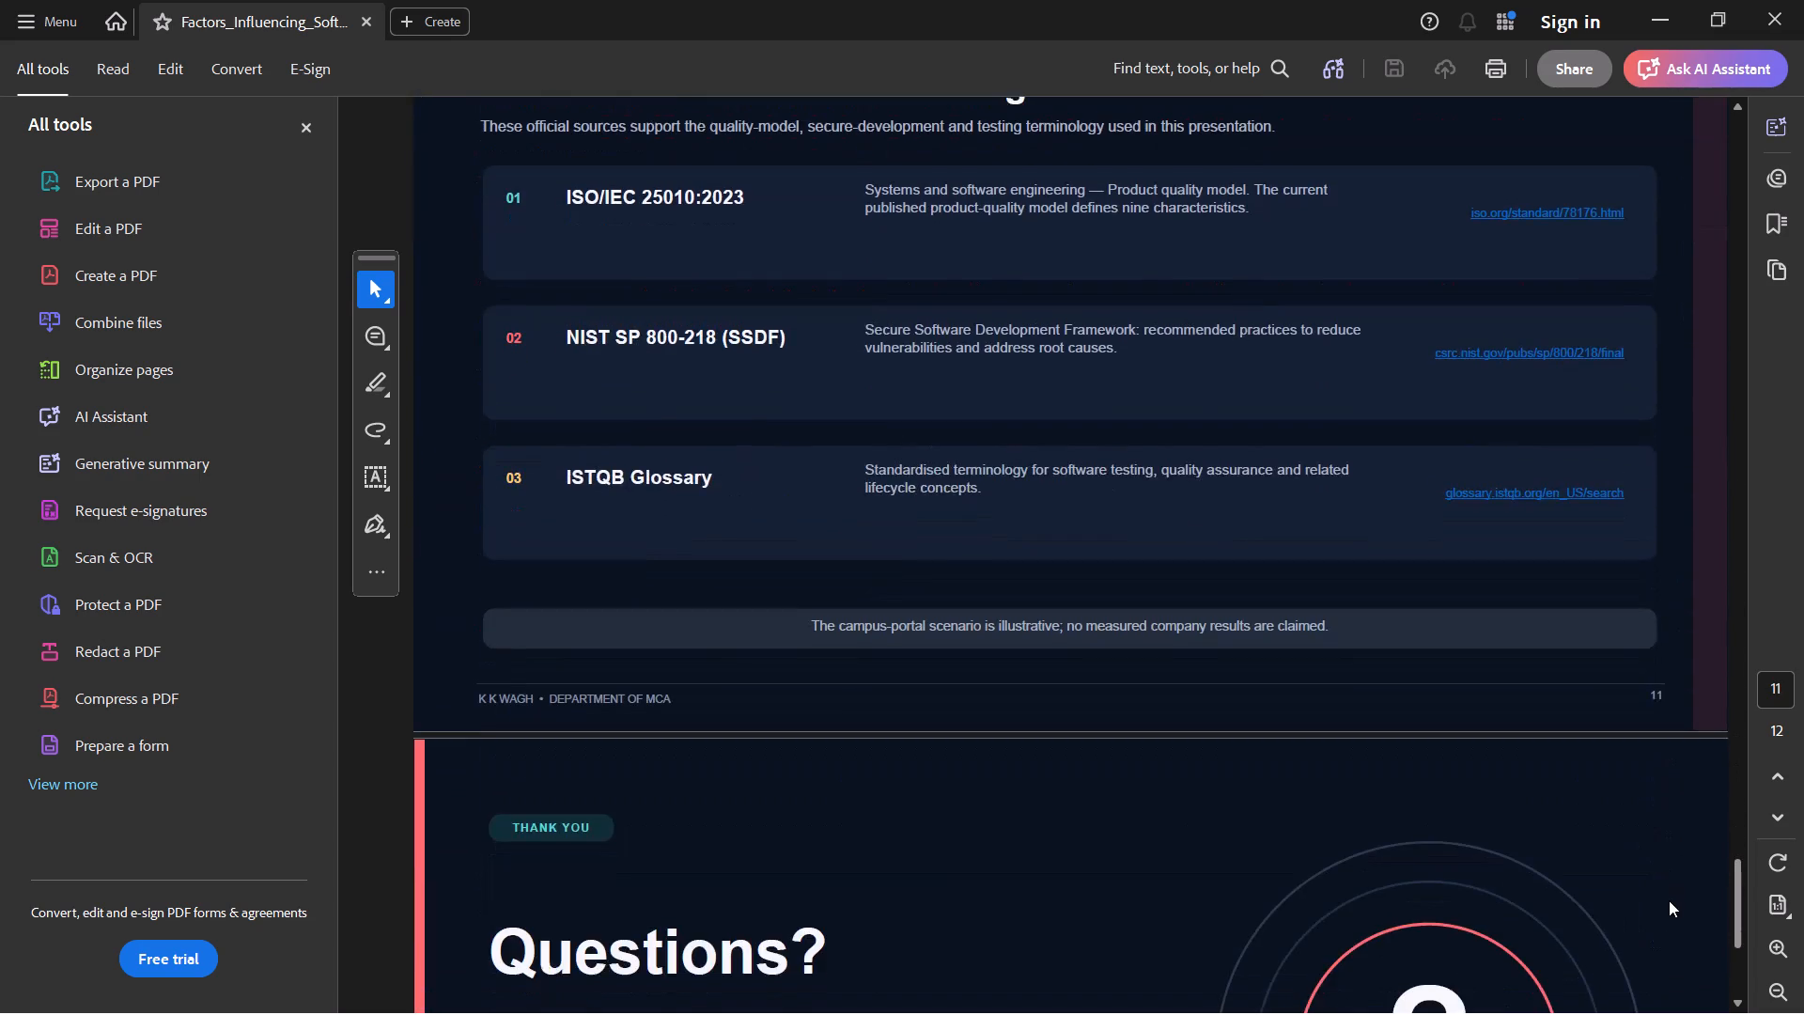
drag(1669, 900, 1712, 214)
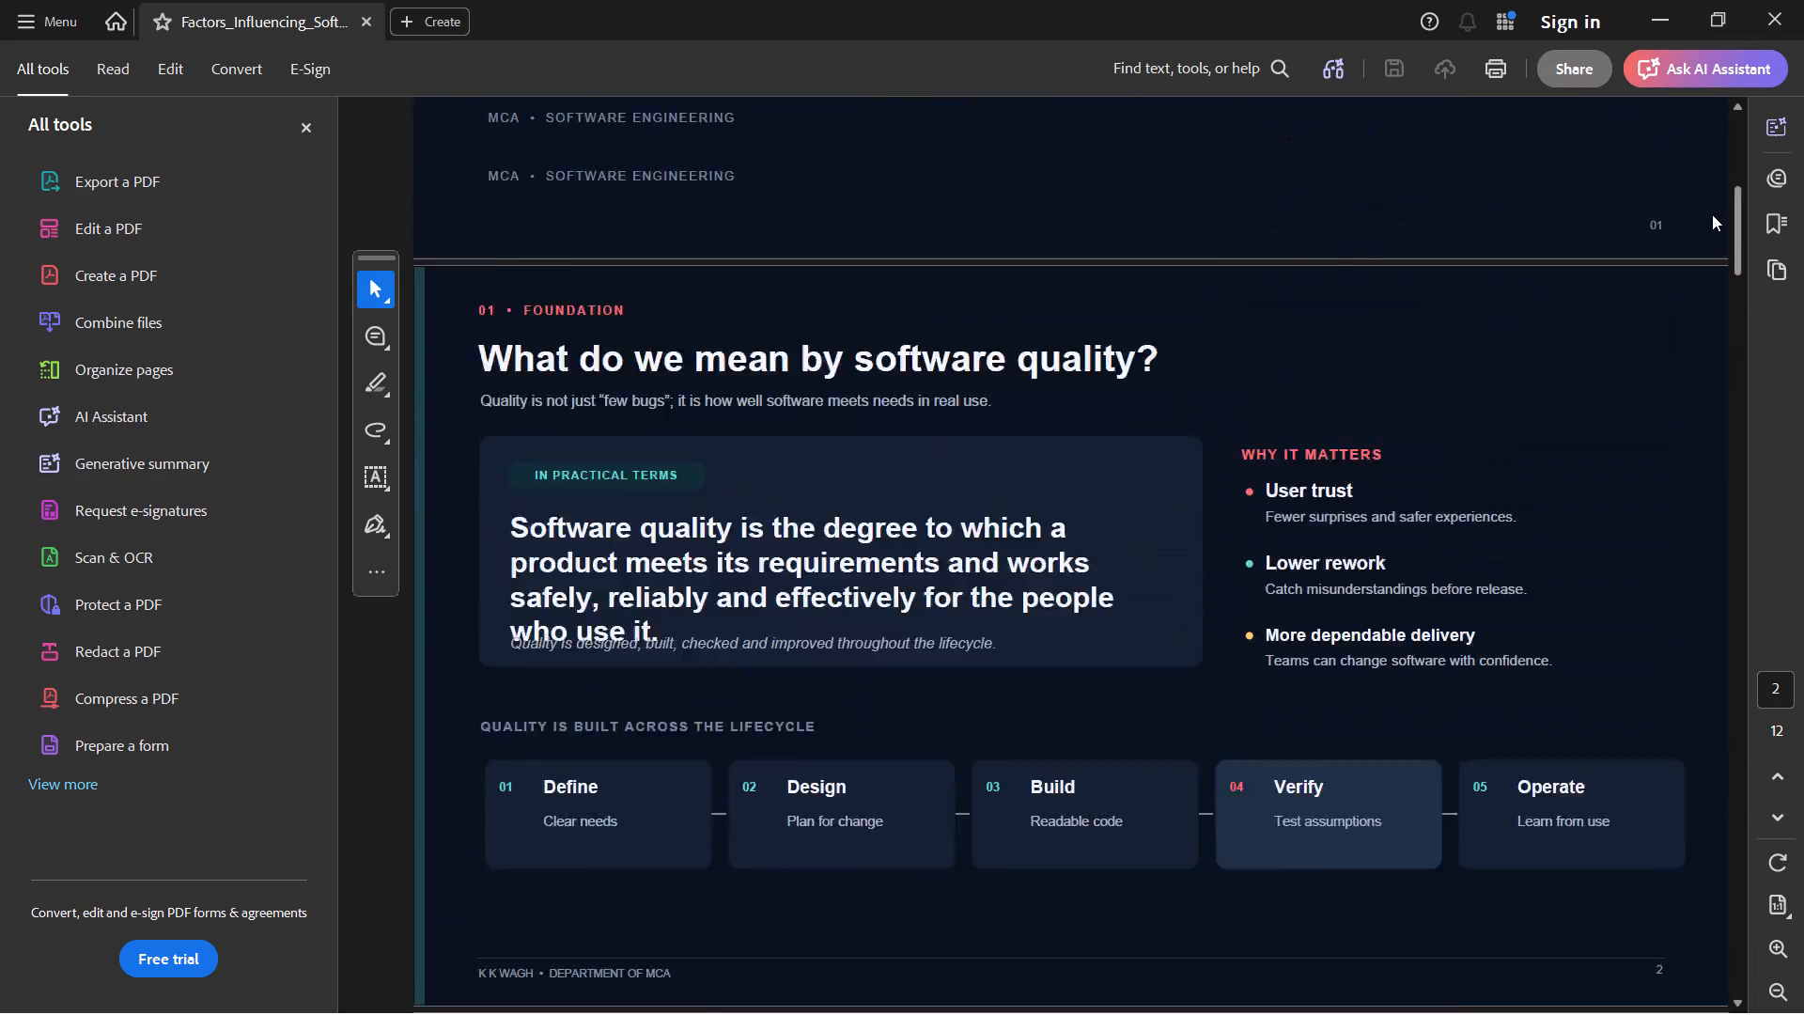
drag(1712, 214, 1718, 135)
click(1756, 10)
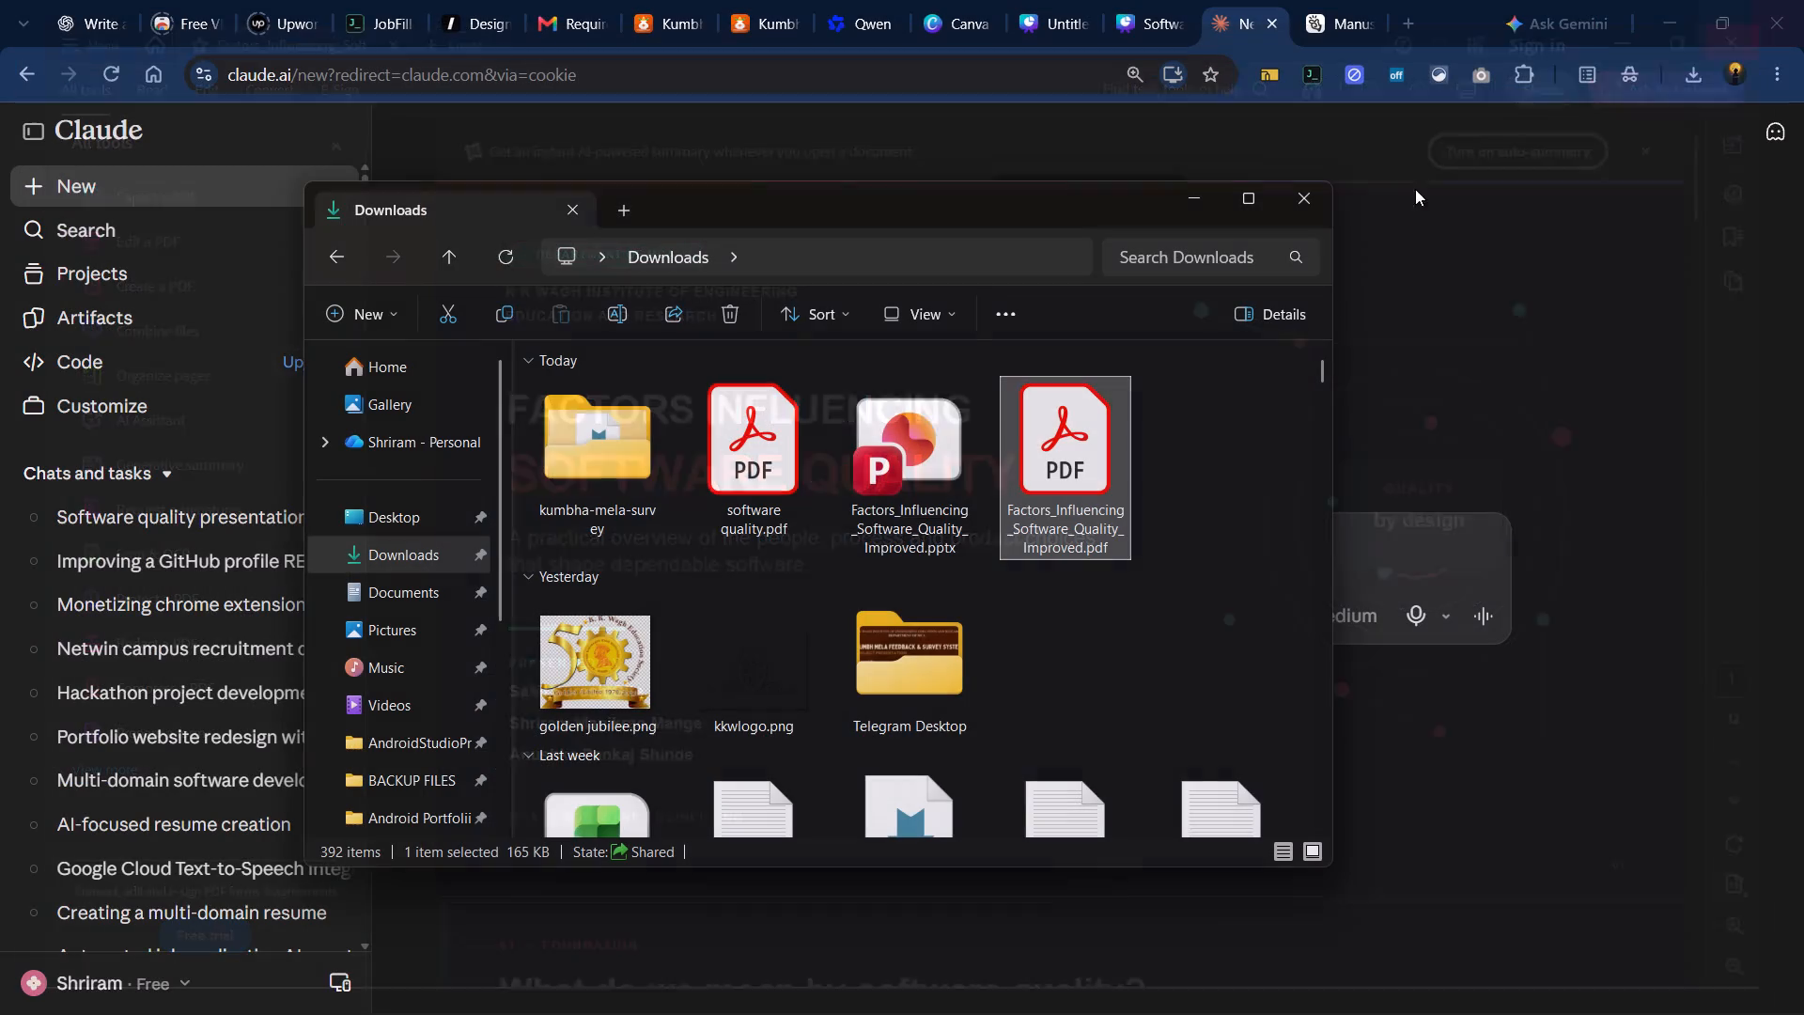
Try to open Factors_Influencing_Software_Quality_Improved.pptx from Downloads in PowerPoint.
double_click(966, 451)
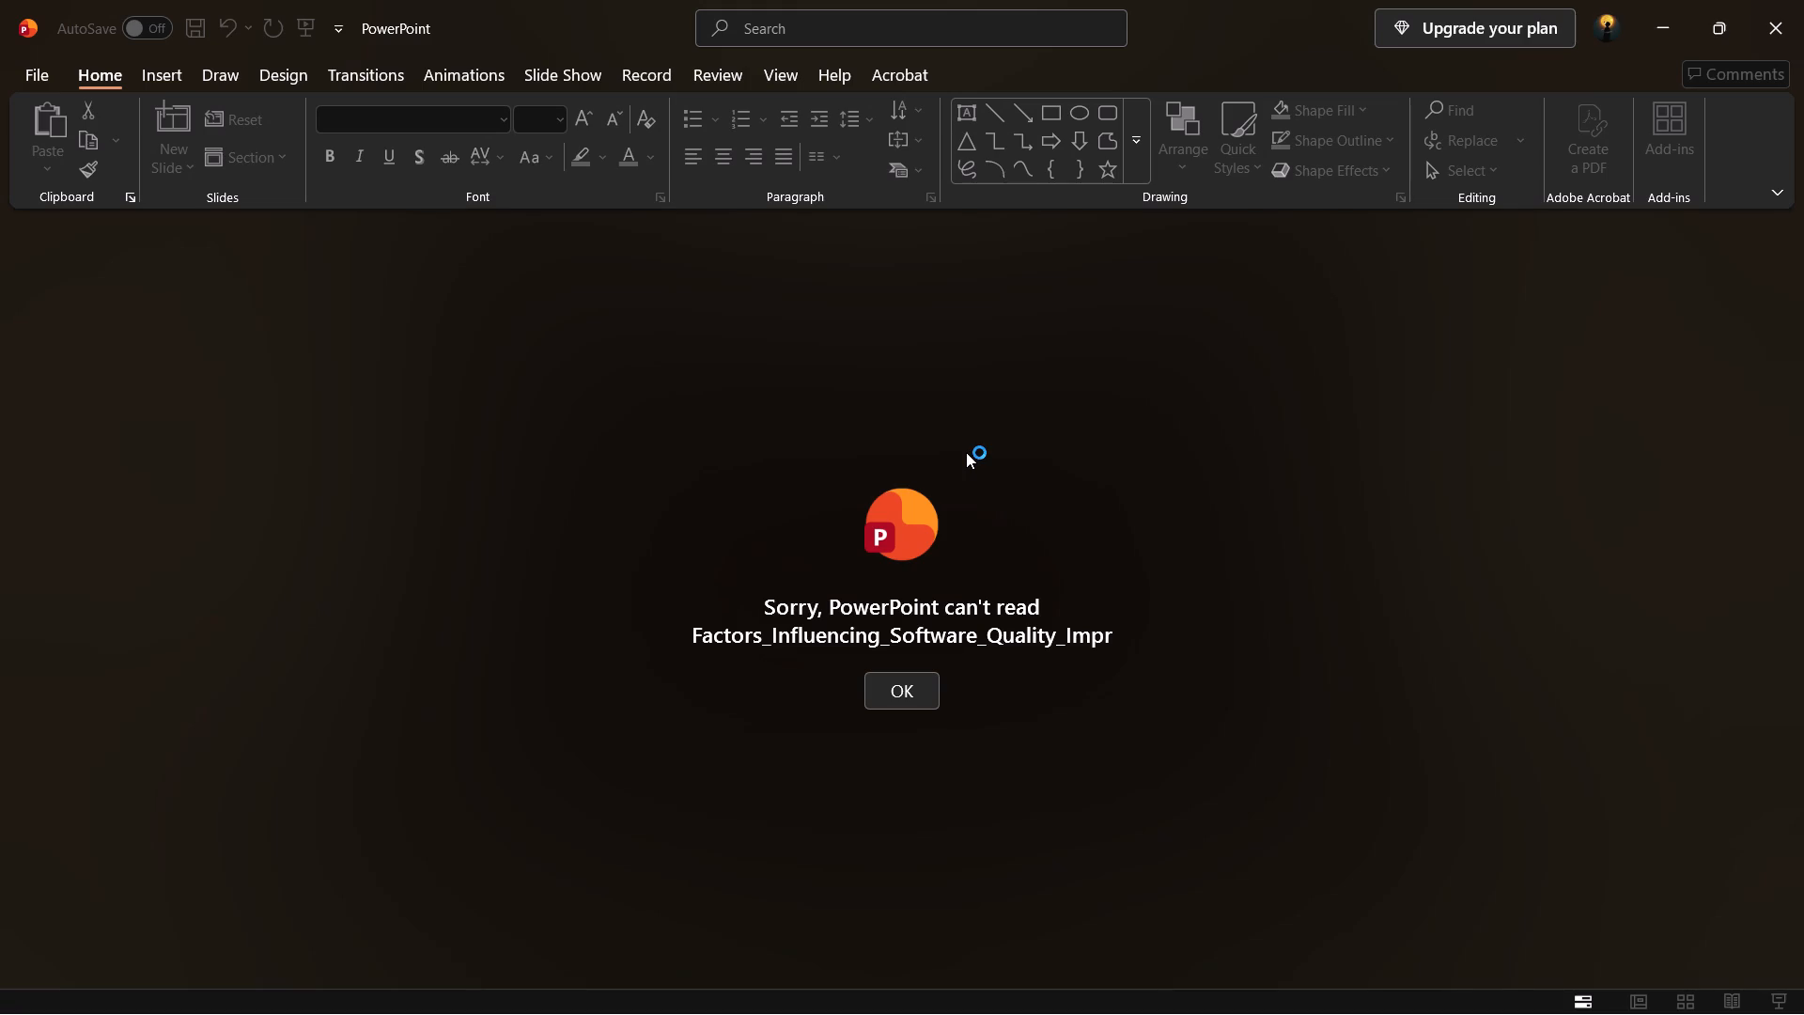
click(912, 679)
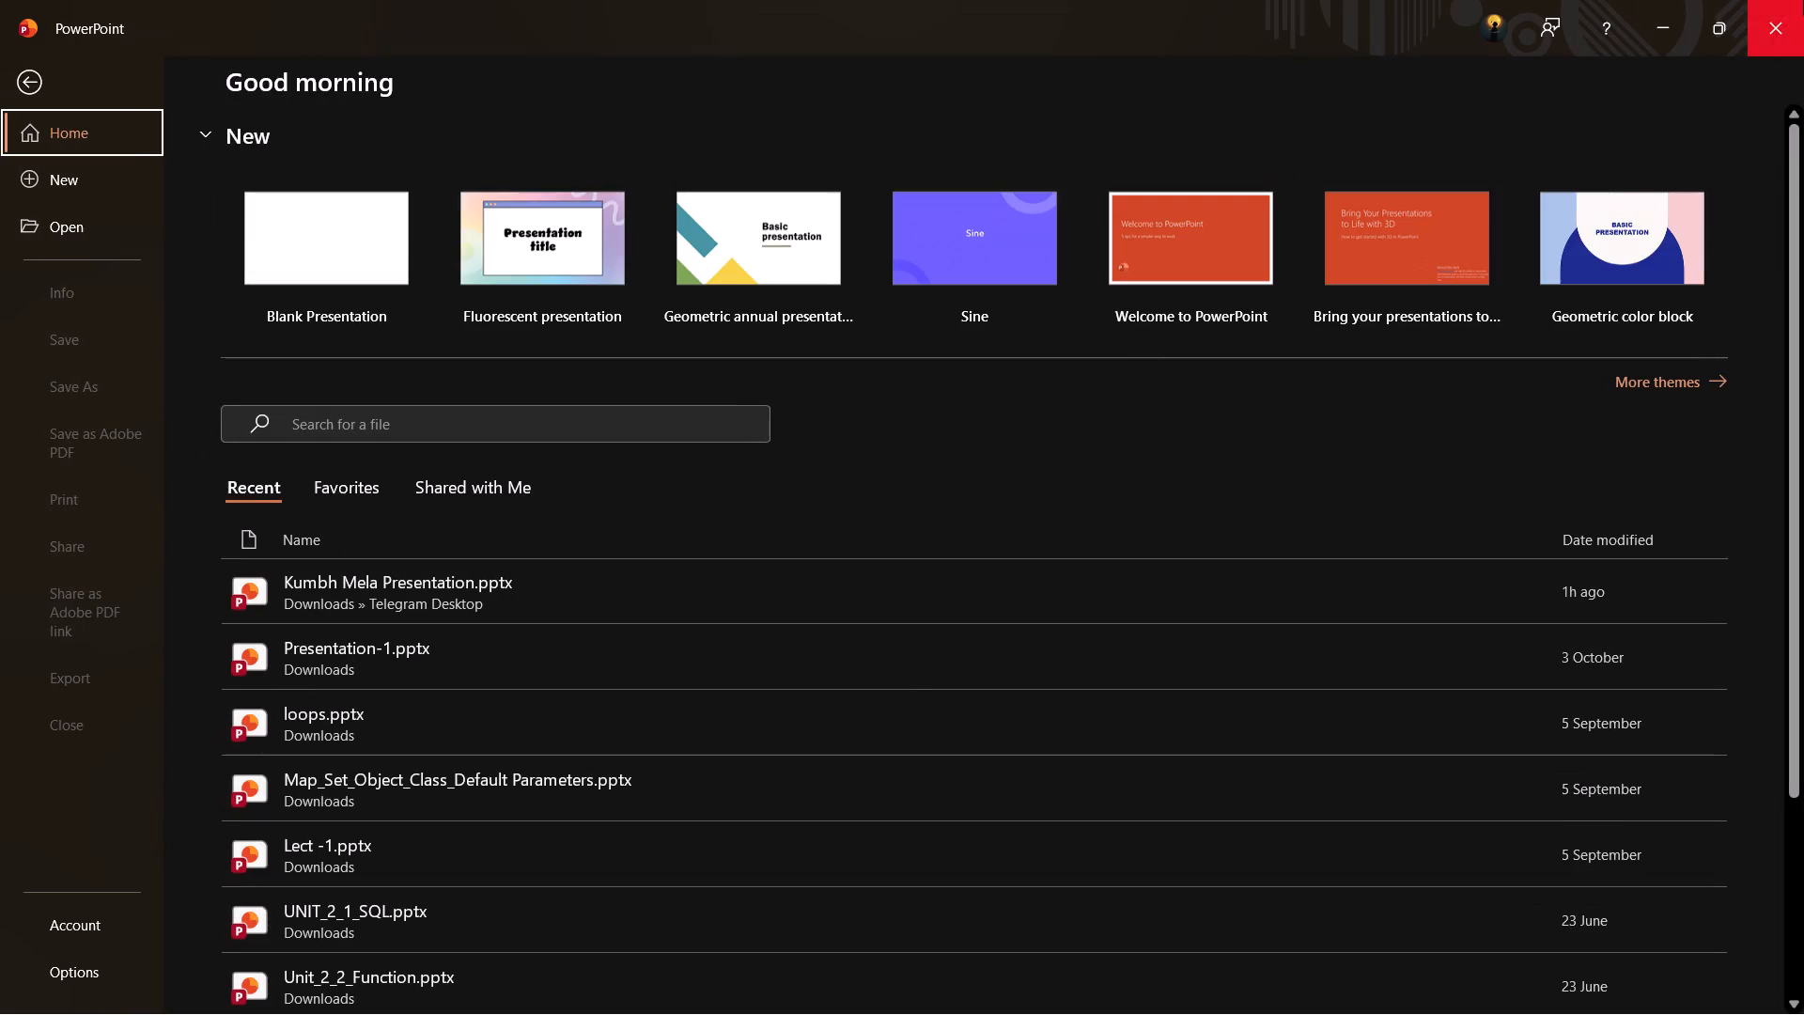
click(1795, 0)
Rename the Factors_Influencing_Software_Quality_Improved.pptx file in Downloads as software quall.pptx.
click(958, 474)
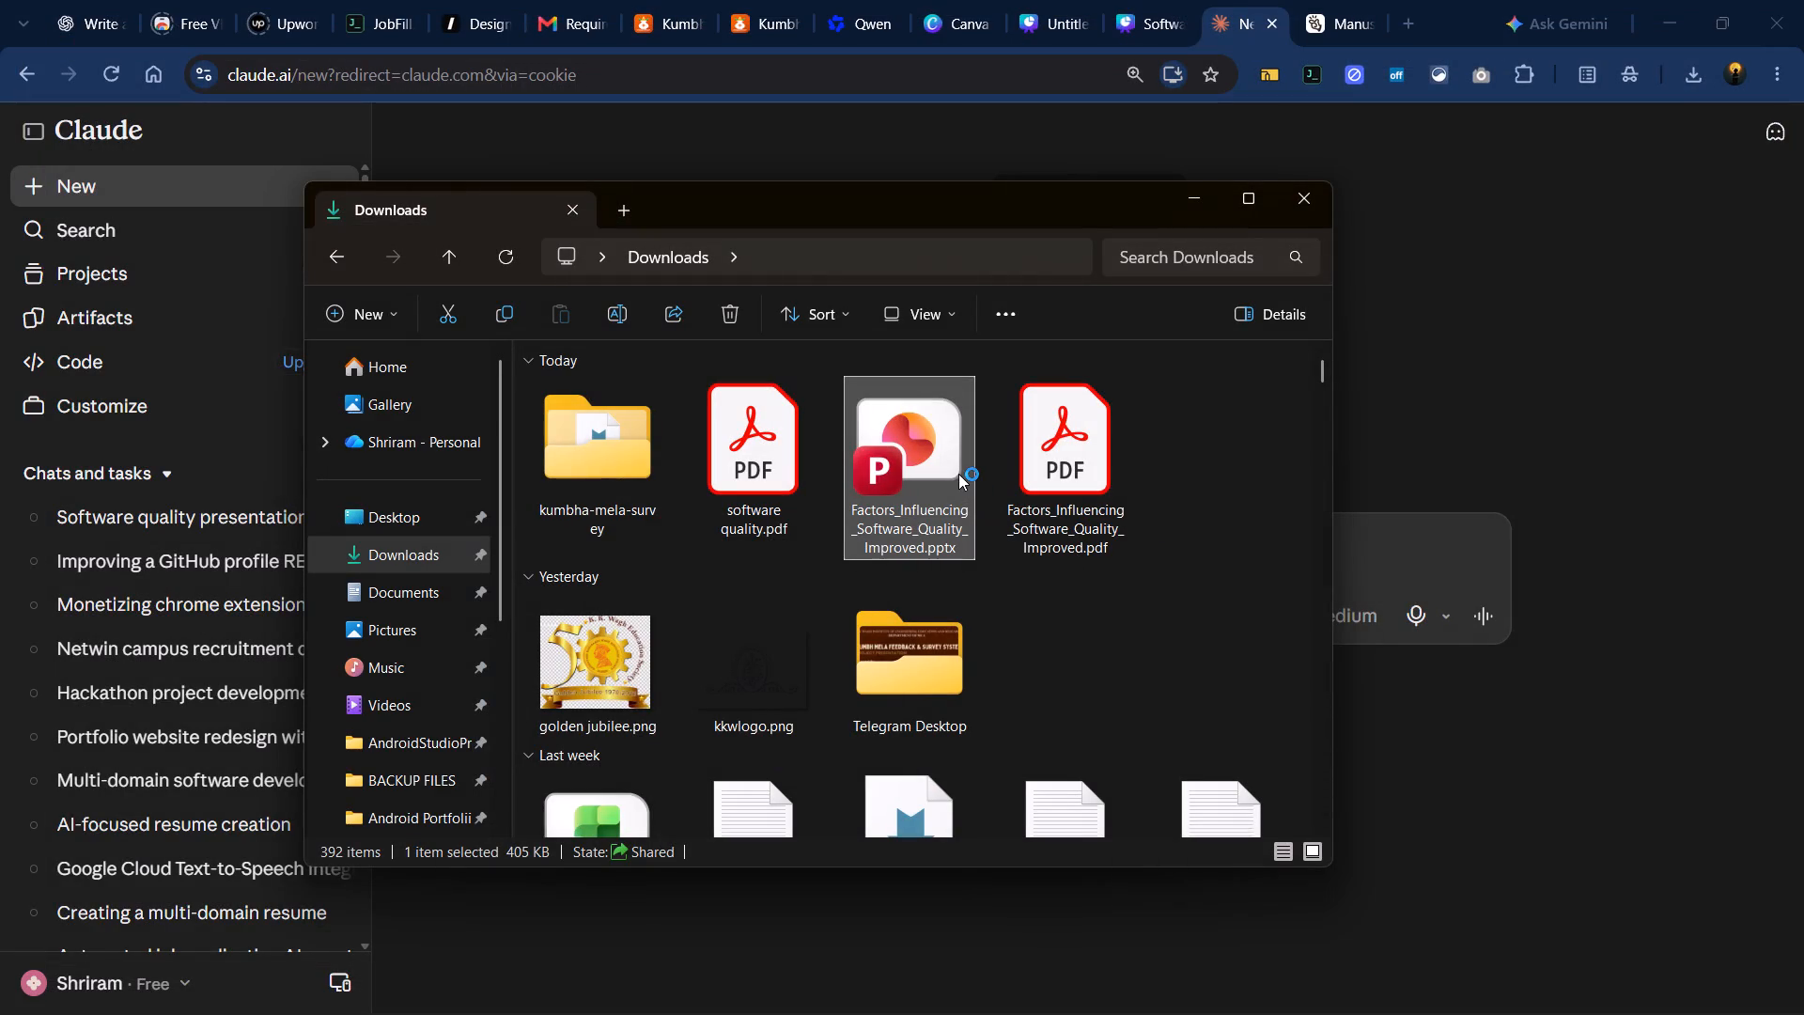
key(F2)
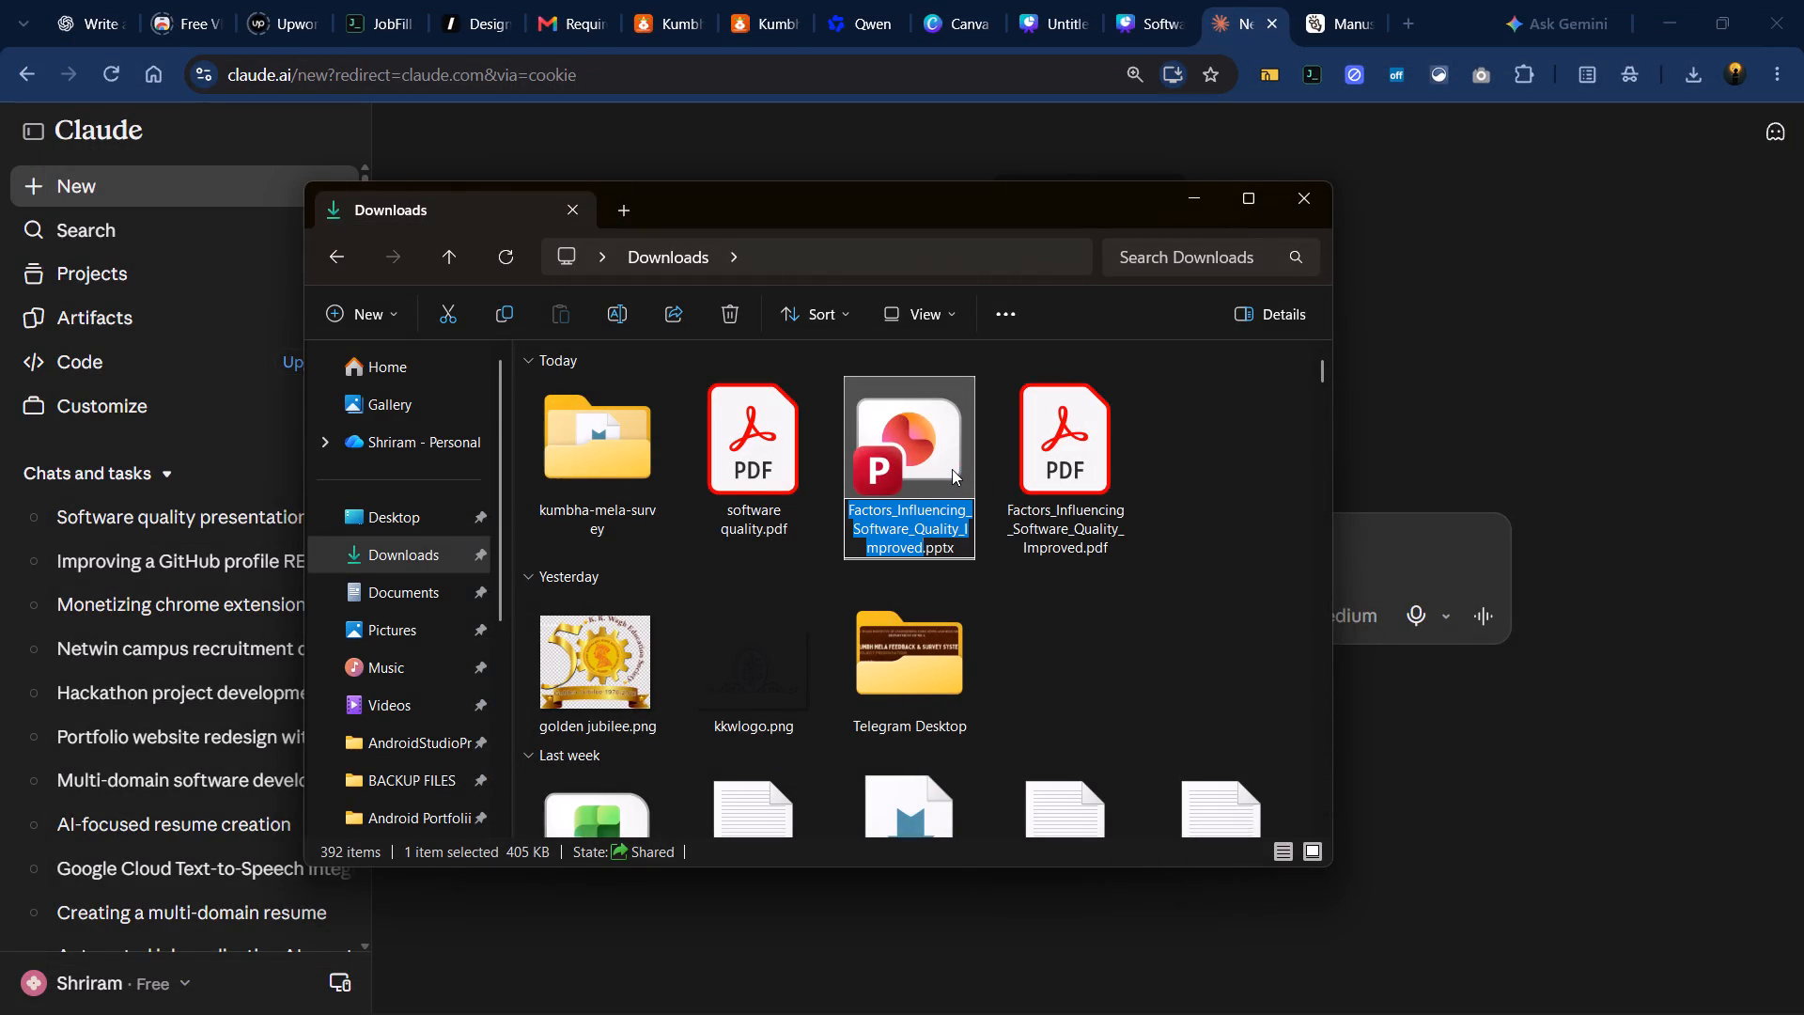
key(BackSpace)
text(adsfasdfa)
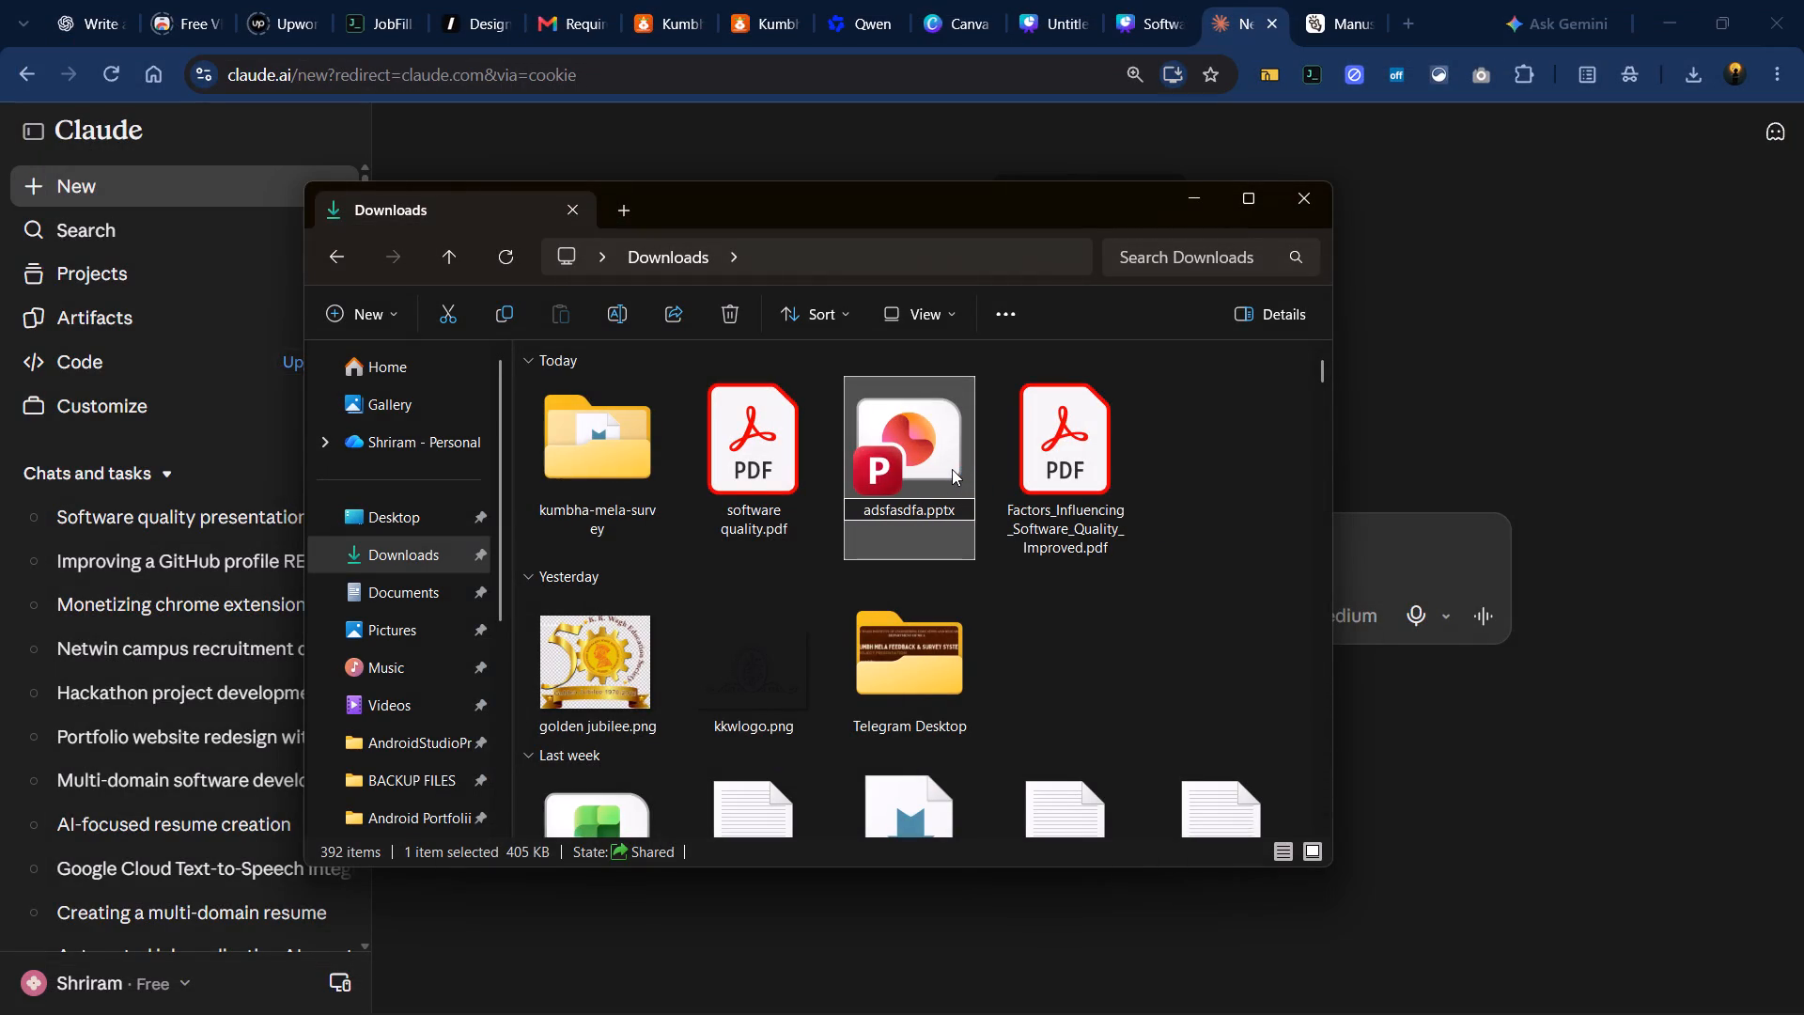
key(ctrl+BackSpace)
text(software q)
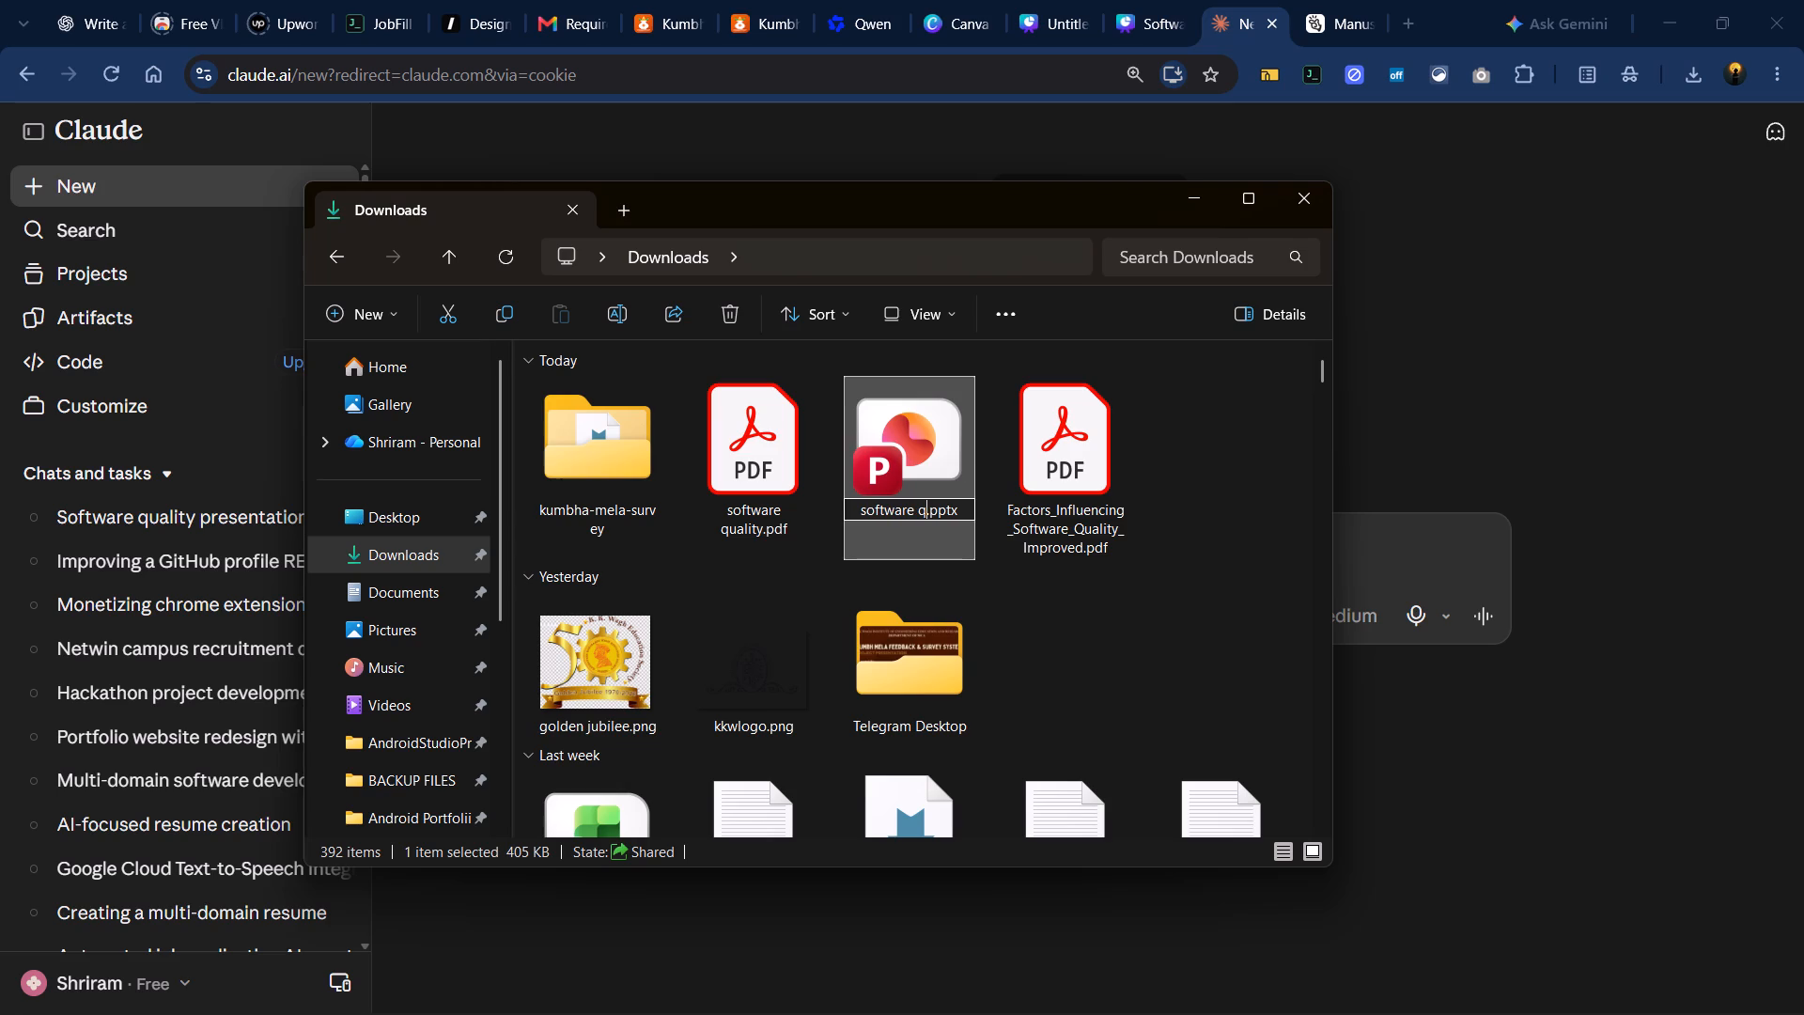
text(uall)
key(Return)
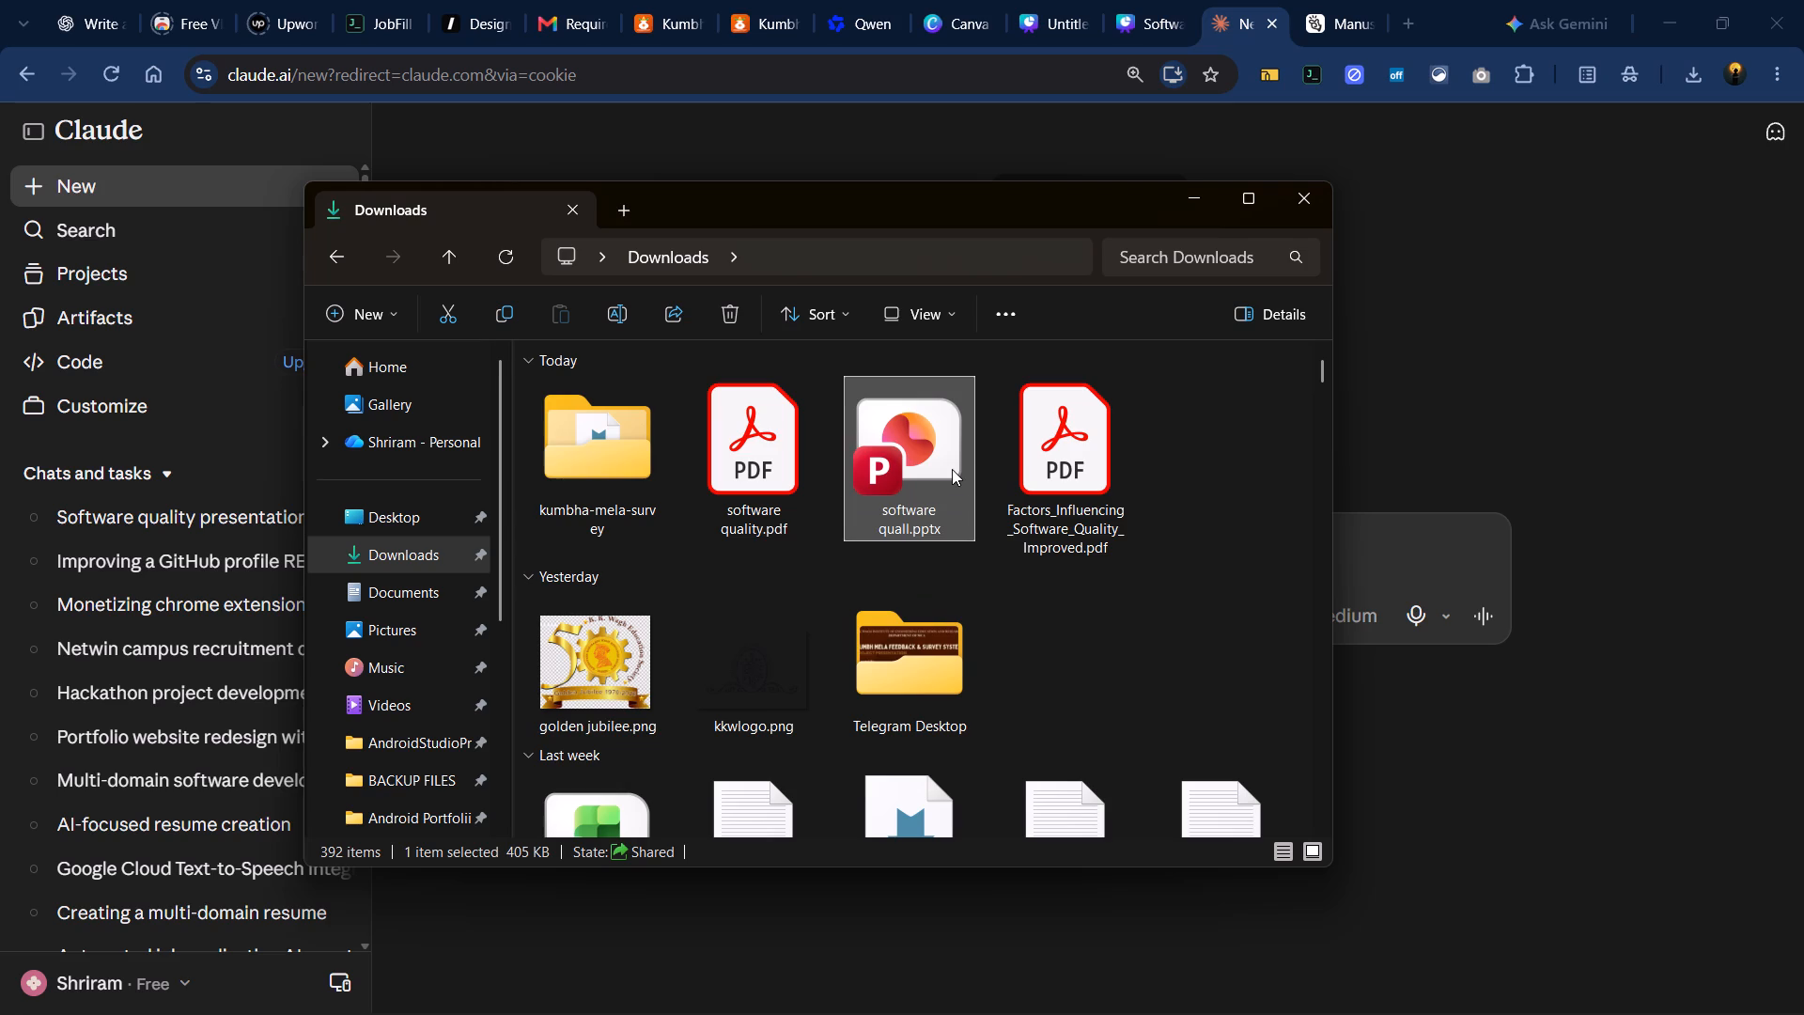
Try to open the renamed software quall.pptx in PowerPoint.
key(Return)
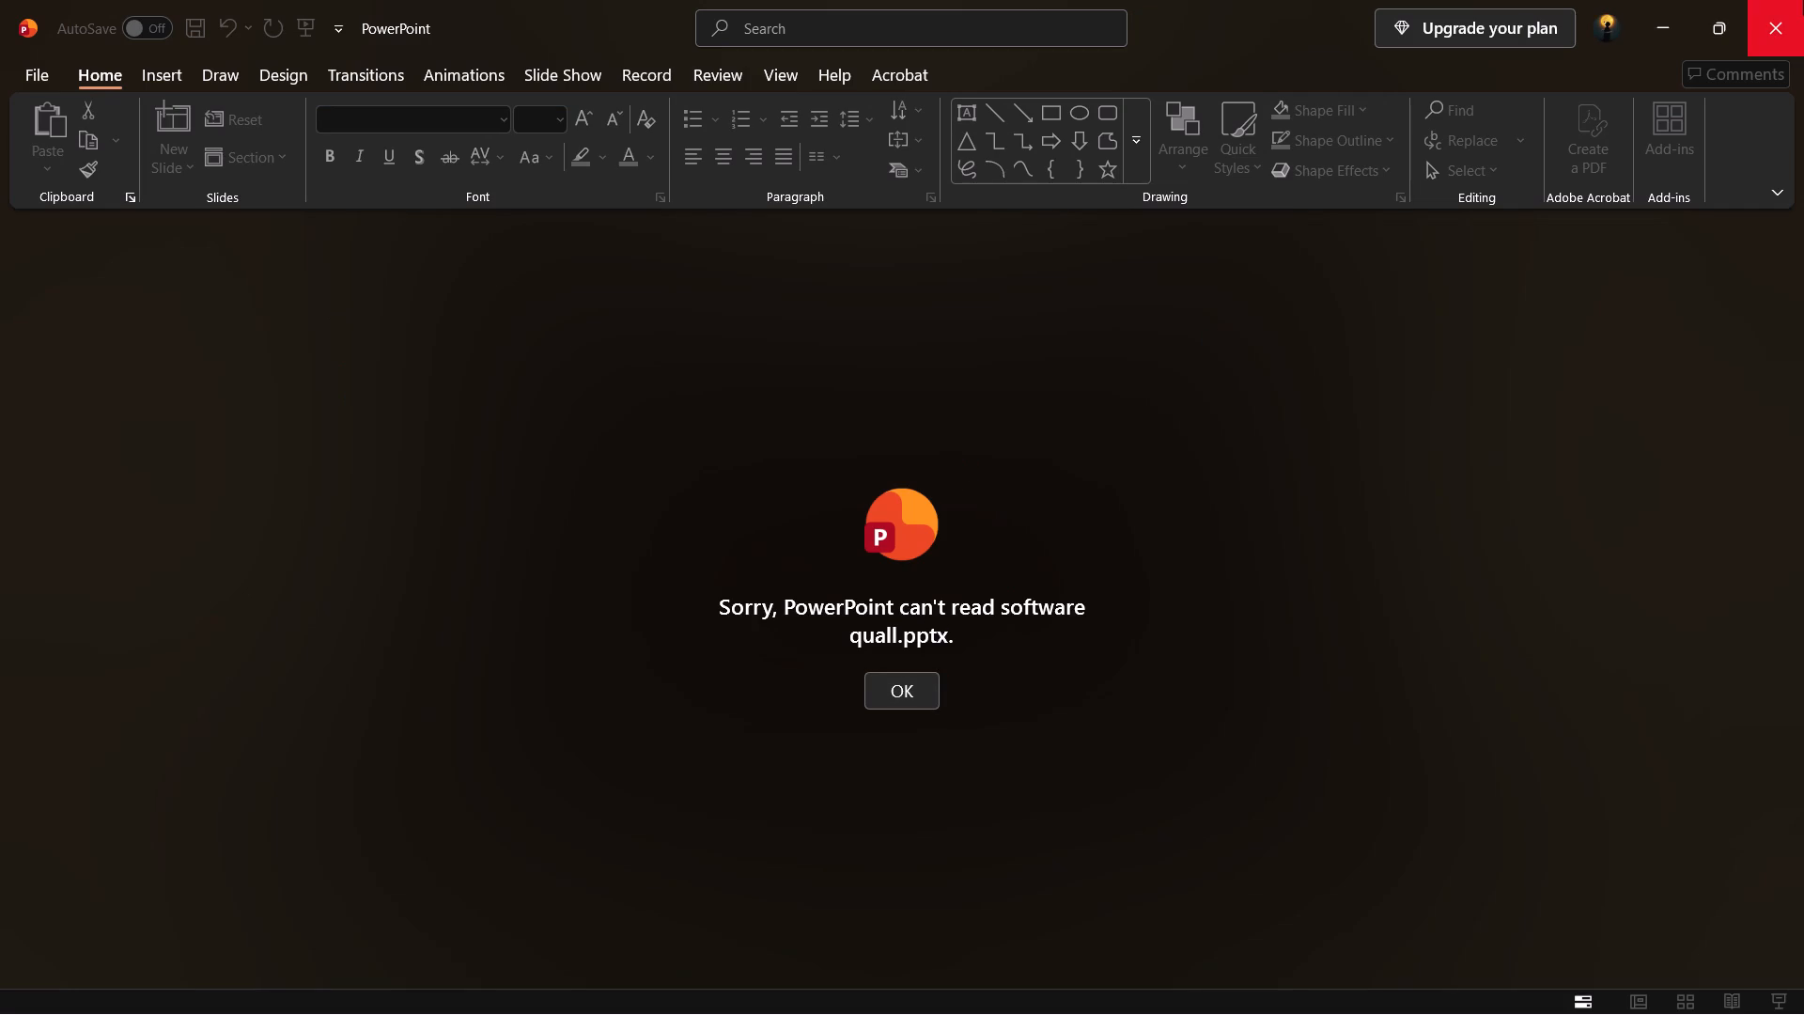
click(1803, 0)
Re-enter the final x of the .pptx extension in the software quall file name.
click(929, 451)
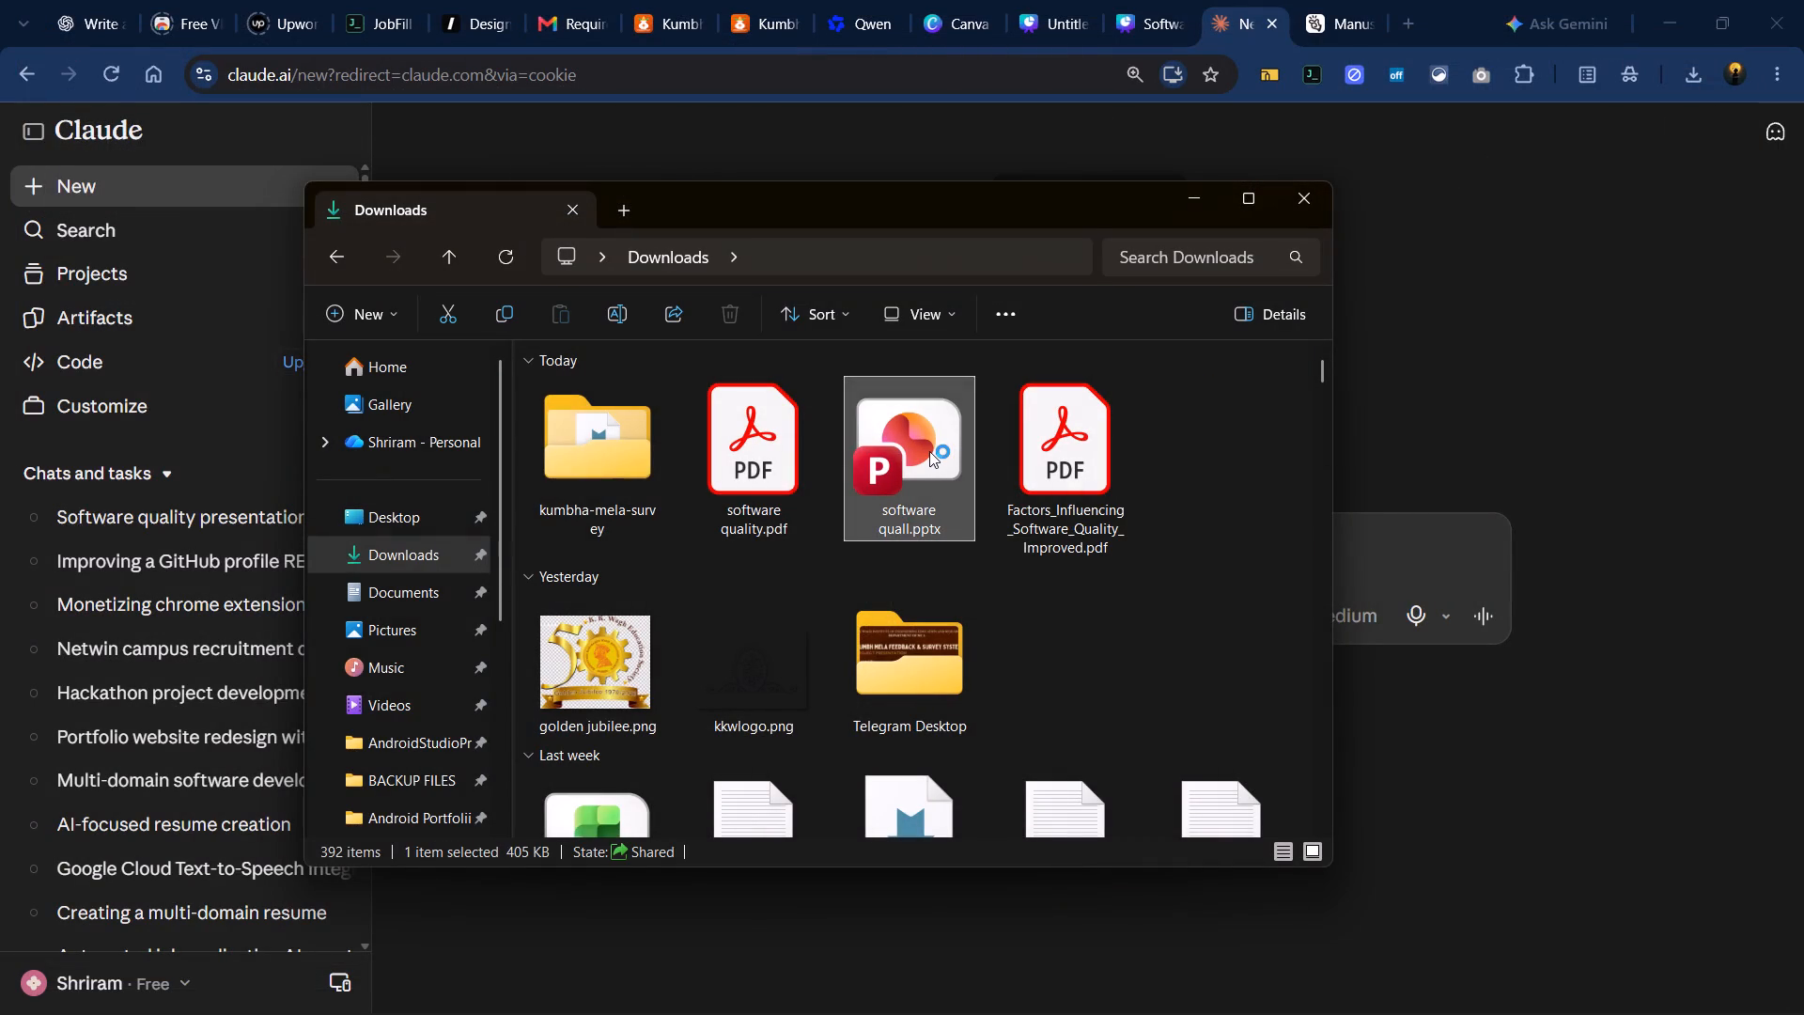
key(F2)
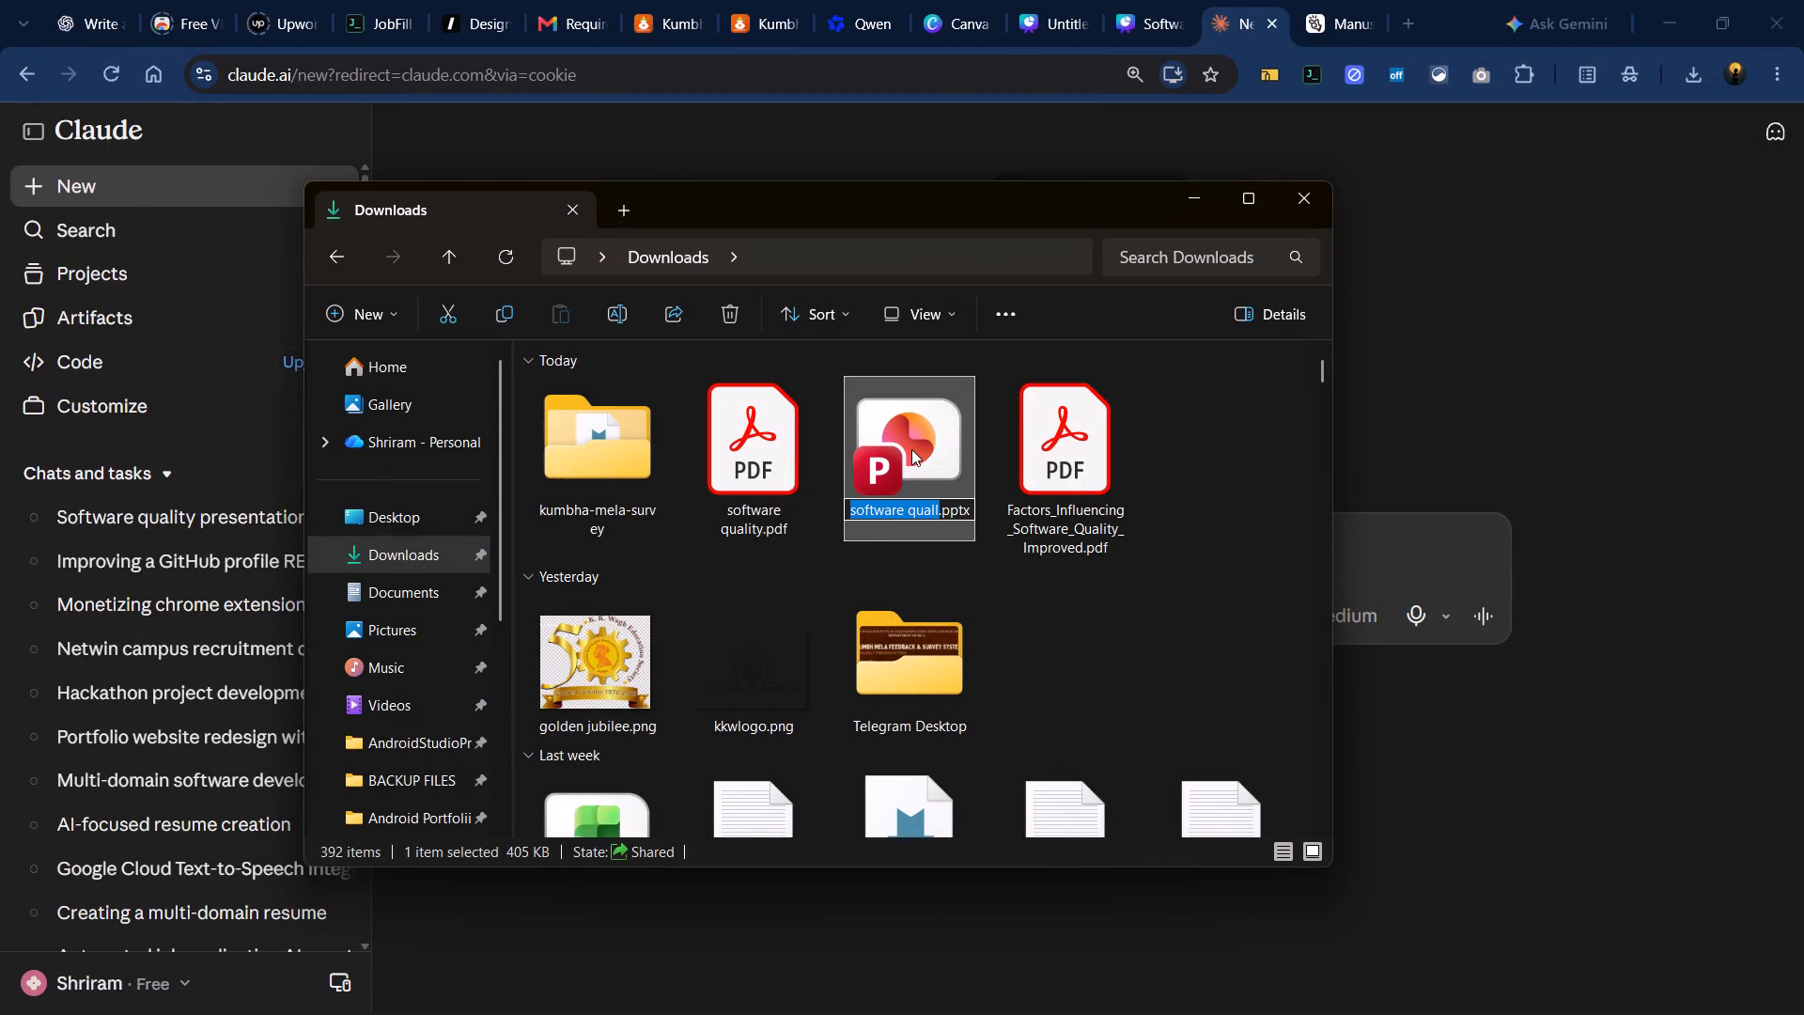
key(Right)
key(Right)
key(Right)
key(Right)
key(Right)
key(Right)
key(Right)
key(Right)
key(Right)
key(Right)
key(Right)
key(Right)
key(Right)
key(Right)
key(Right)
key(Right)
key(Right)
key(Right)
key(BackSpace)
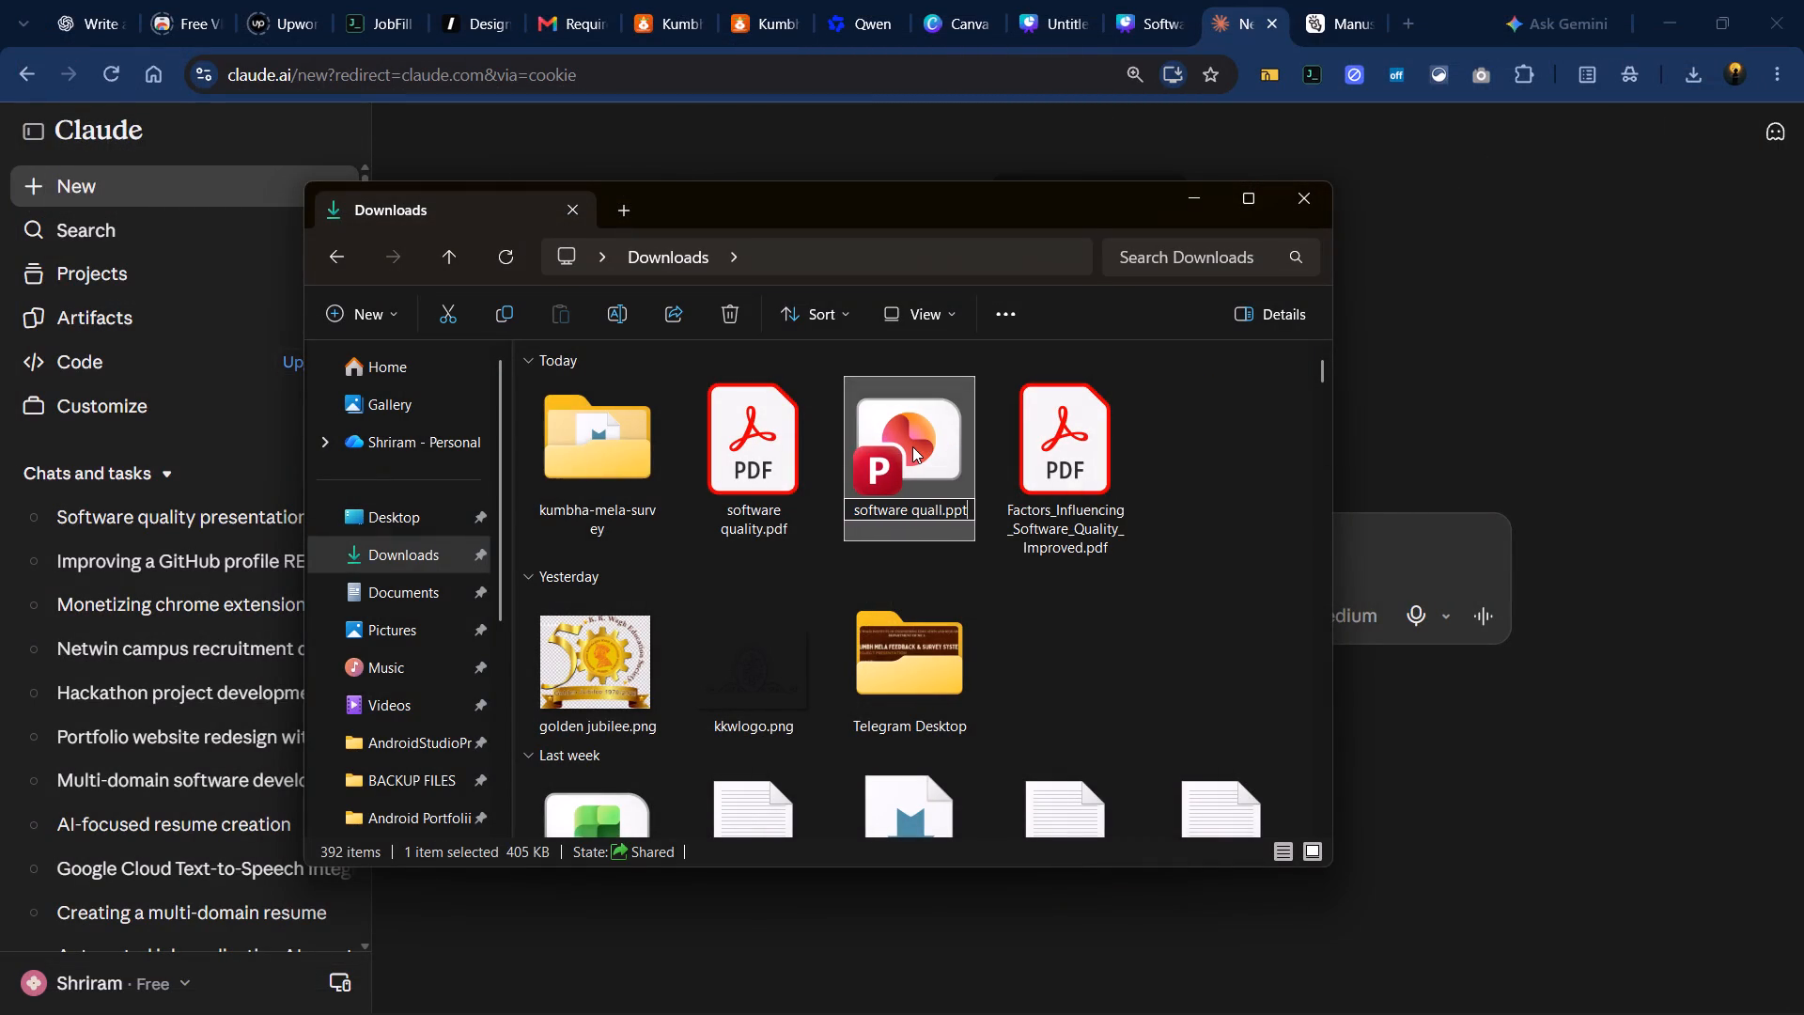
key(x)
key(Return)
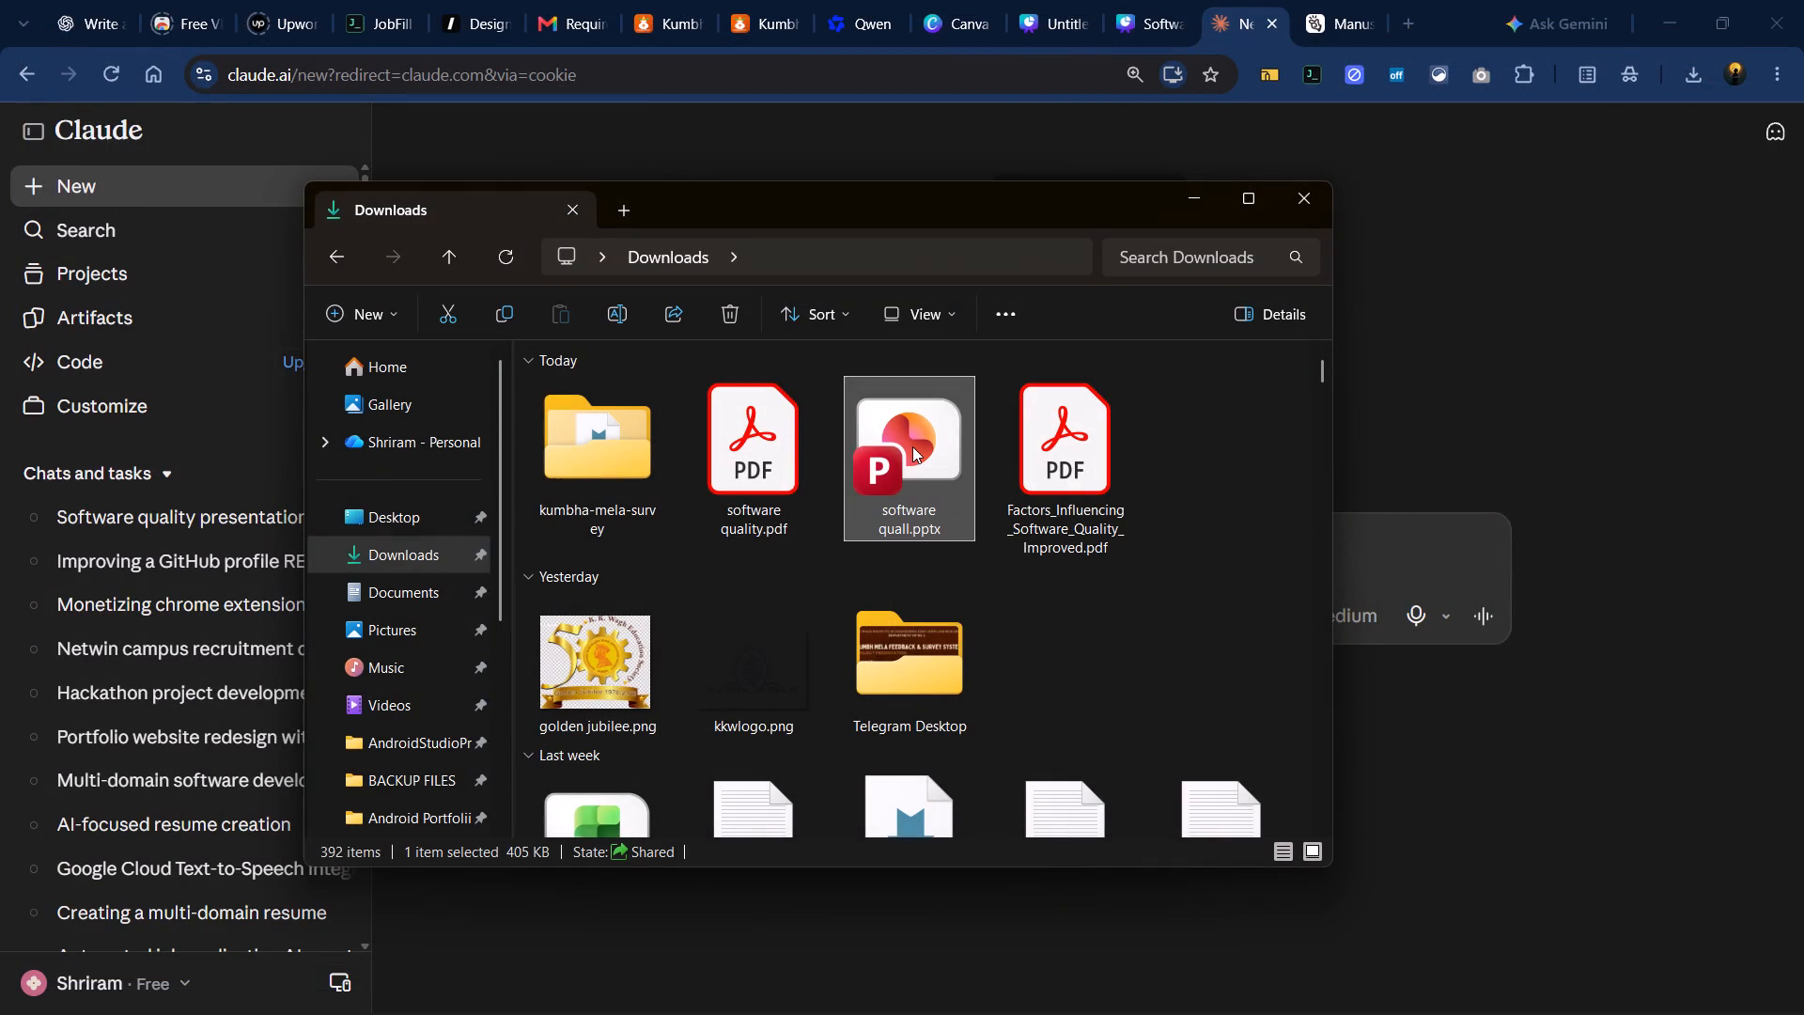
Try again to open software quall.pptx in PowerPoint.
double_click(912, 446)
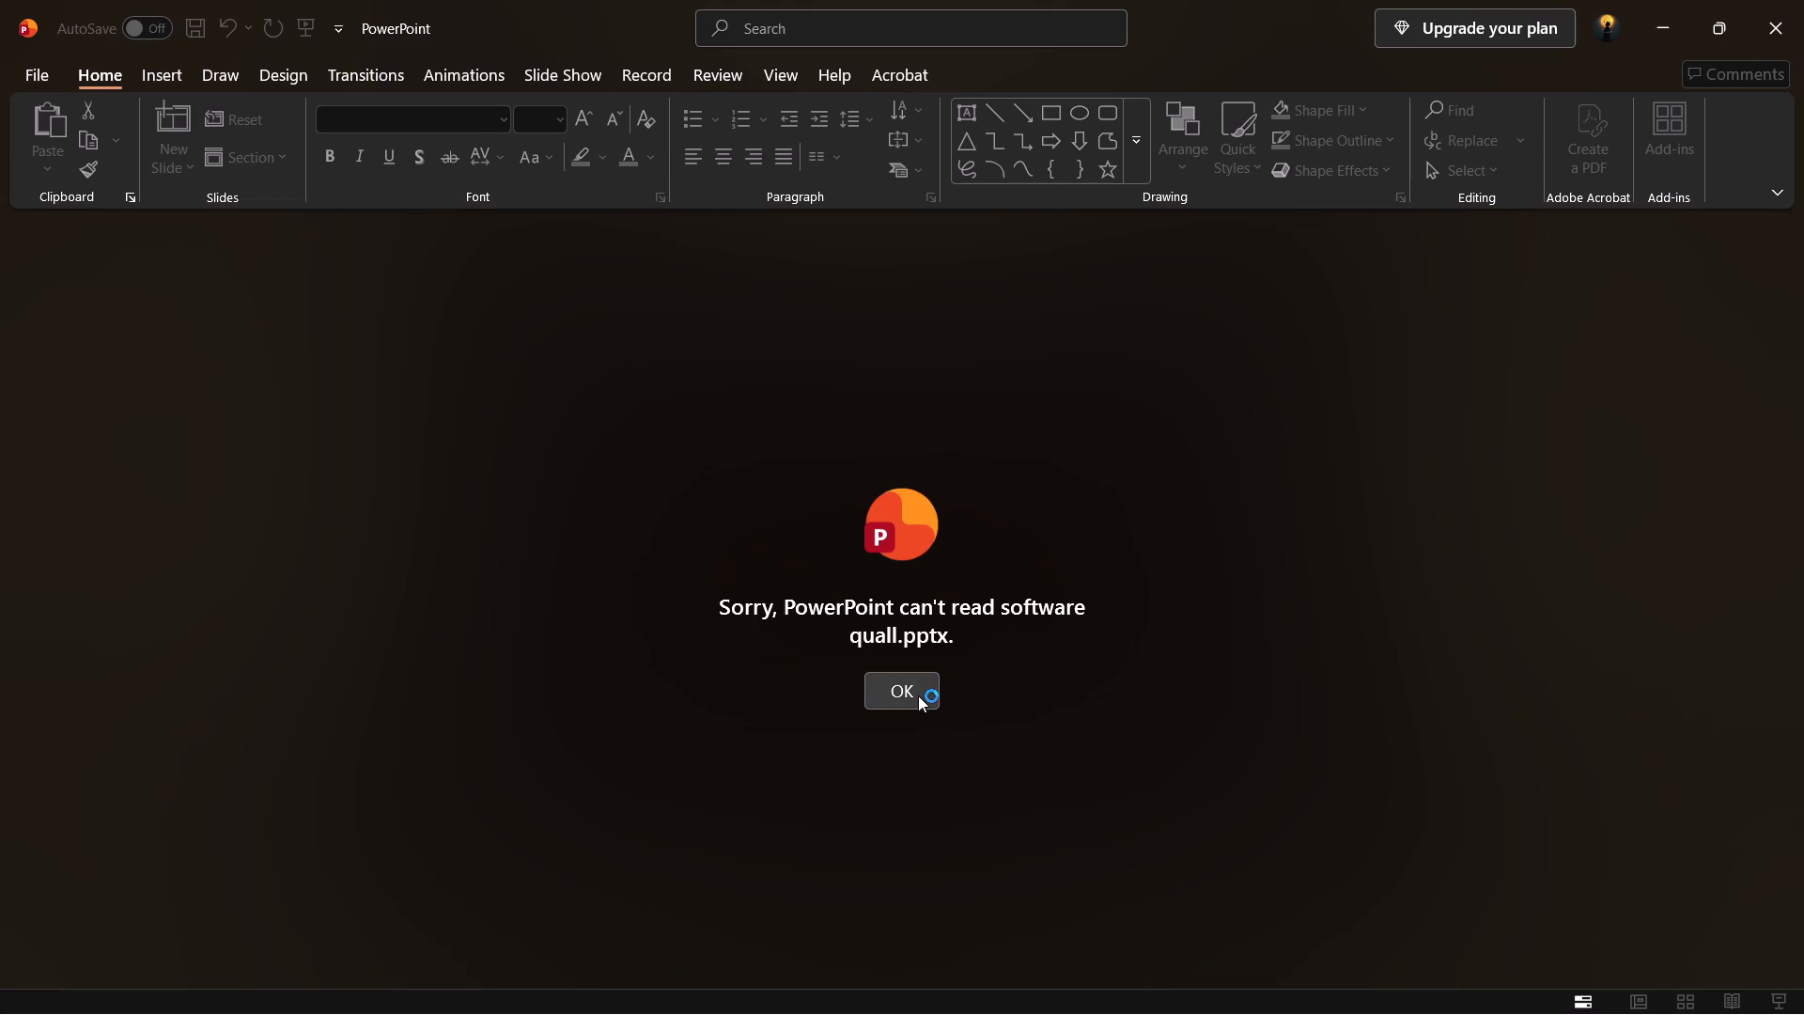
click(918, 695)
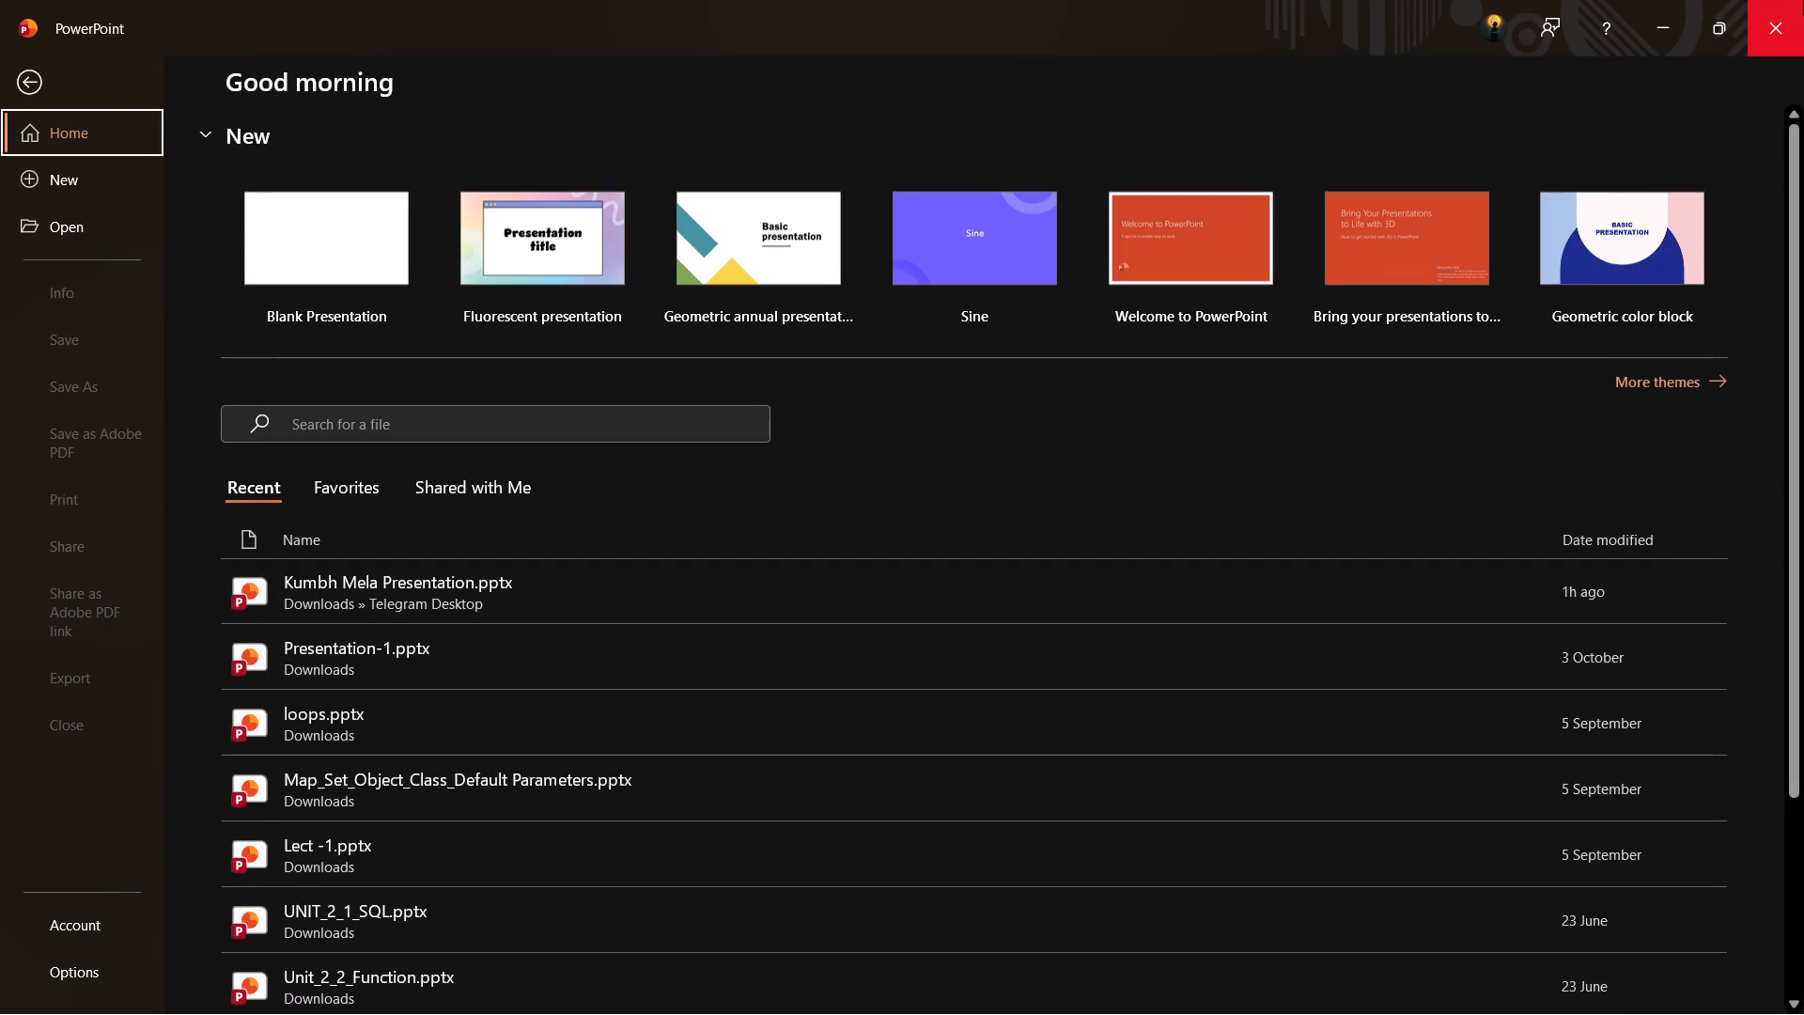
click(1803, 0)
right_click(905, 489)
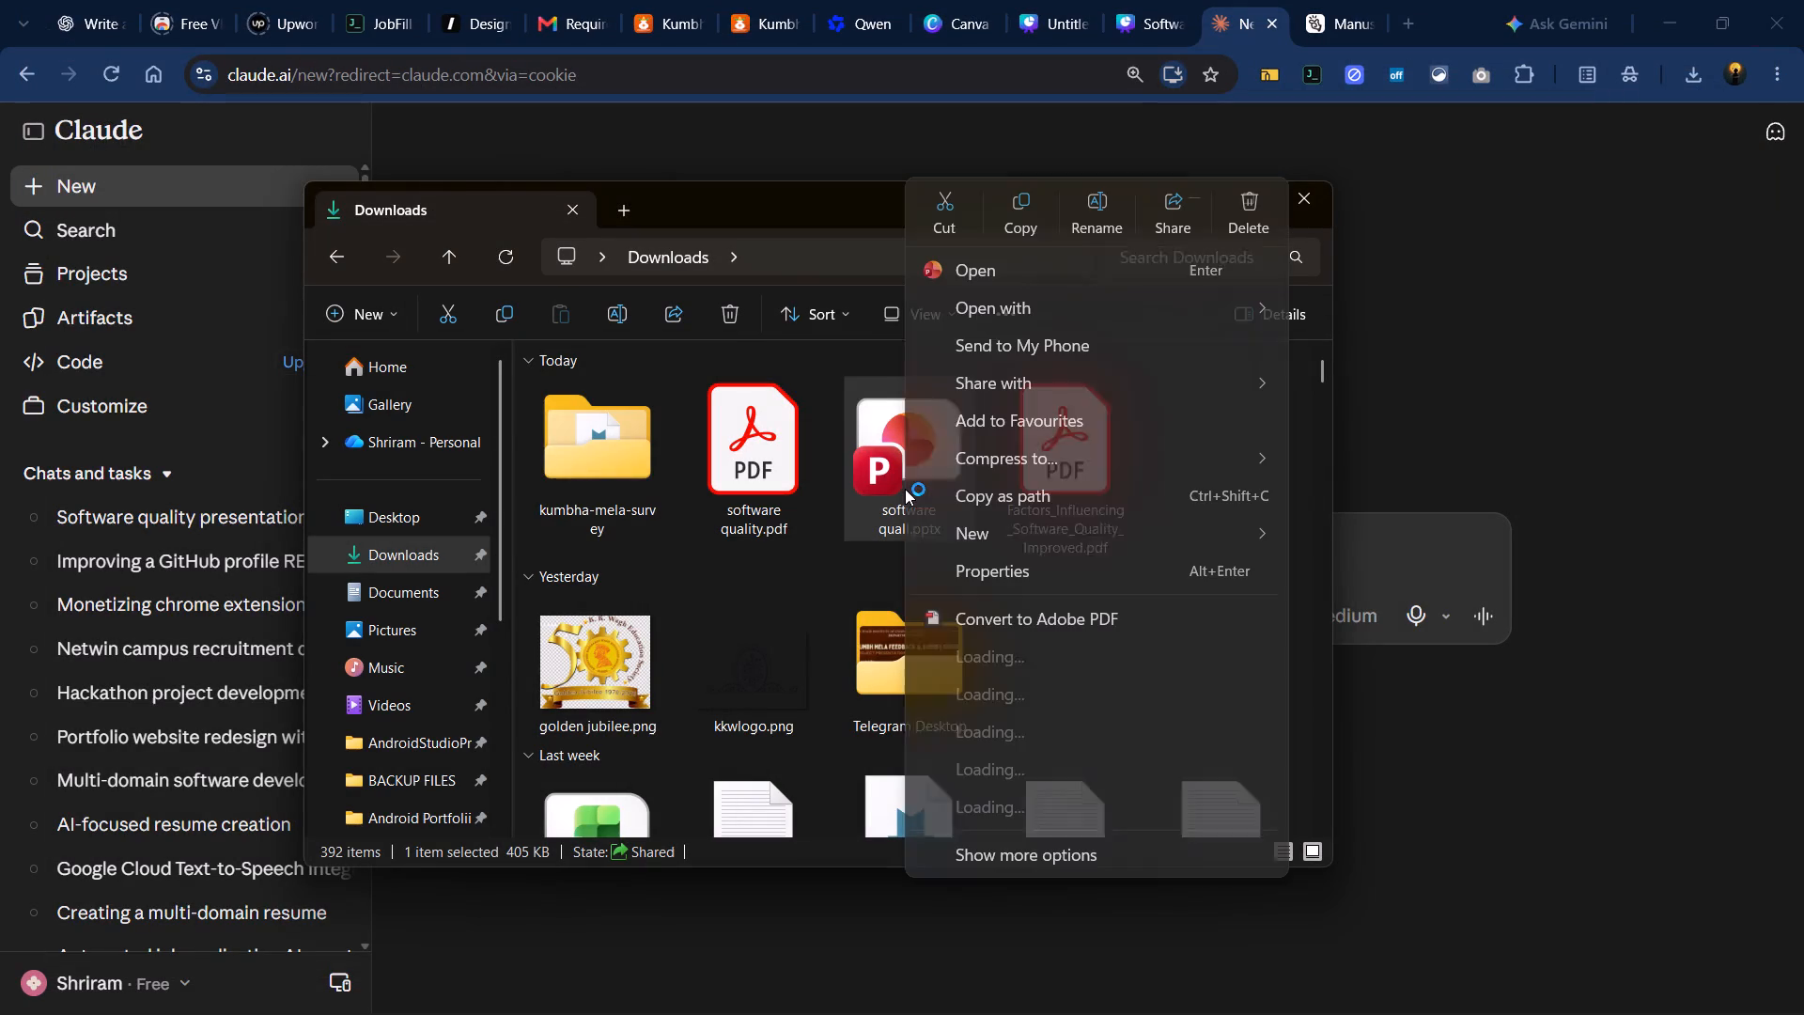
click(1006, 577)
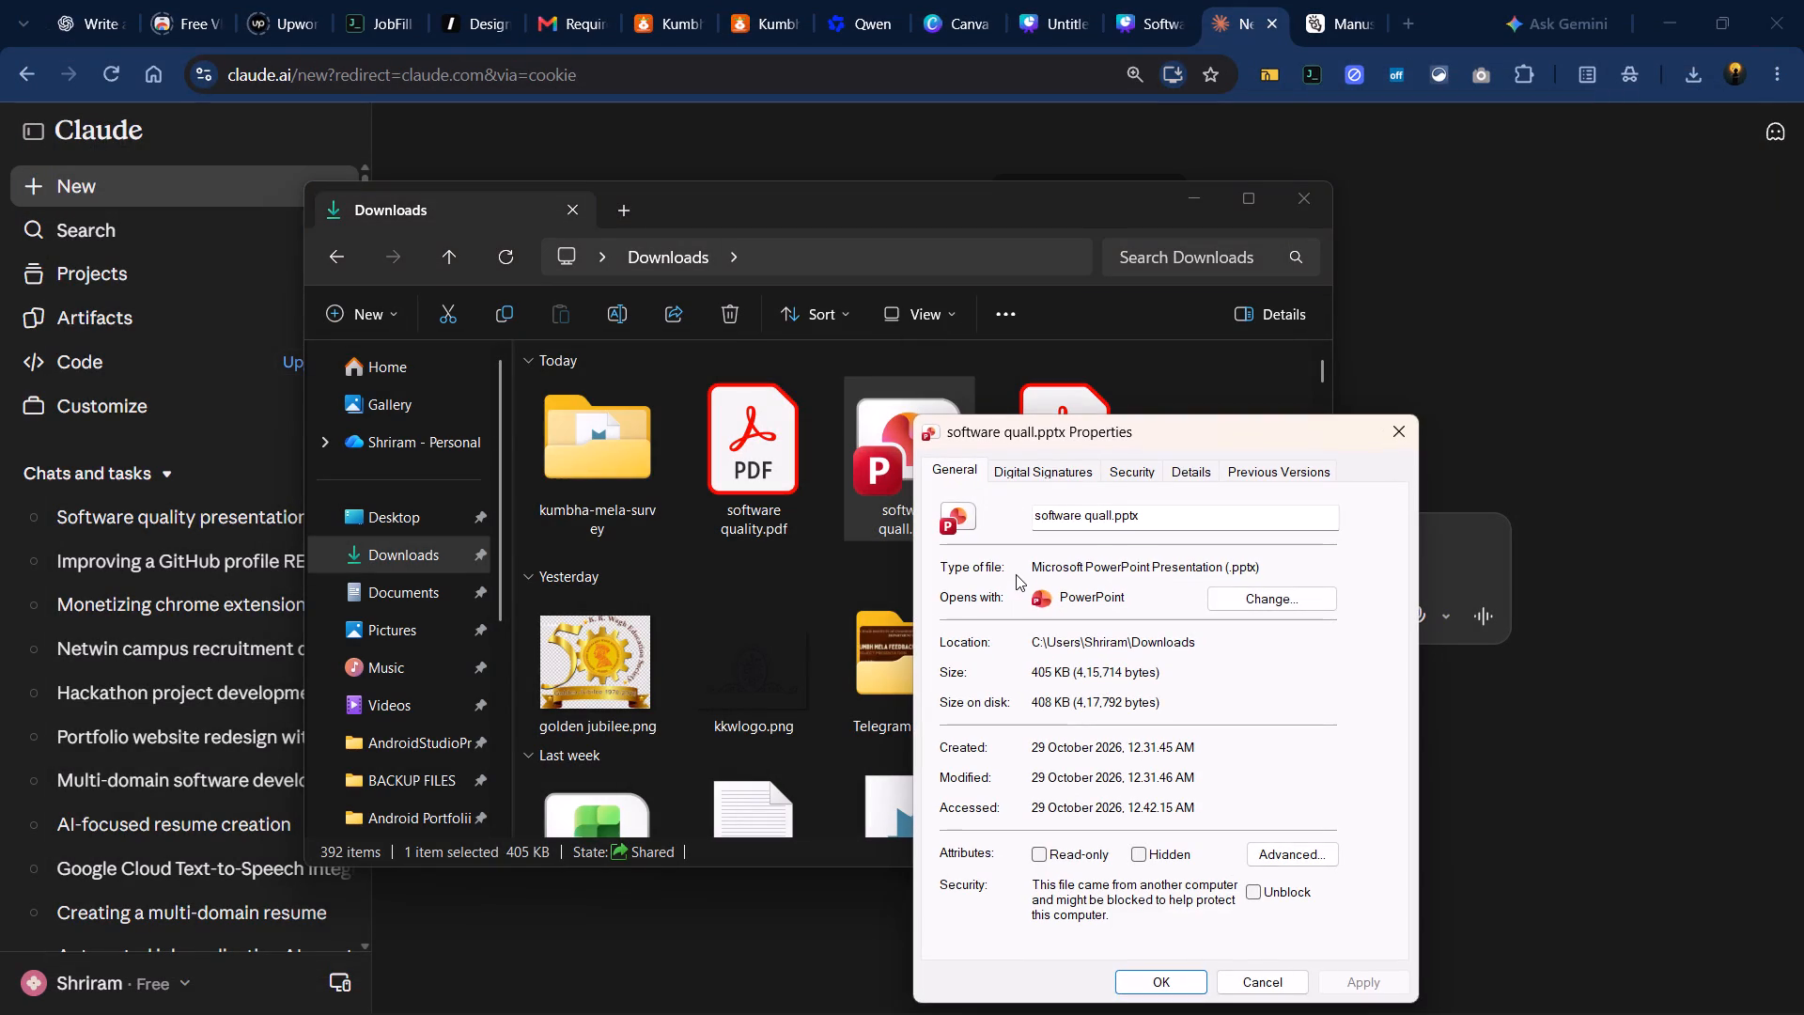
click(1173, 518)
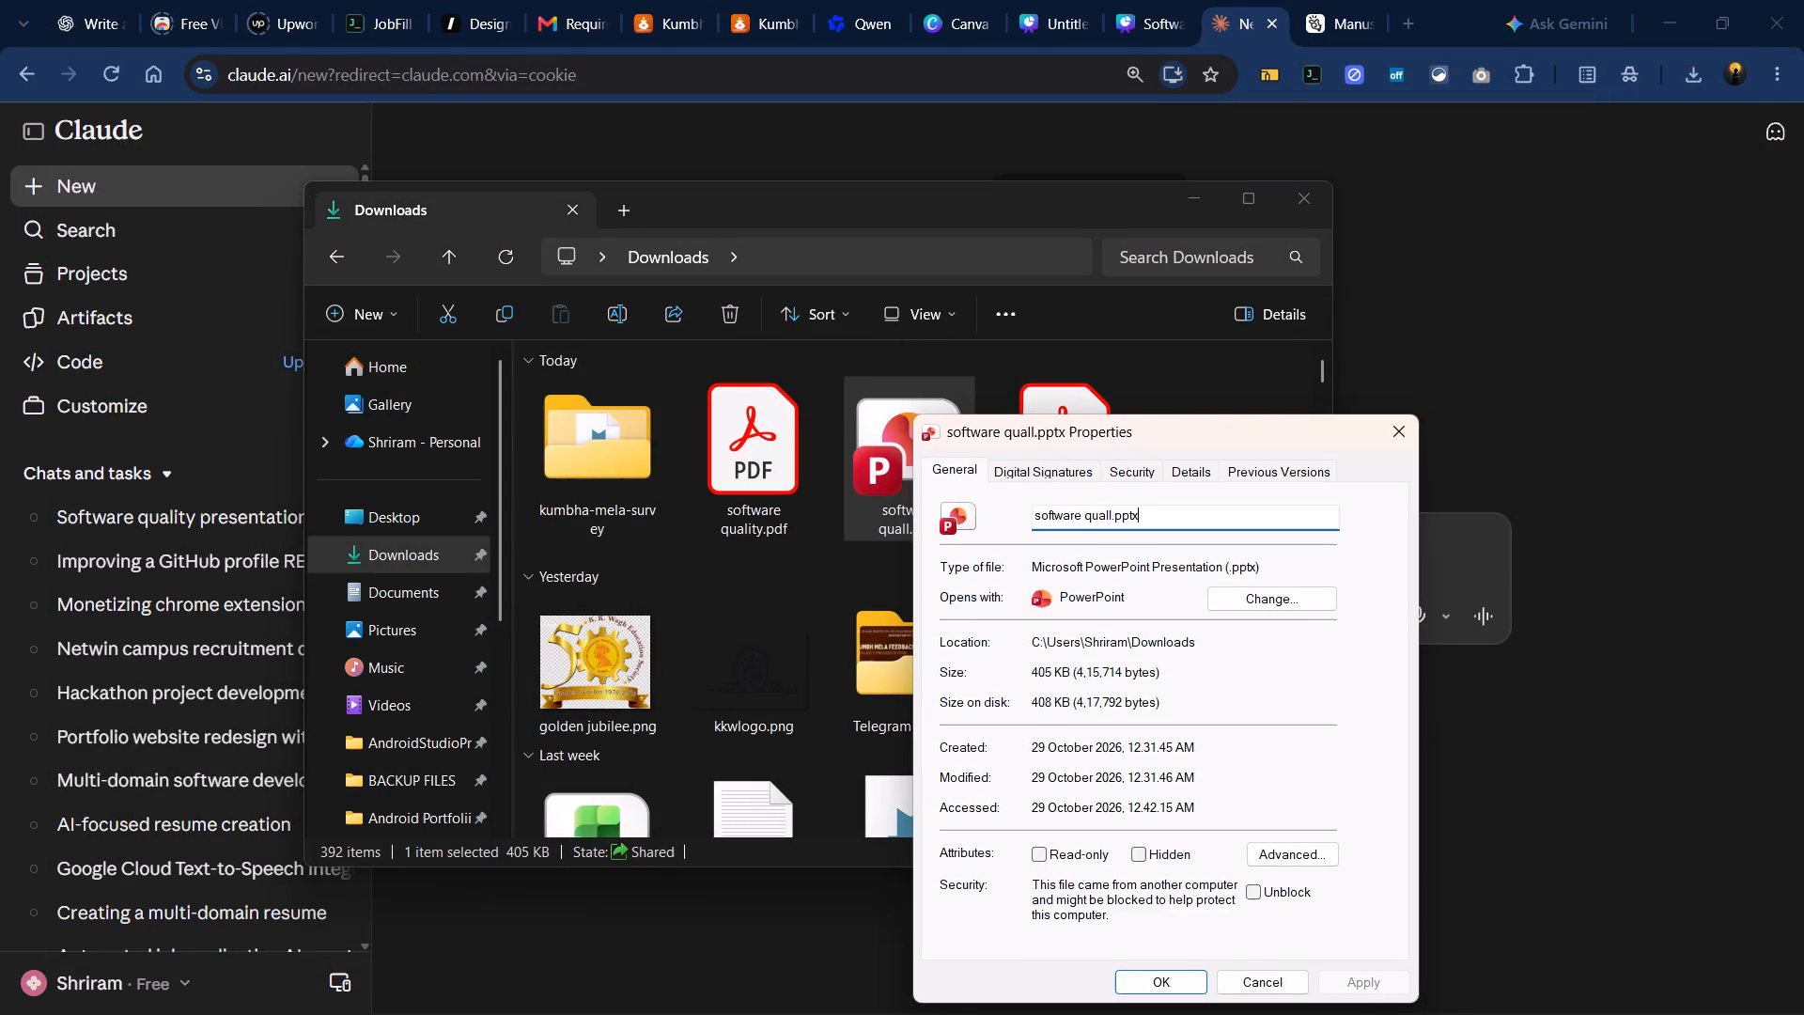
click(1252, 601)
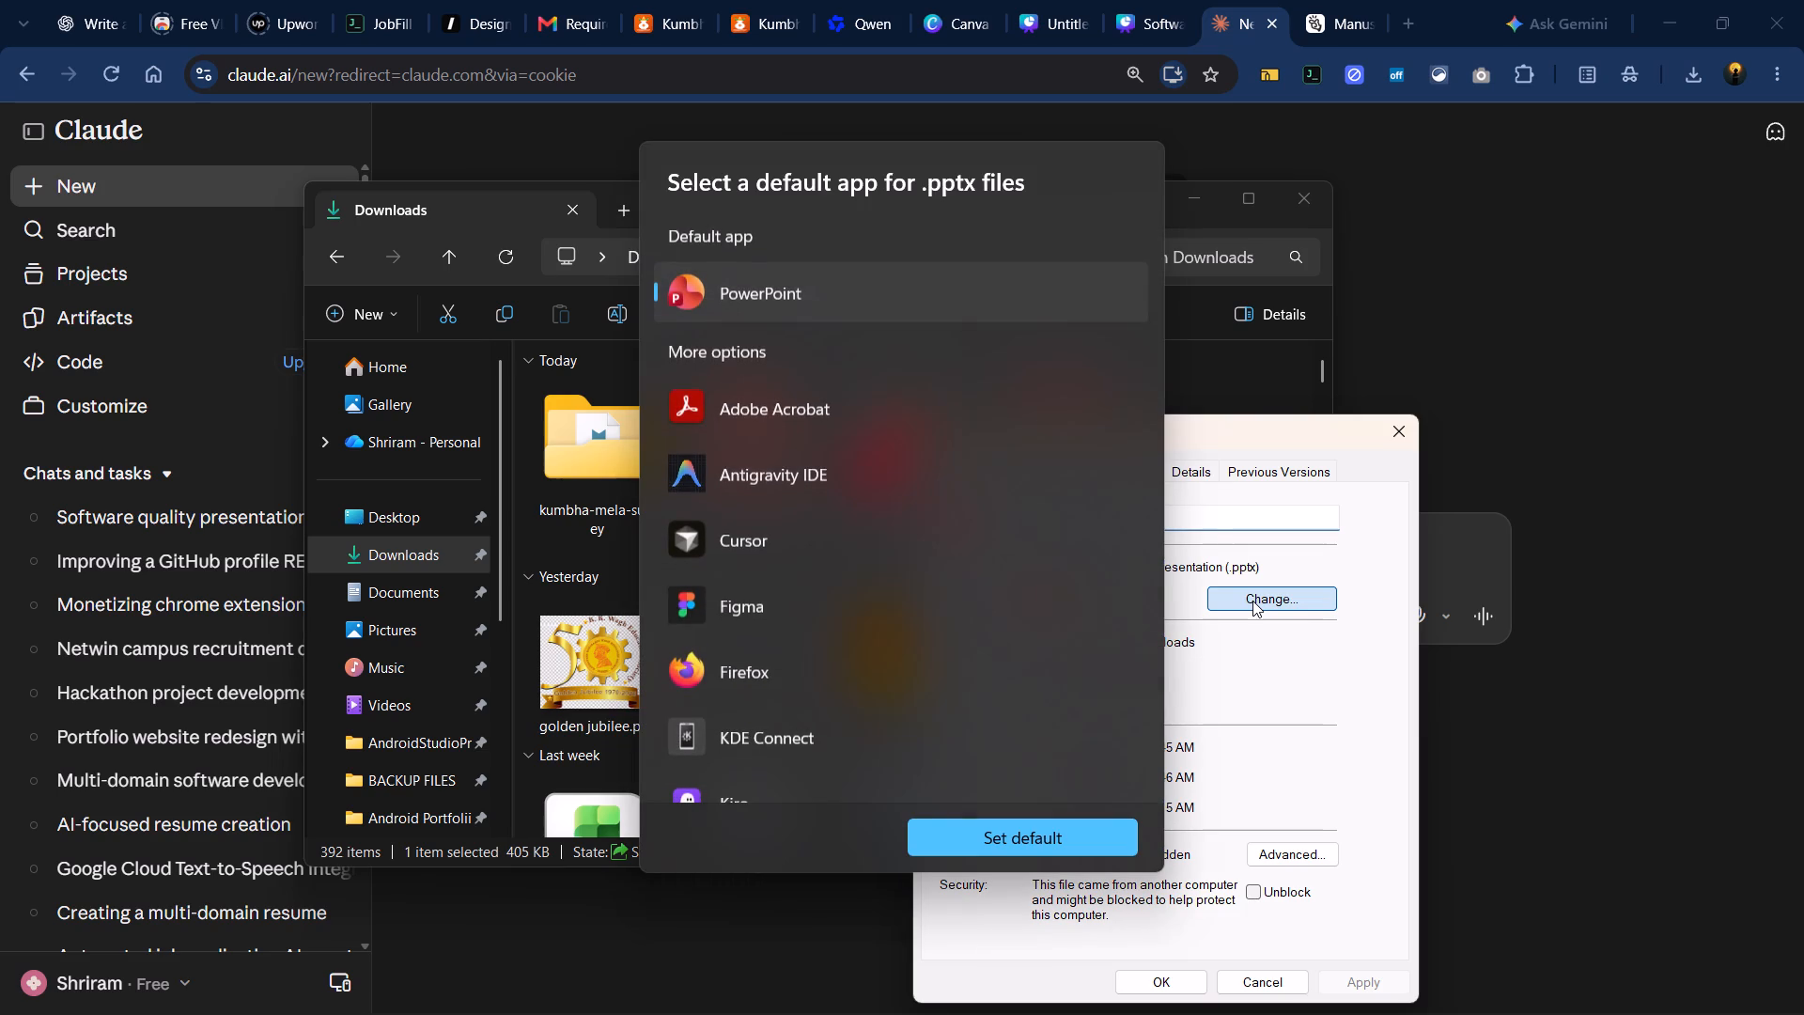
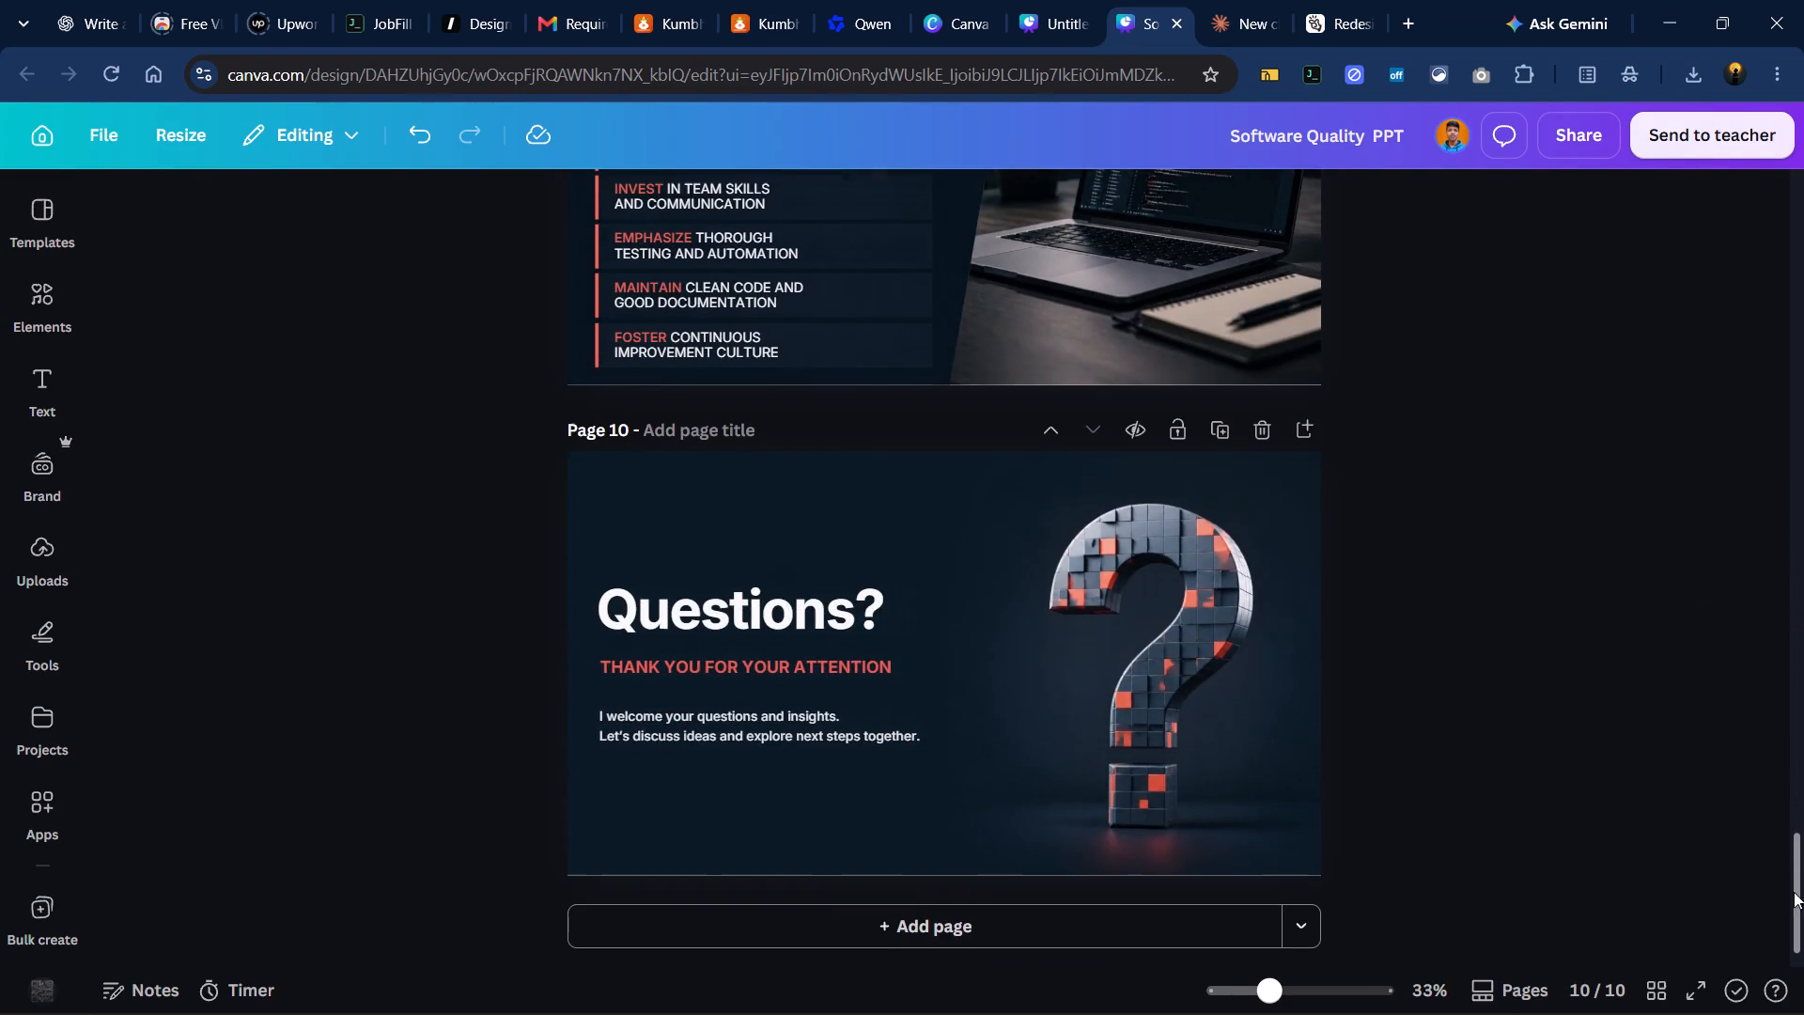
drag(1794, 892, 1779, 213)
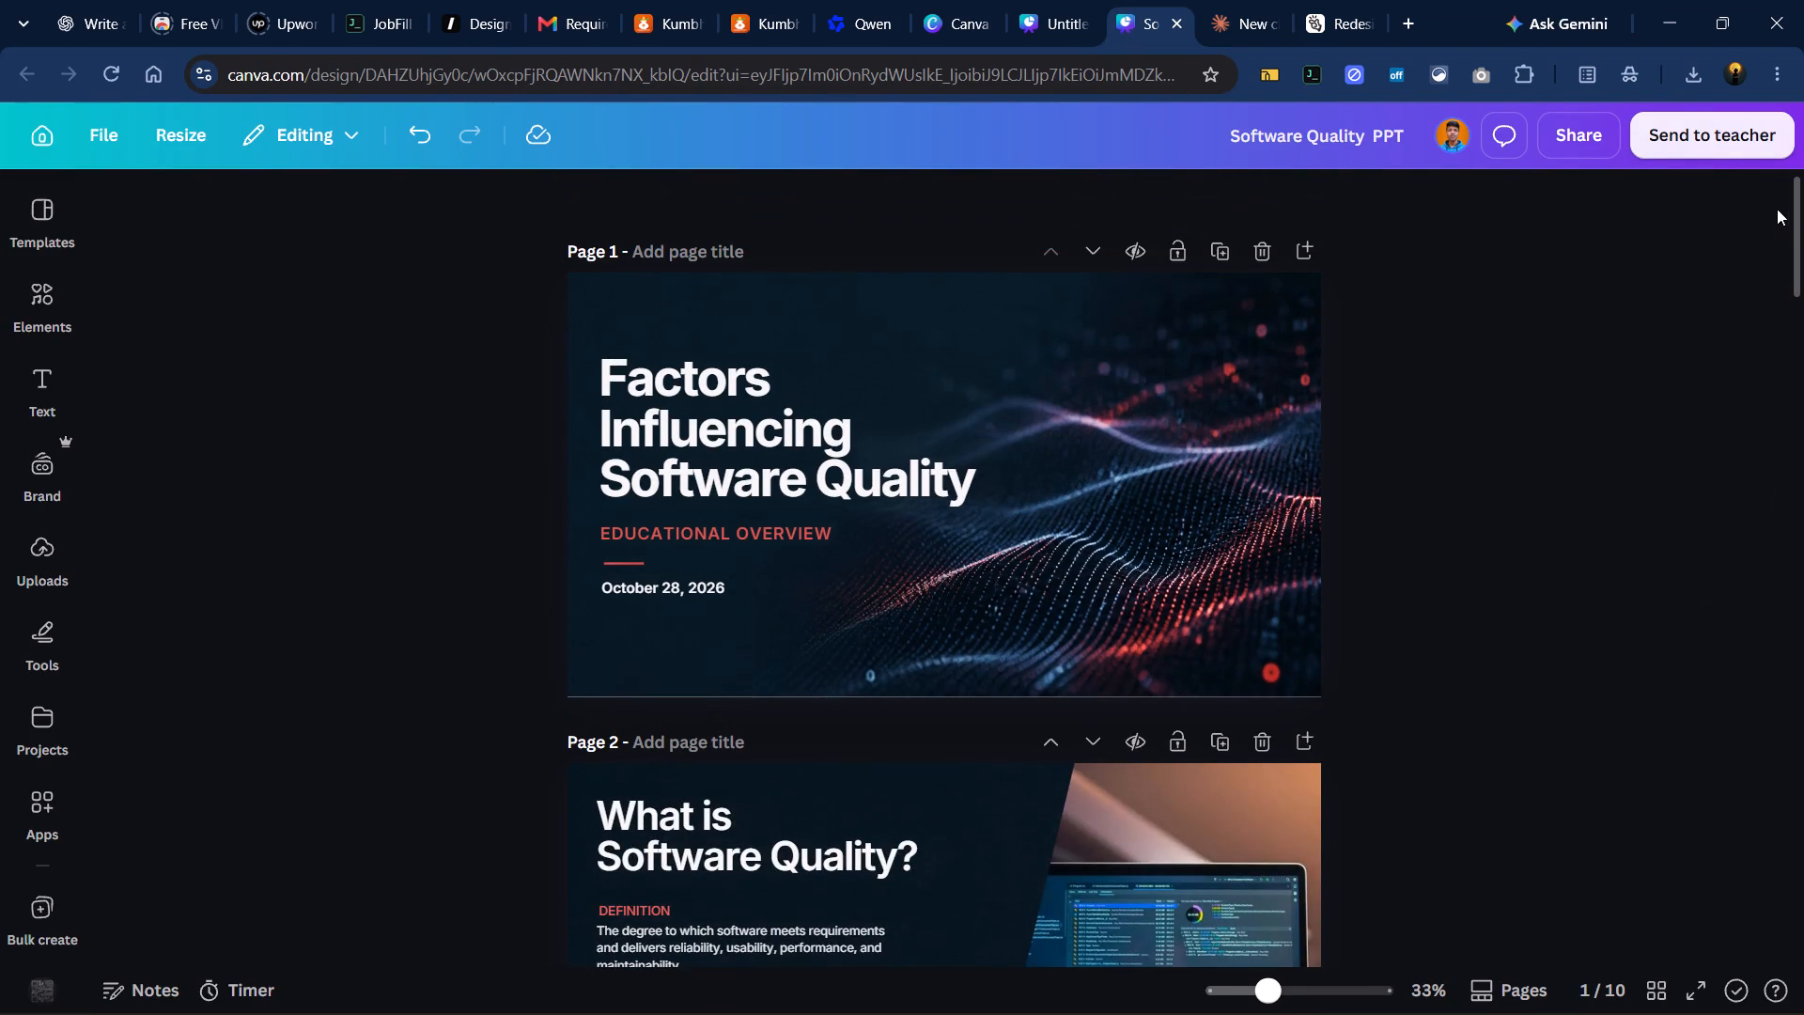
Set the Canva design's access level to anyone with the link and copy the share link.
click(1588, 131)
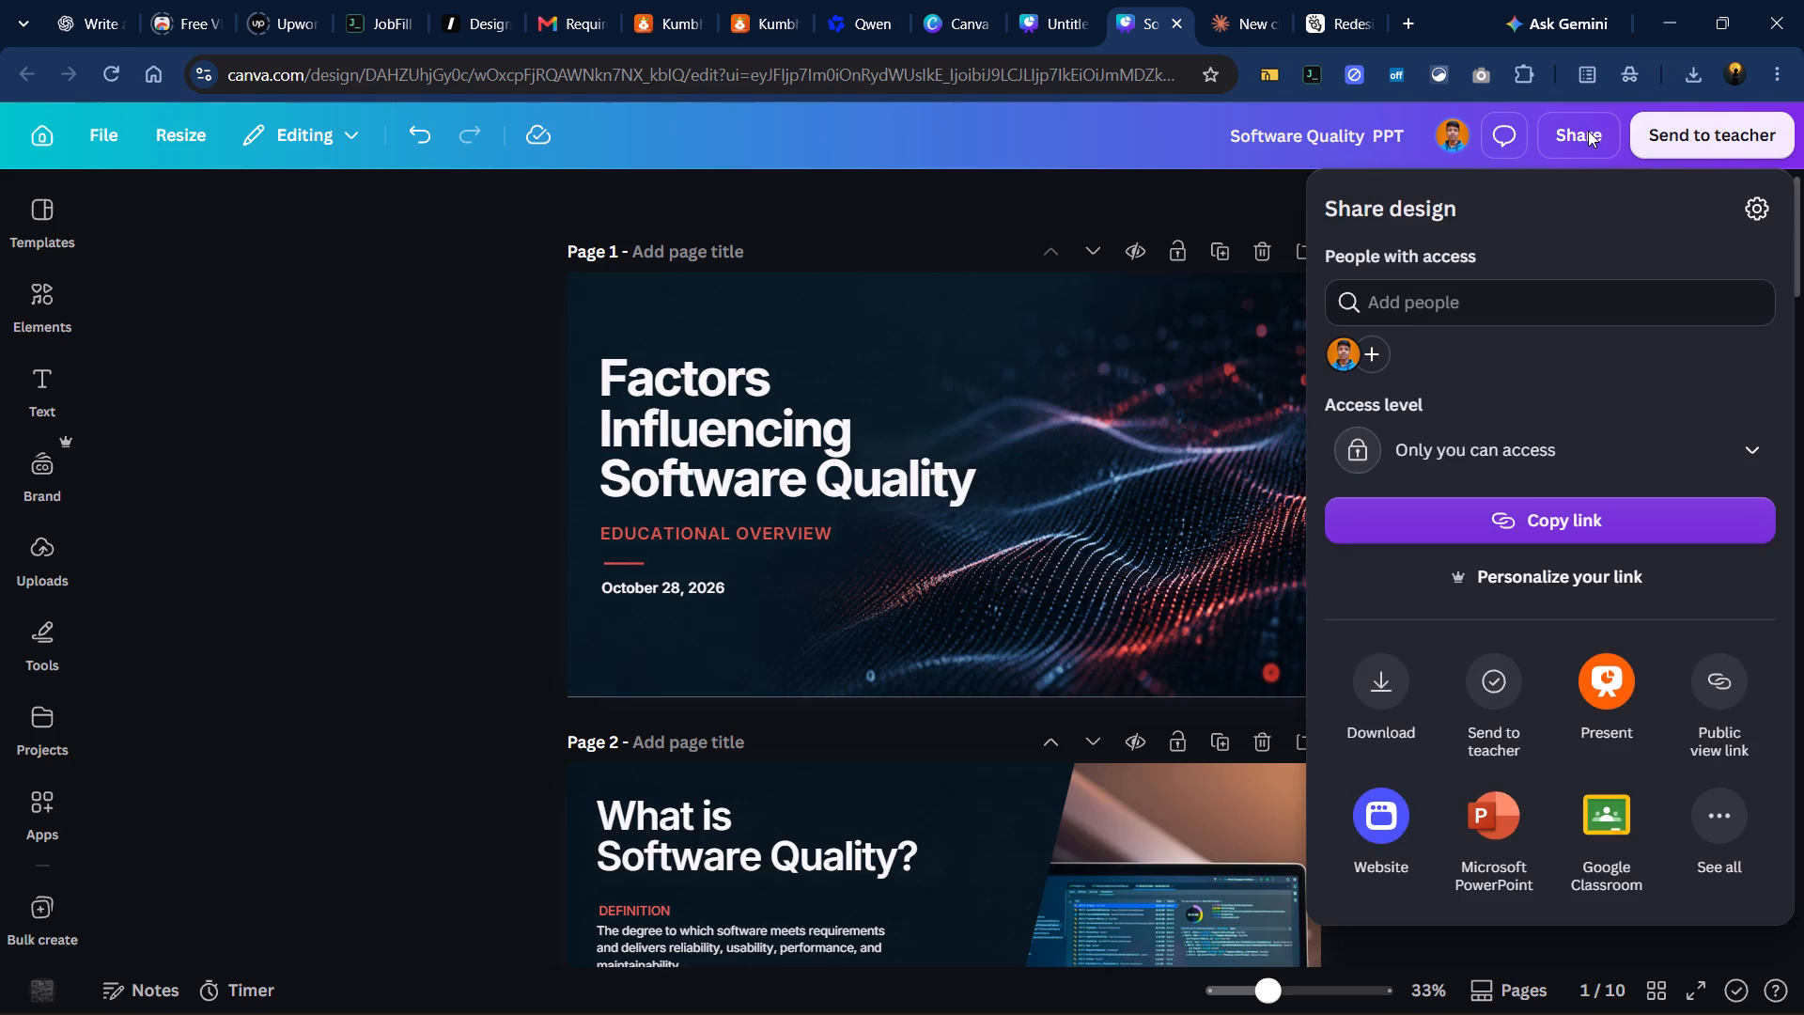
click(1488, 442)
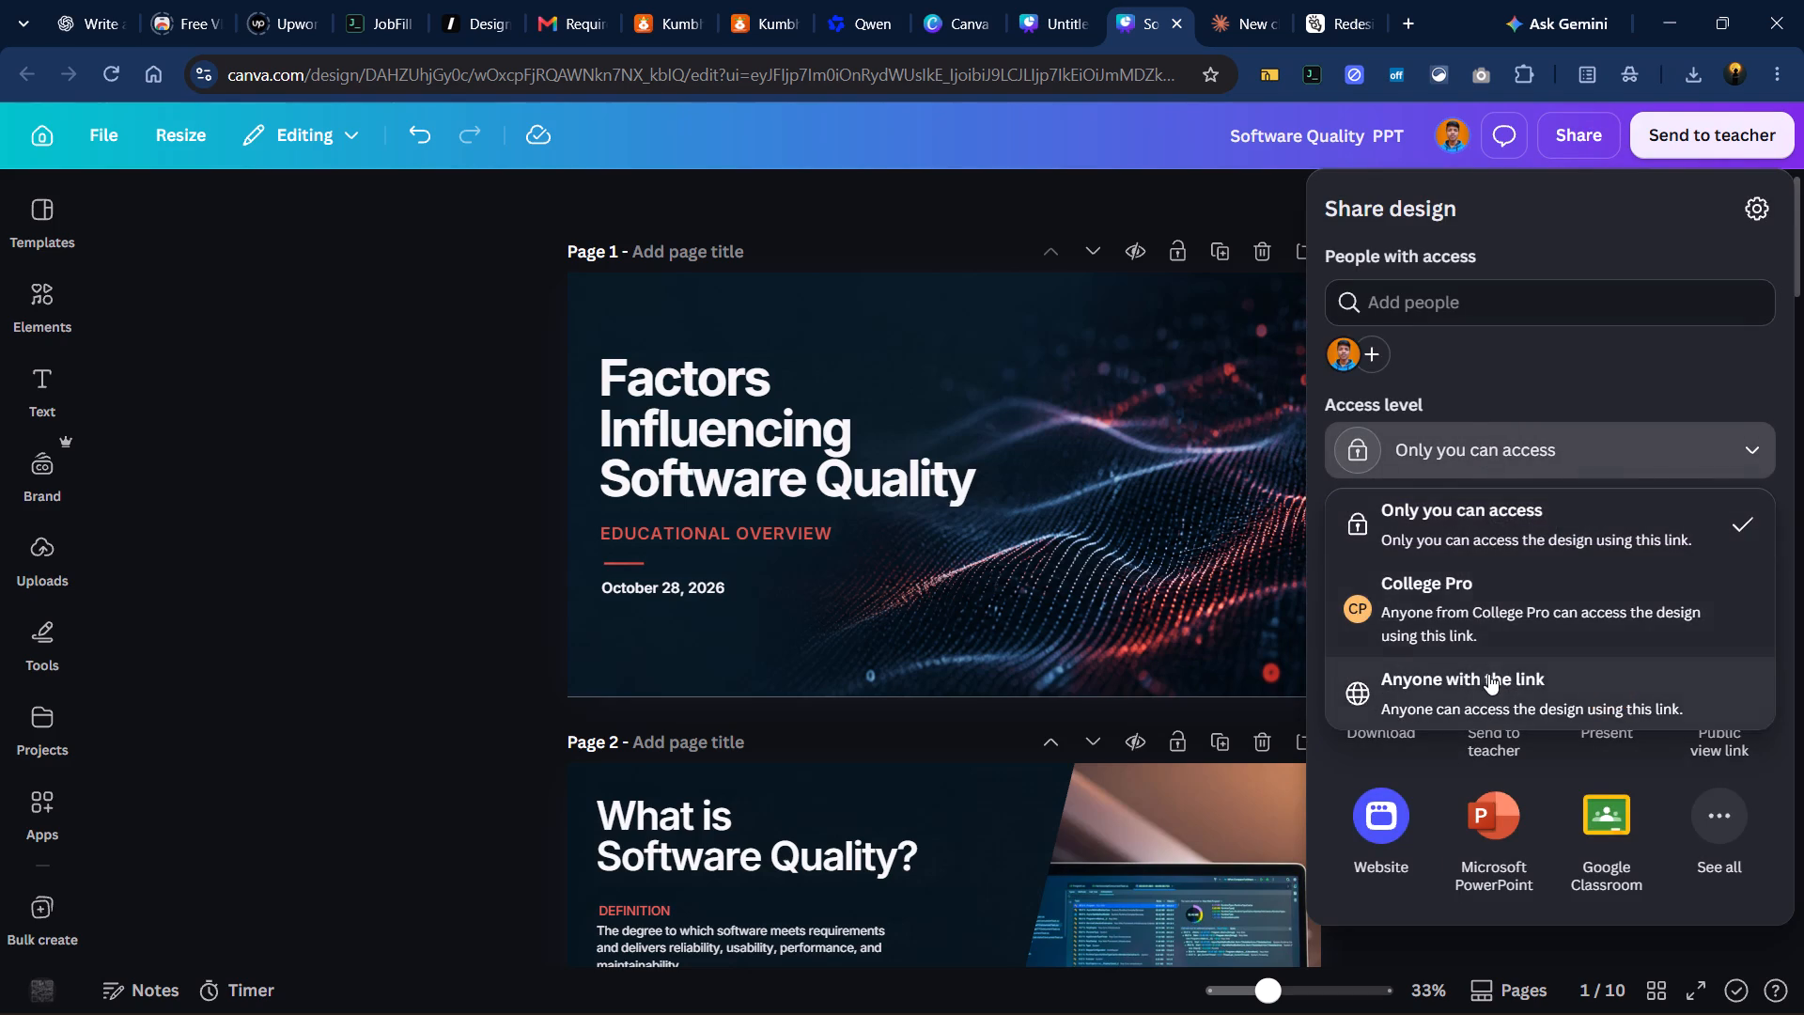
click(1488, 674)
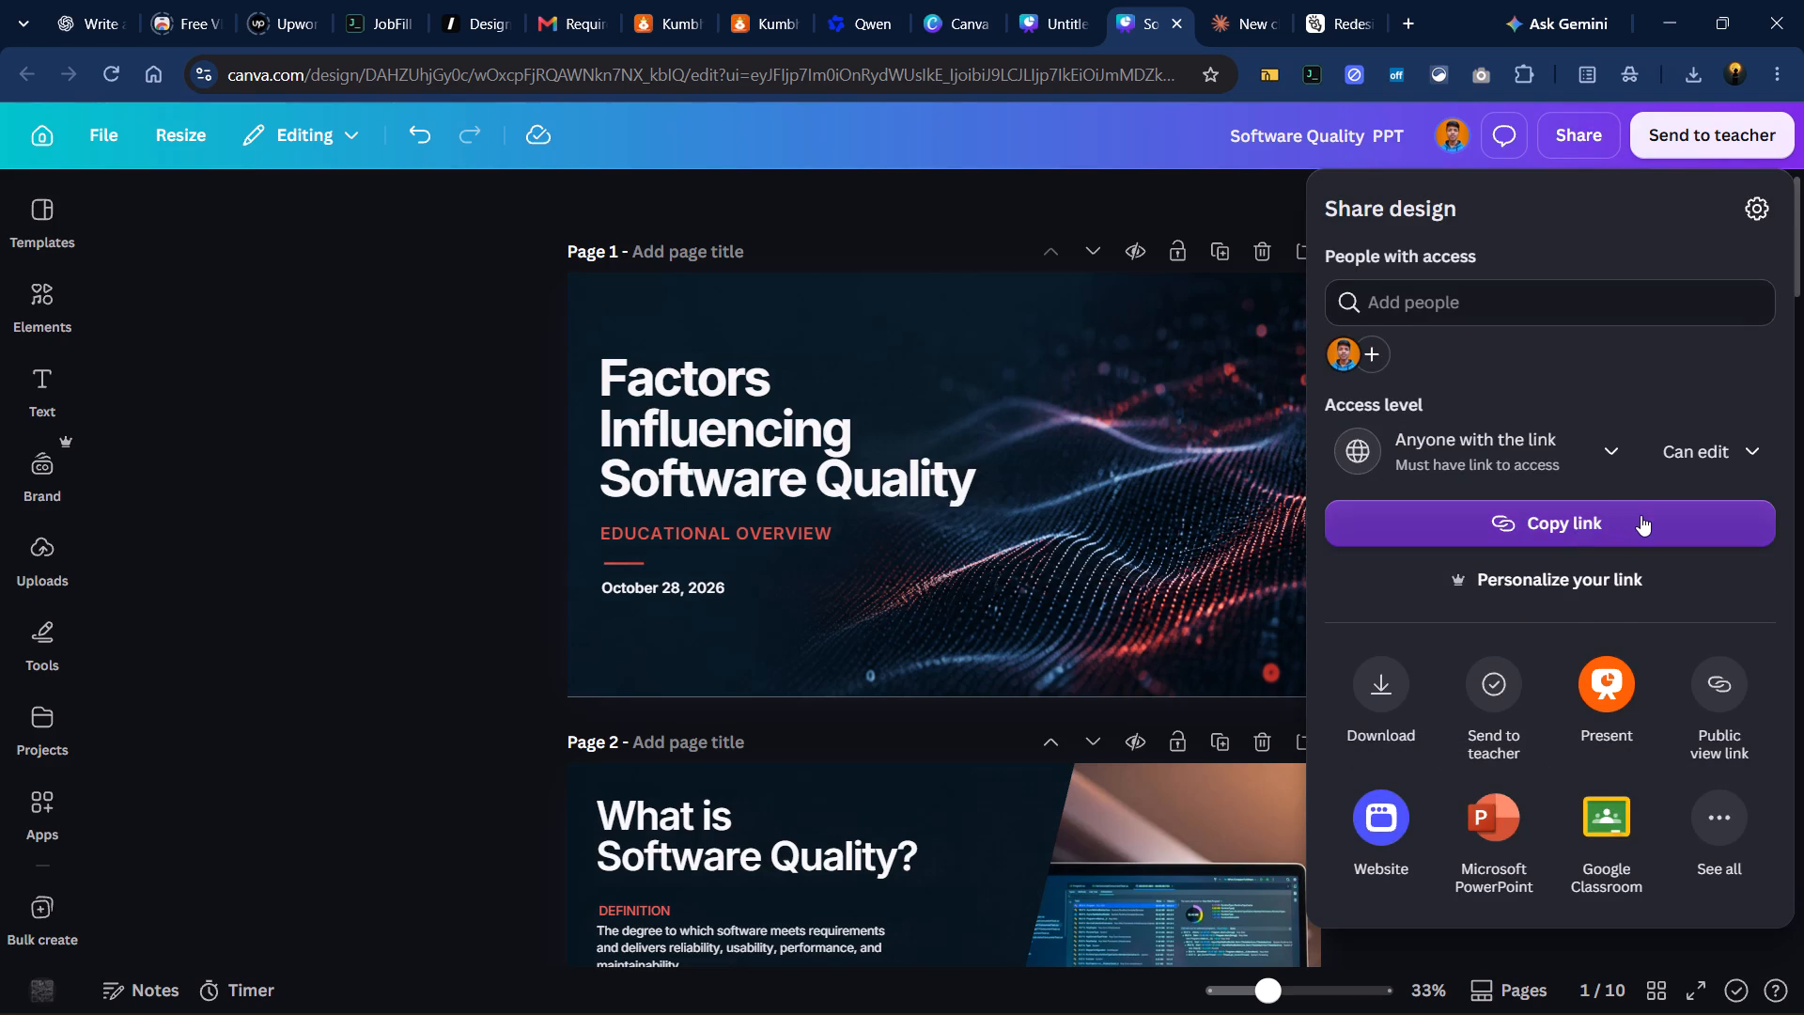
click(1641, 515)
click(1780, 64)
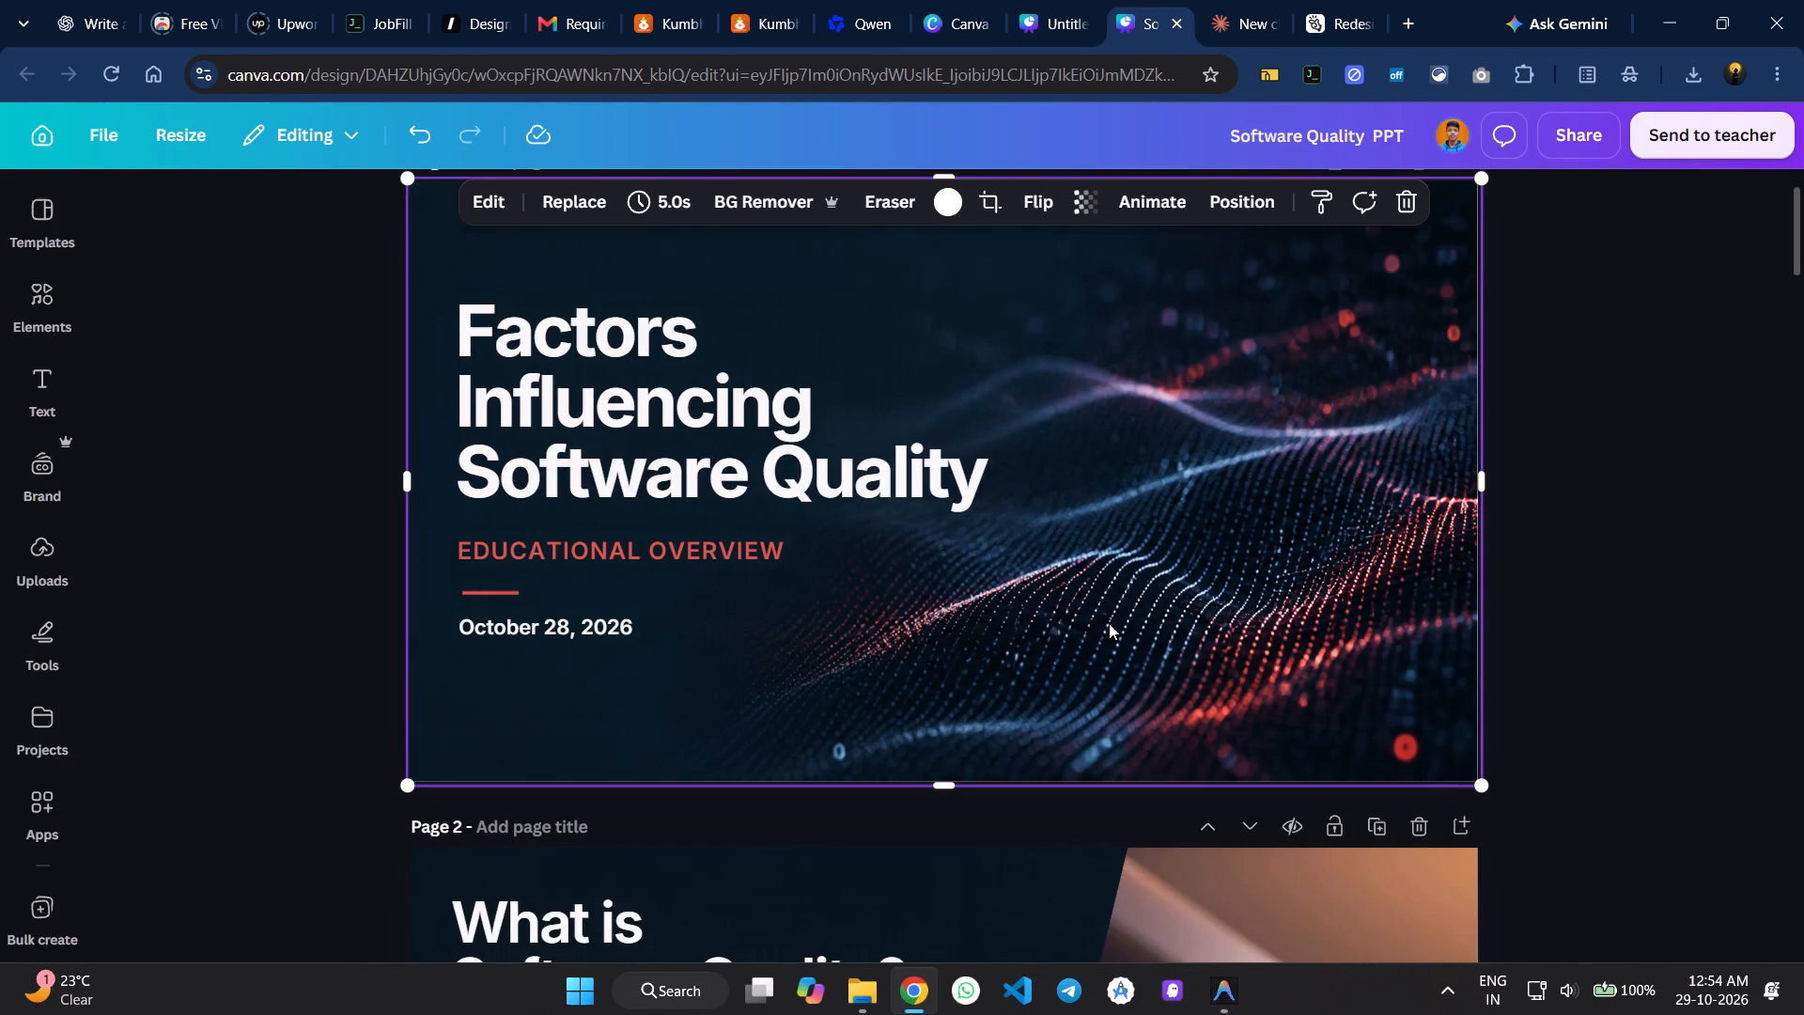
key(super+v)
scroll(1123, 398, down, 5)
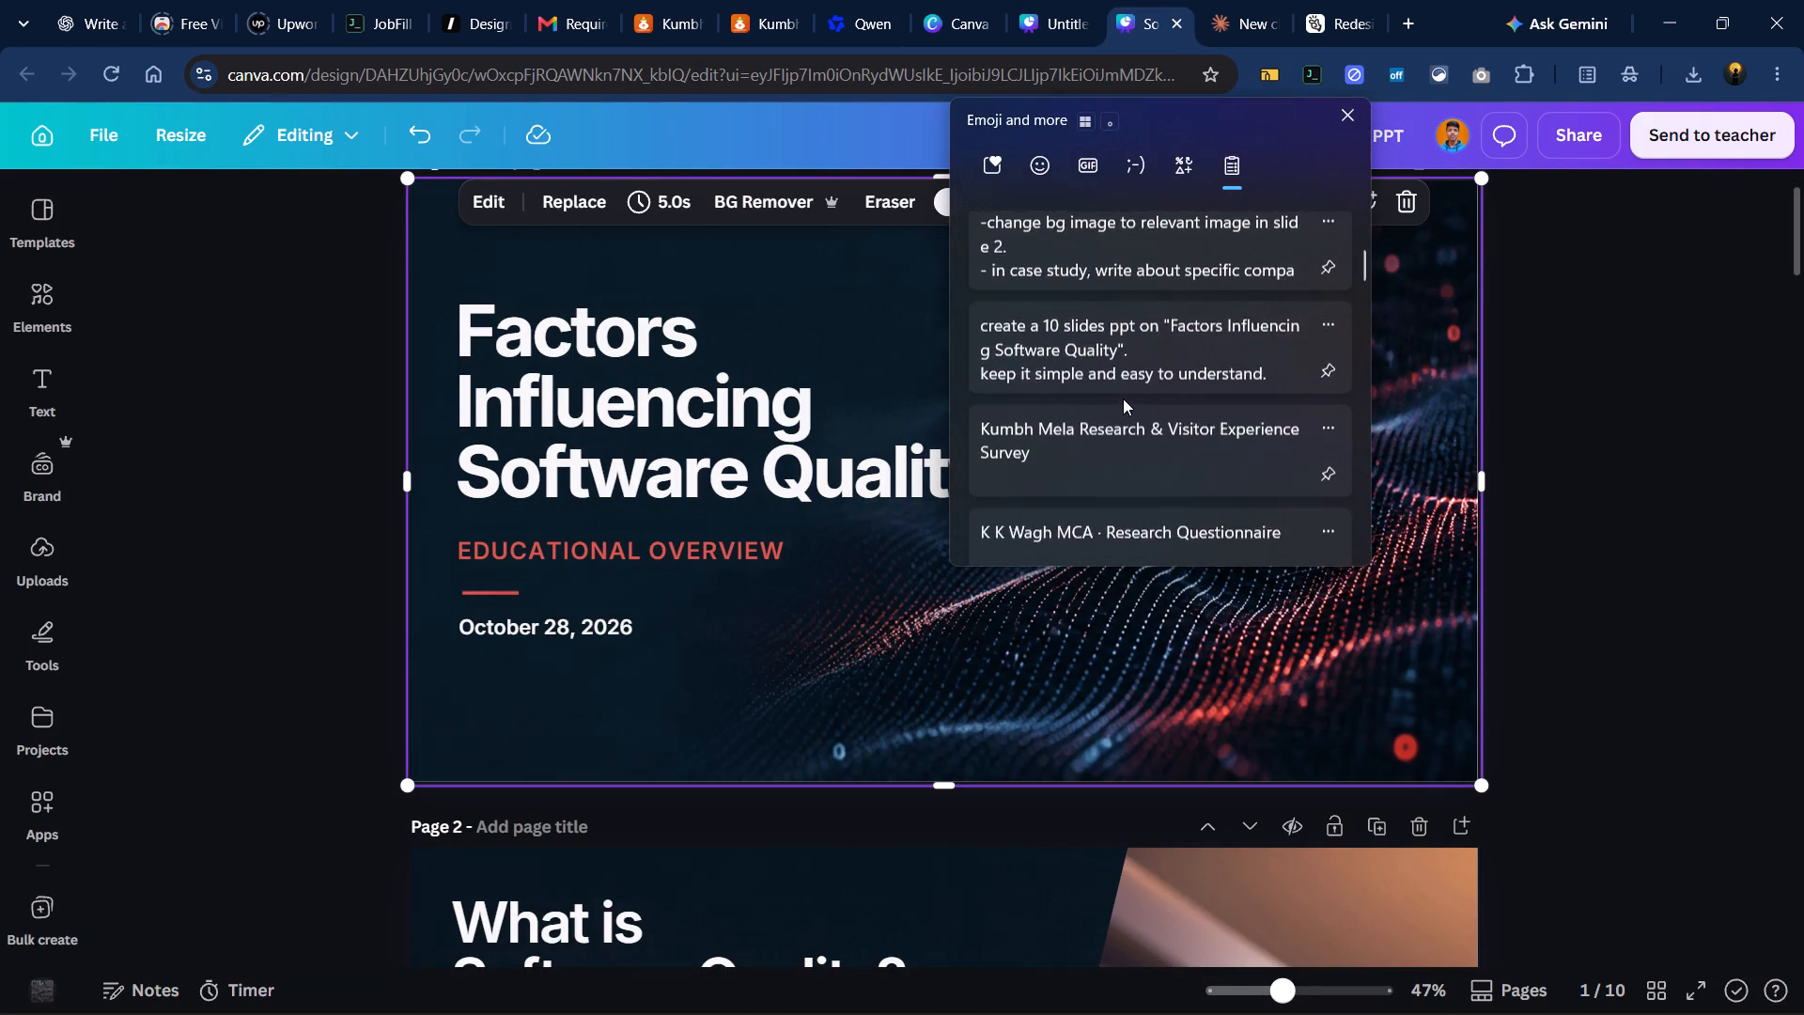
scroll(1122, 400, down, 9)
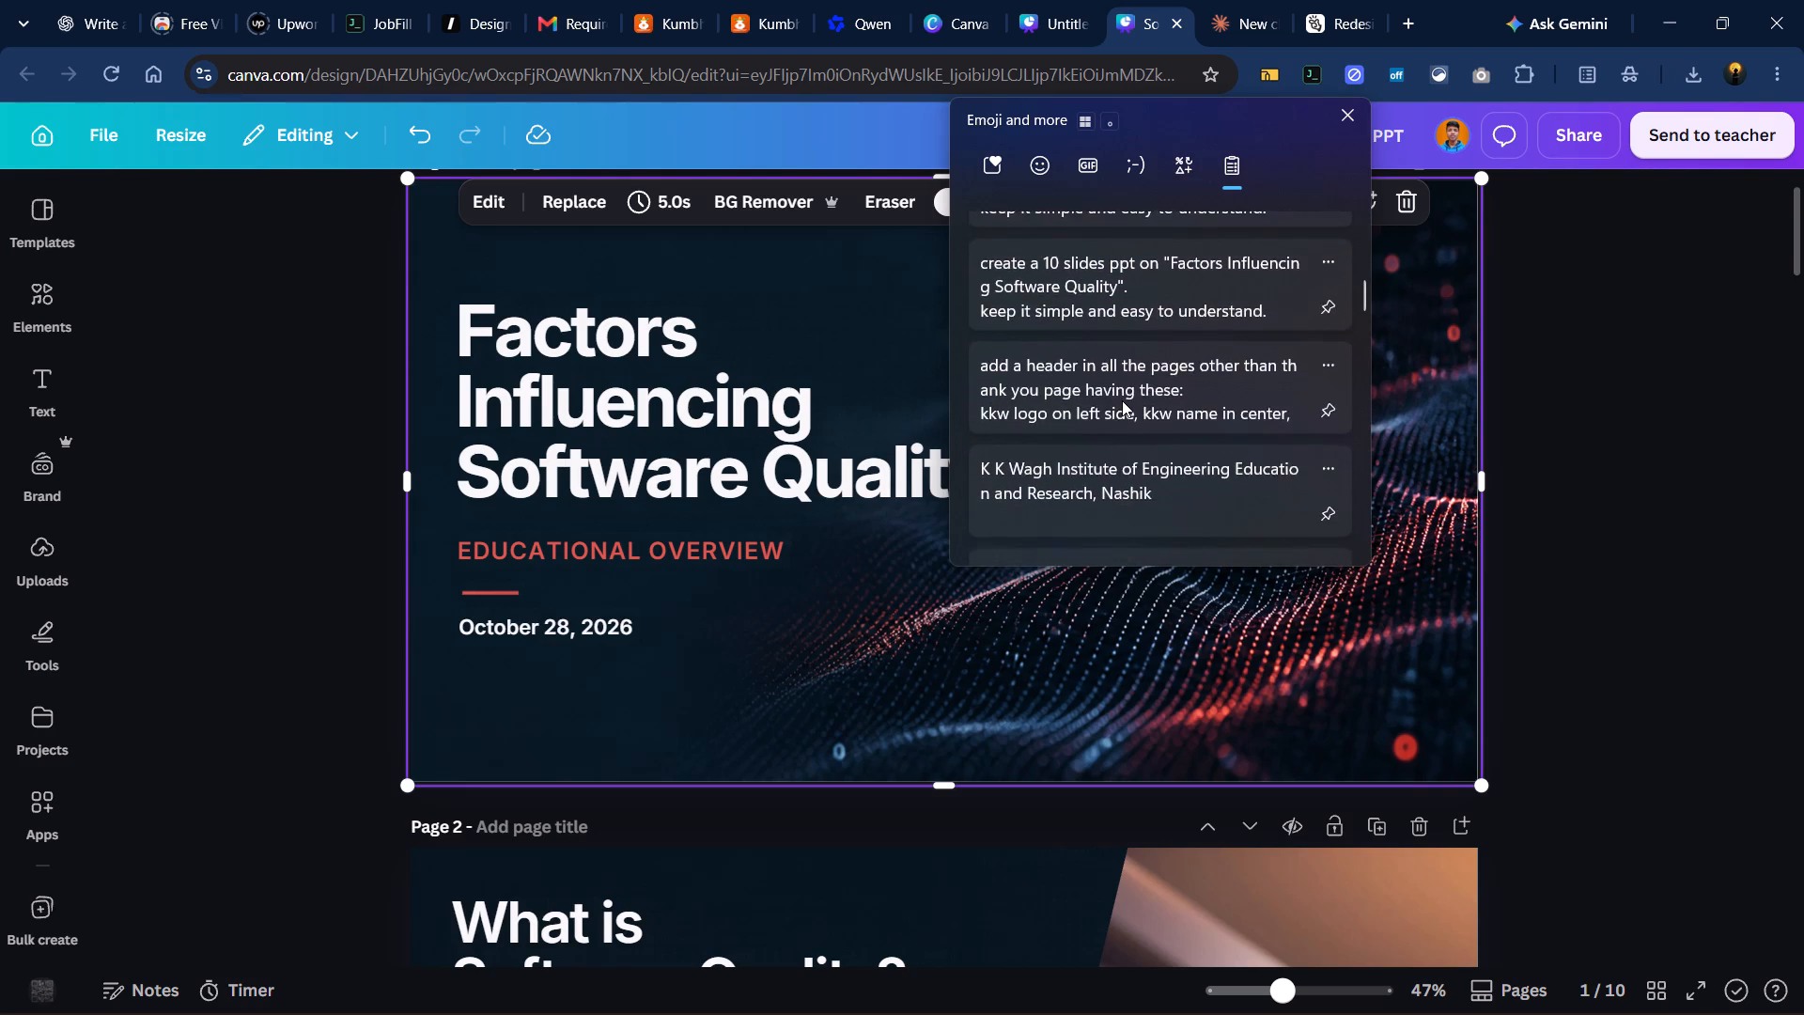
scroll(1122, 400, down, 3)
scroll(1122, 401, up, 2)
scroll(1122, 401, down, 9)
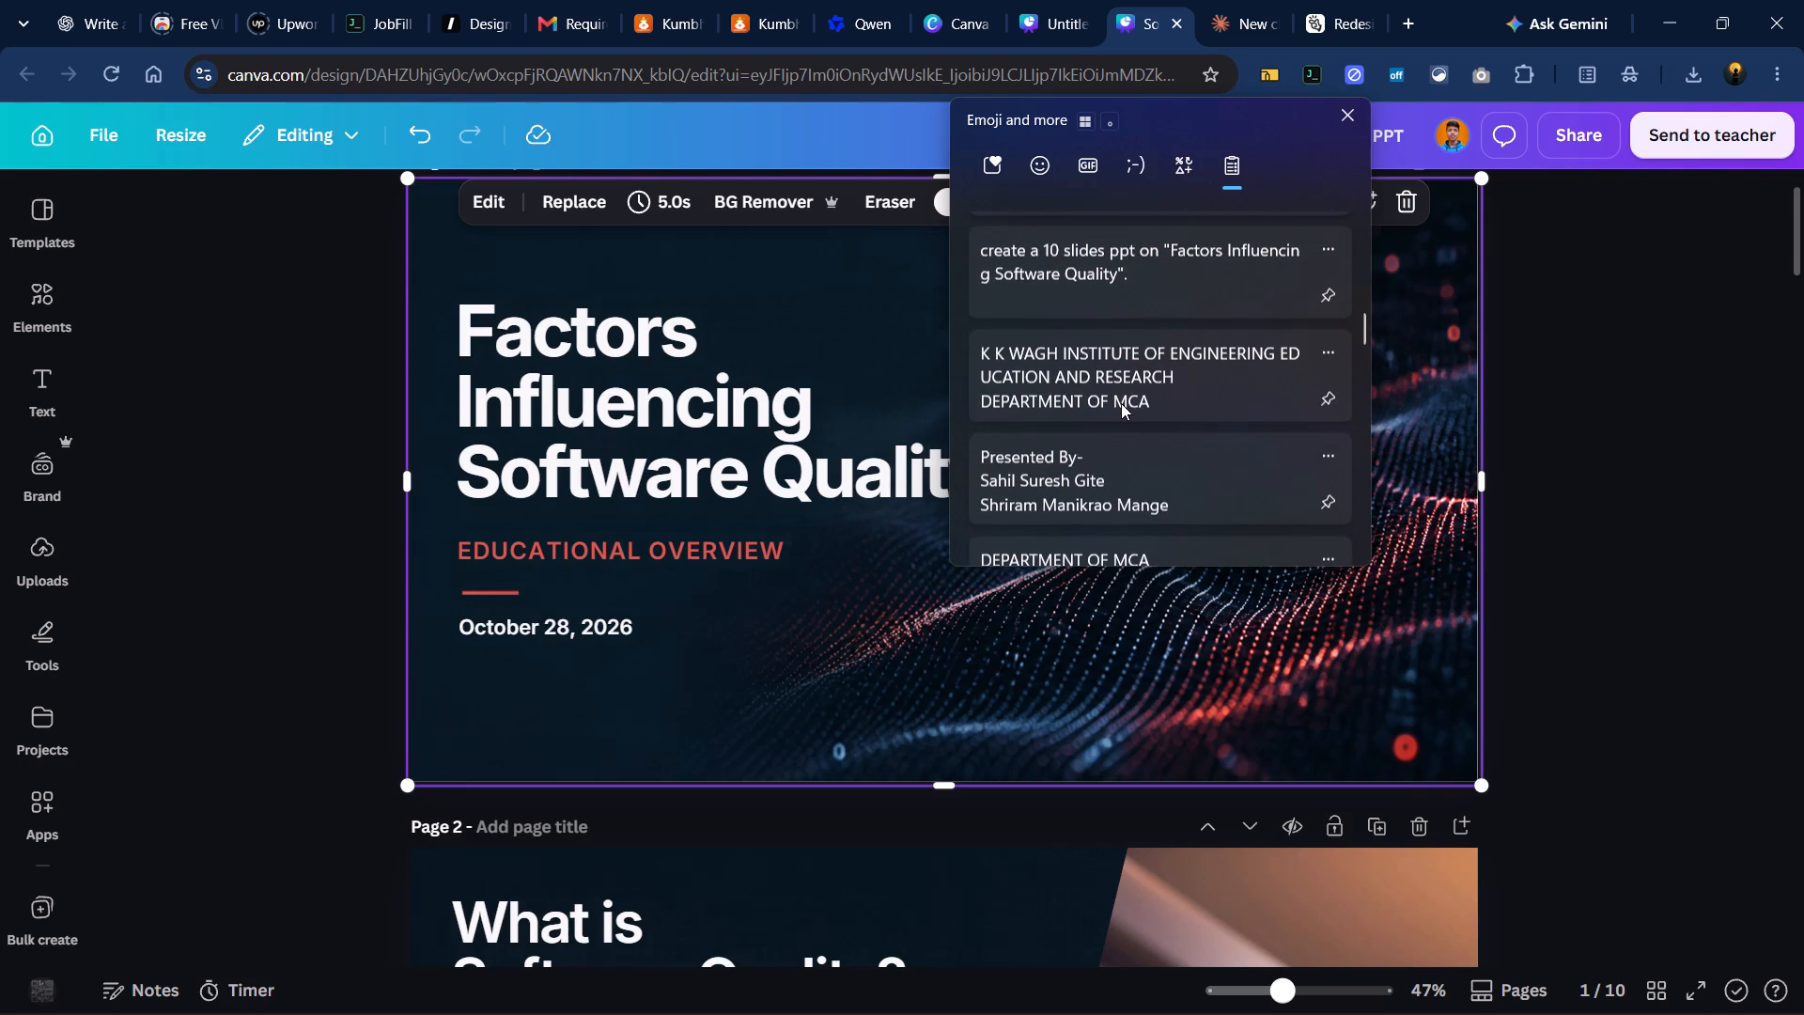
click(1125, 379)
key(ctrl+v)
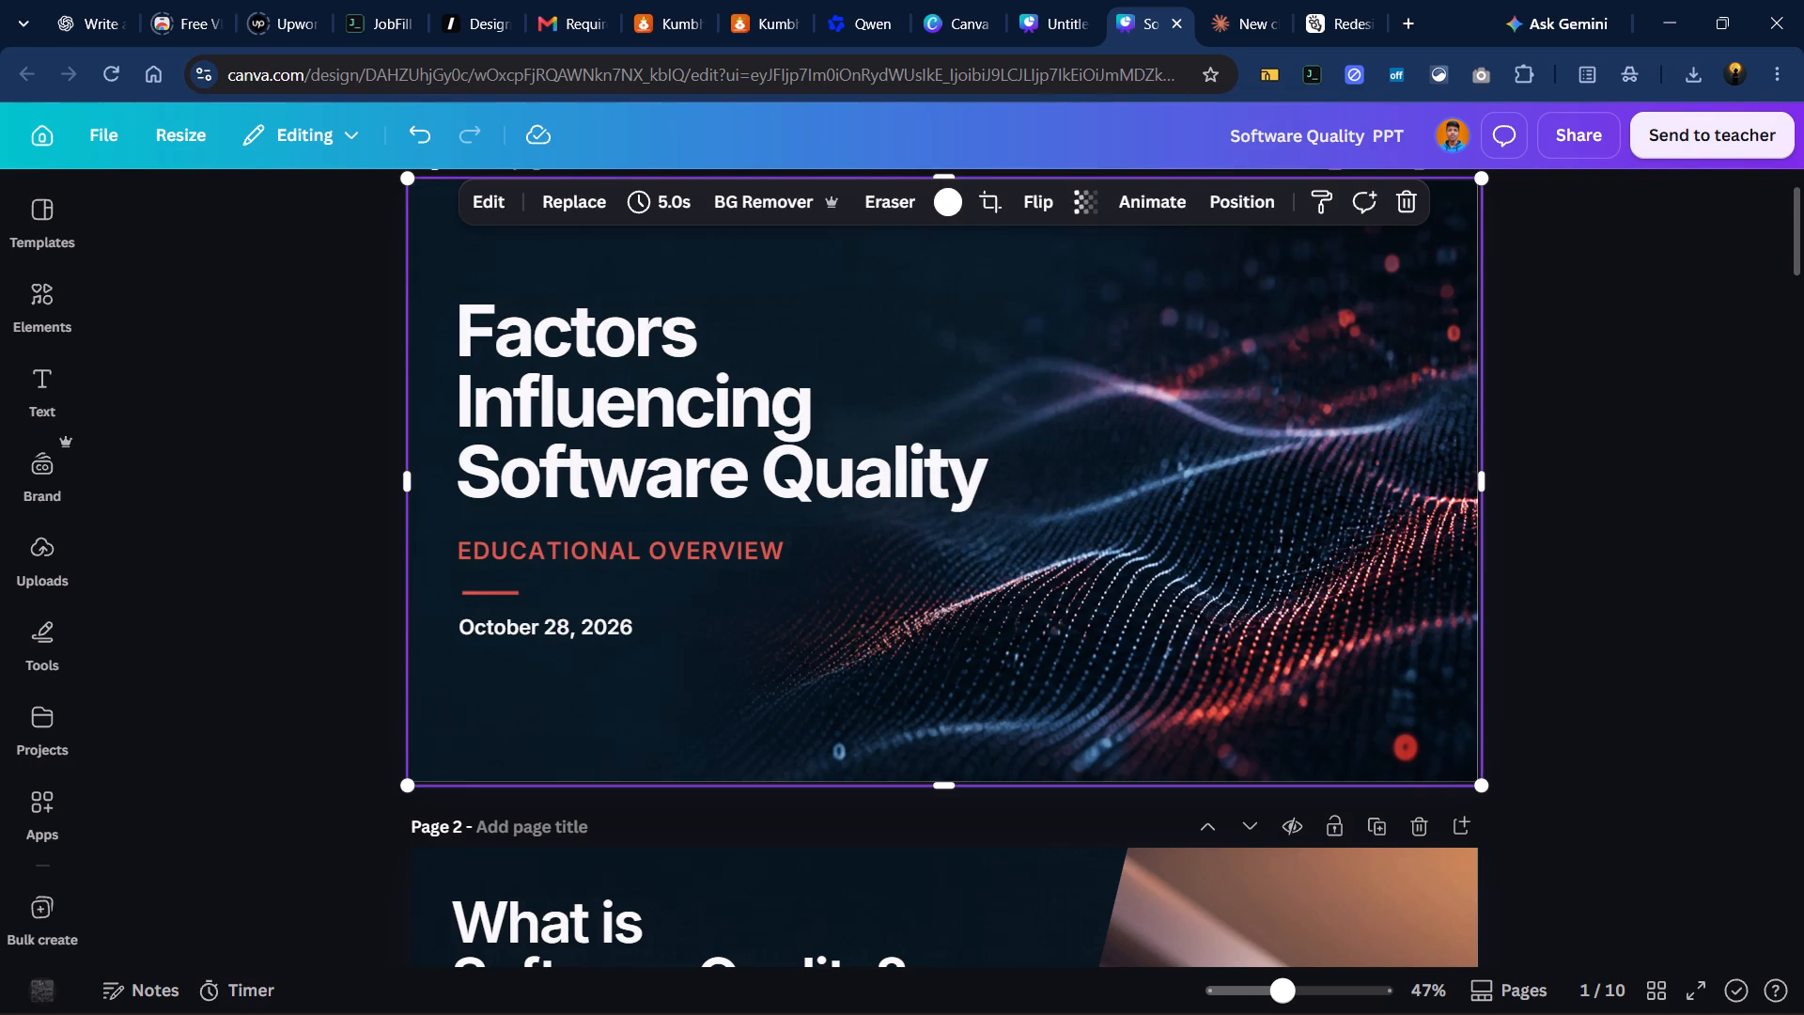
click(1139, 648)
drag(1091, 498, 1148, 653)
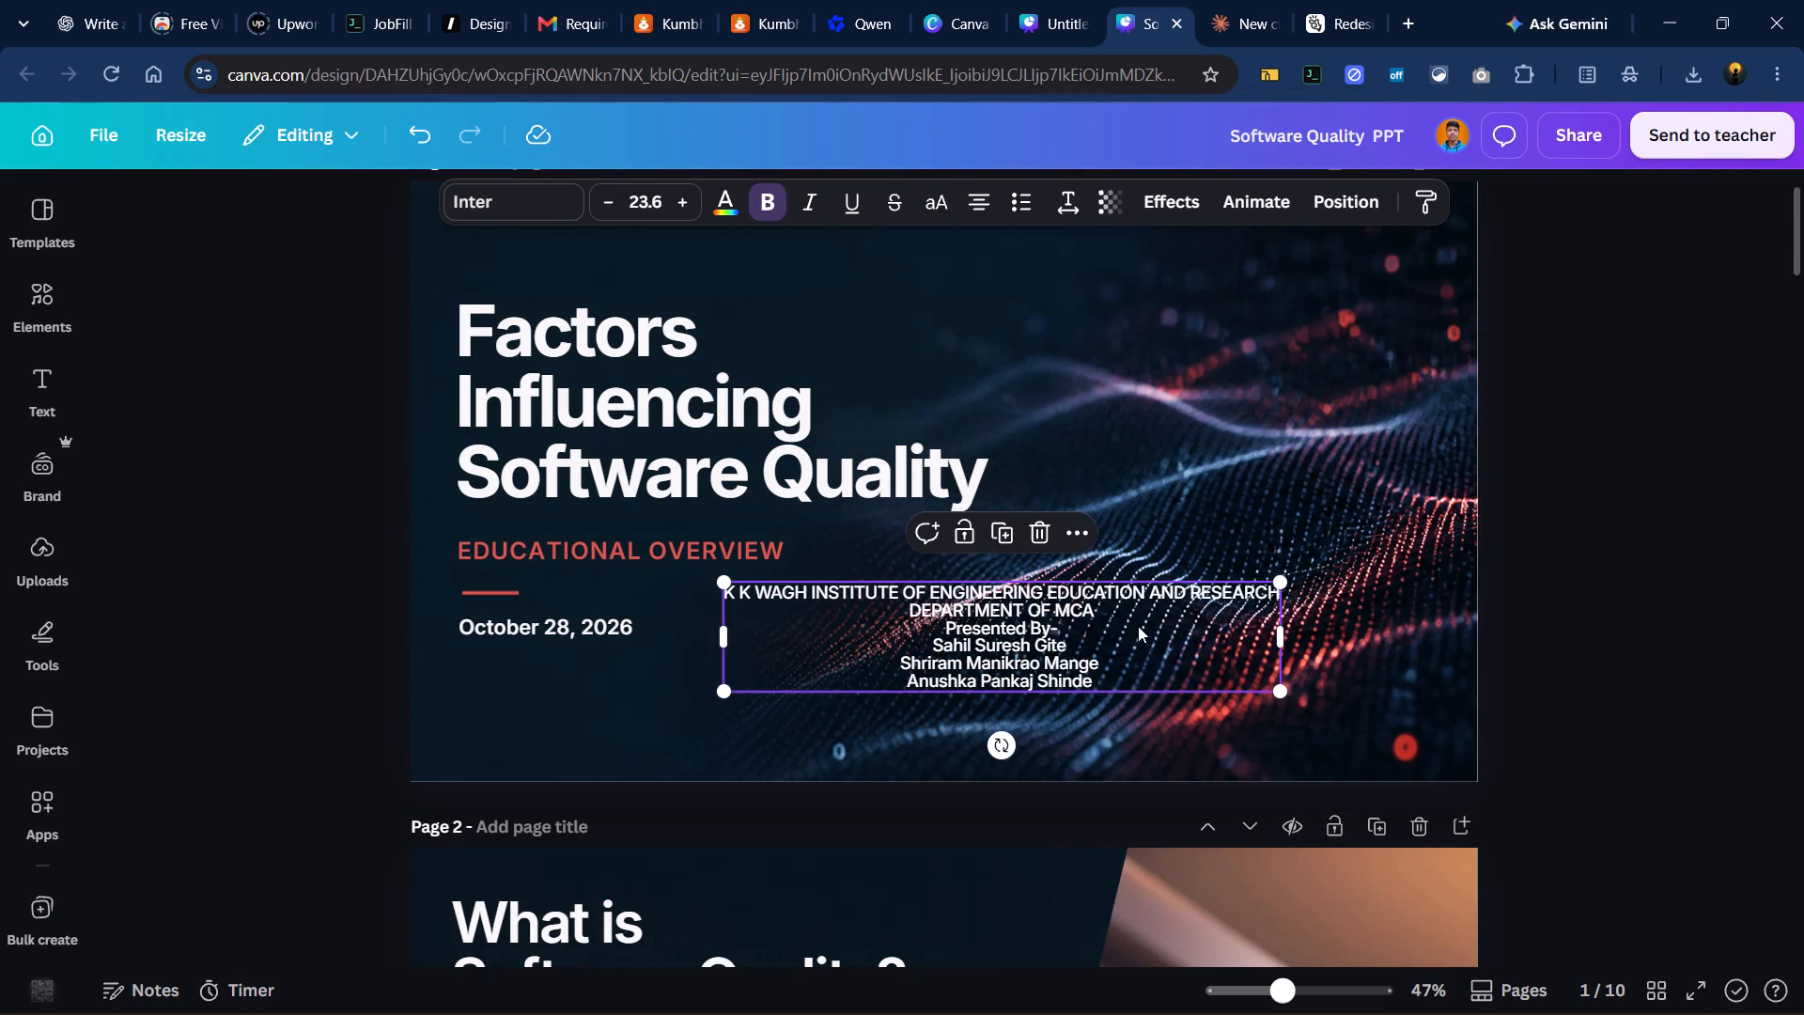
Move the K K Wagh institute and Department of MCA lines out of the presenter block into a separate text box on page 1.
double_click(1133, 608)
click(1102, 609)
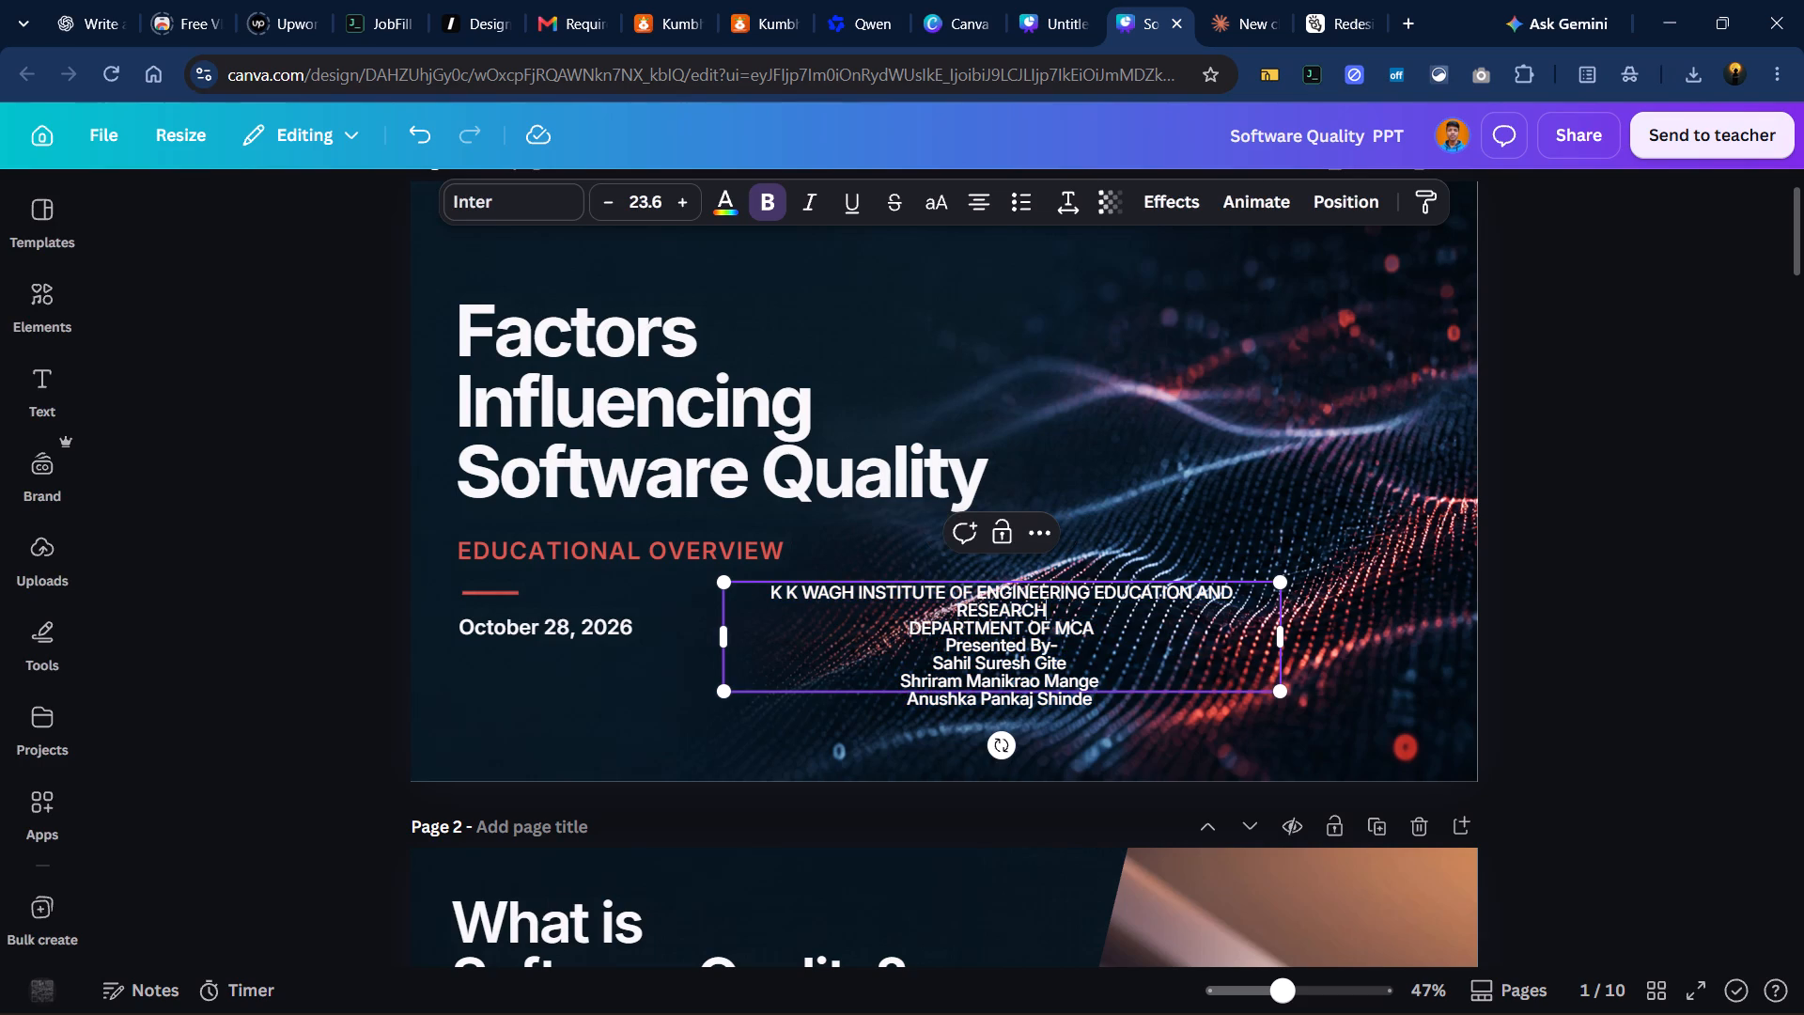
drag(1099, 628, 747, 582)
key(ctrl+x)
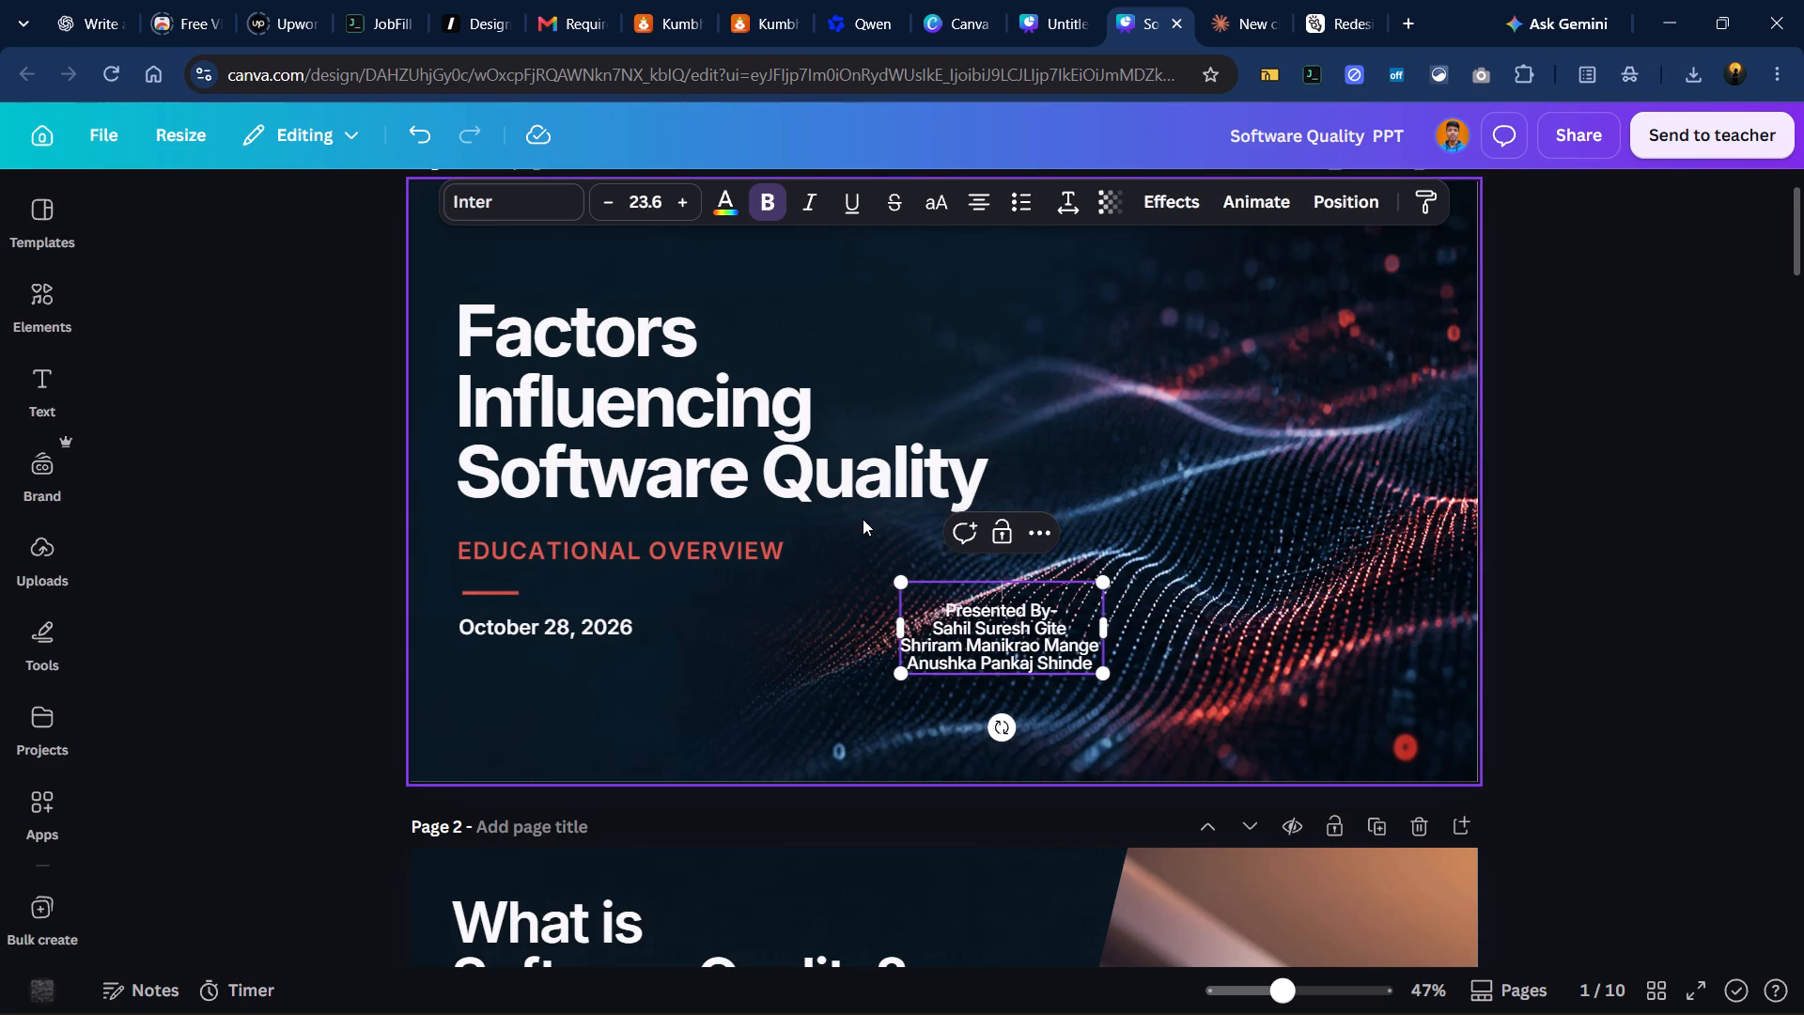
scroll(863, 519, up, 1)
click(894, 317)
key(ctrl+v)
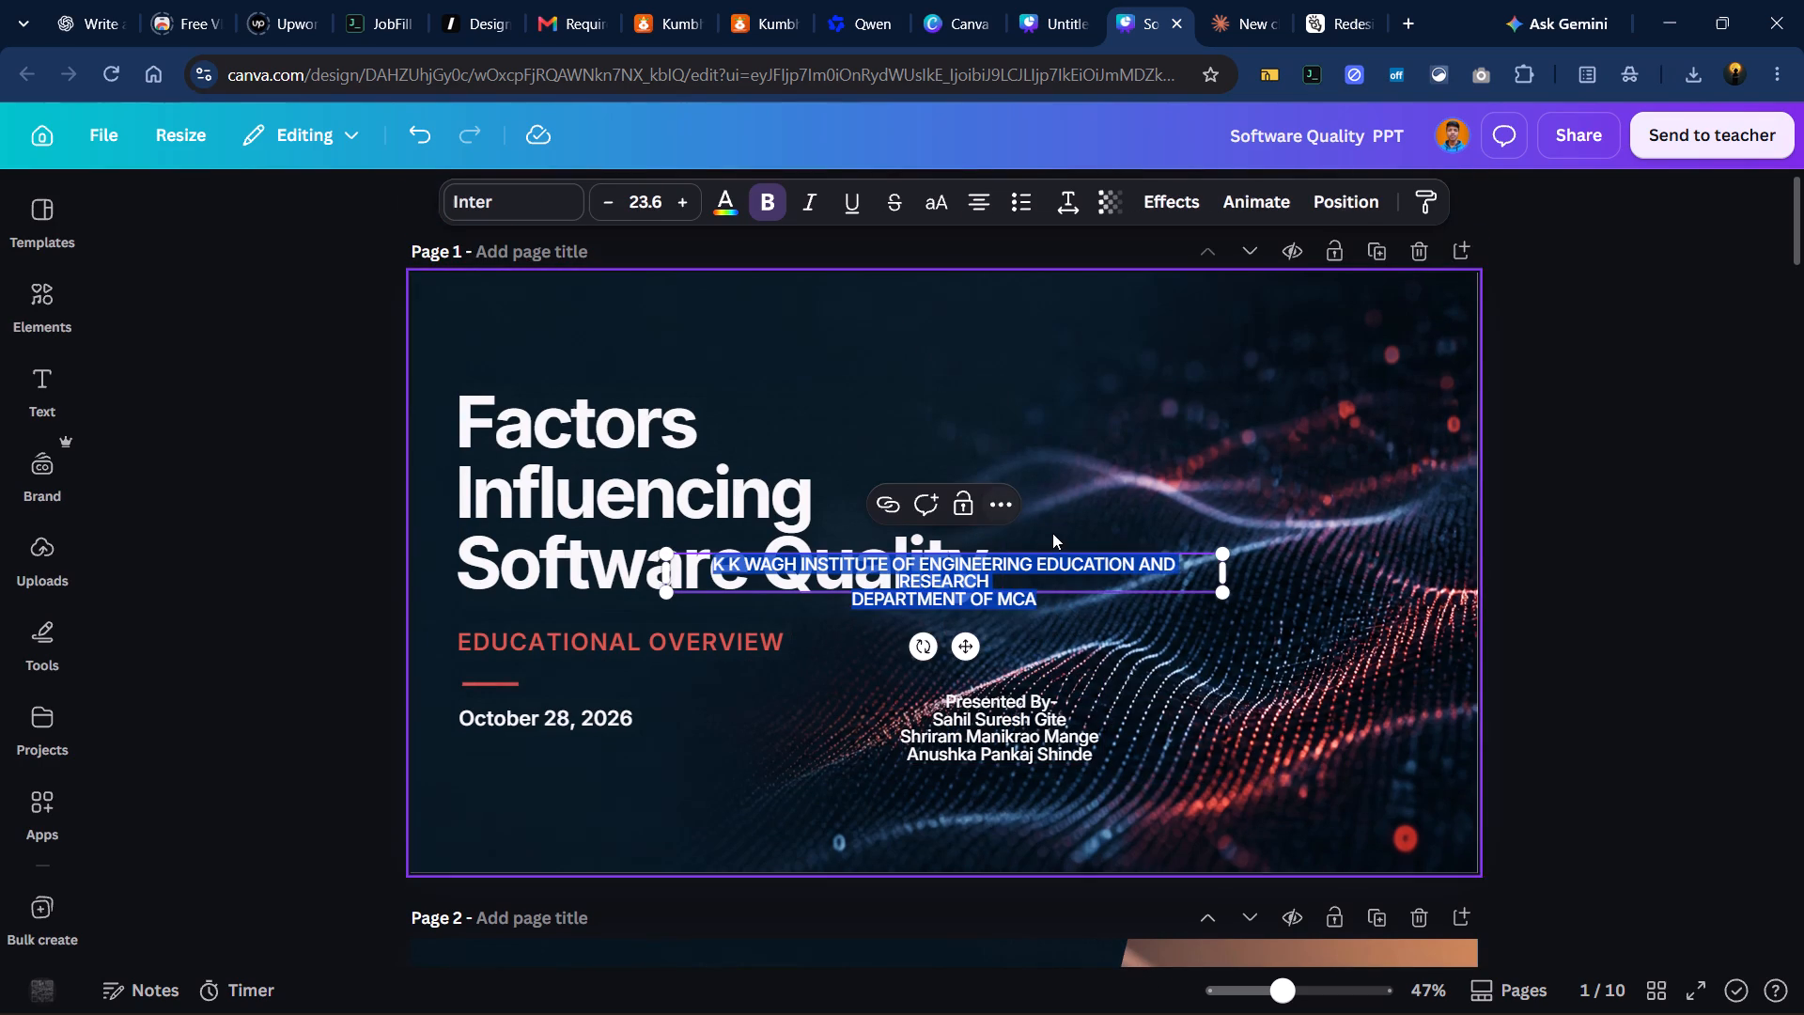
Move the institute and department text box above the title on page 1, widen it to about 1,128 and centre it.
drag(1064, 550, 1036, 276)
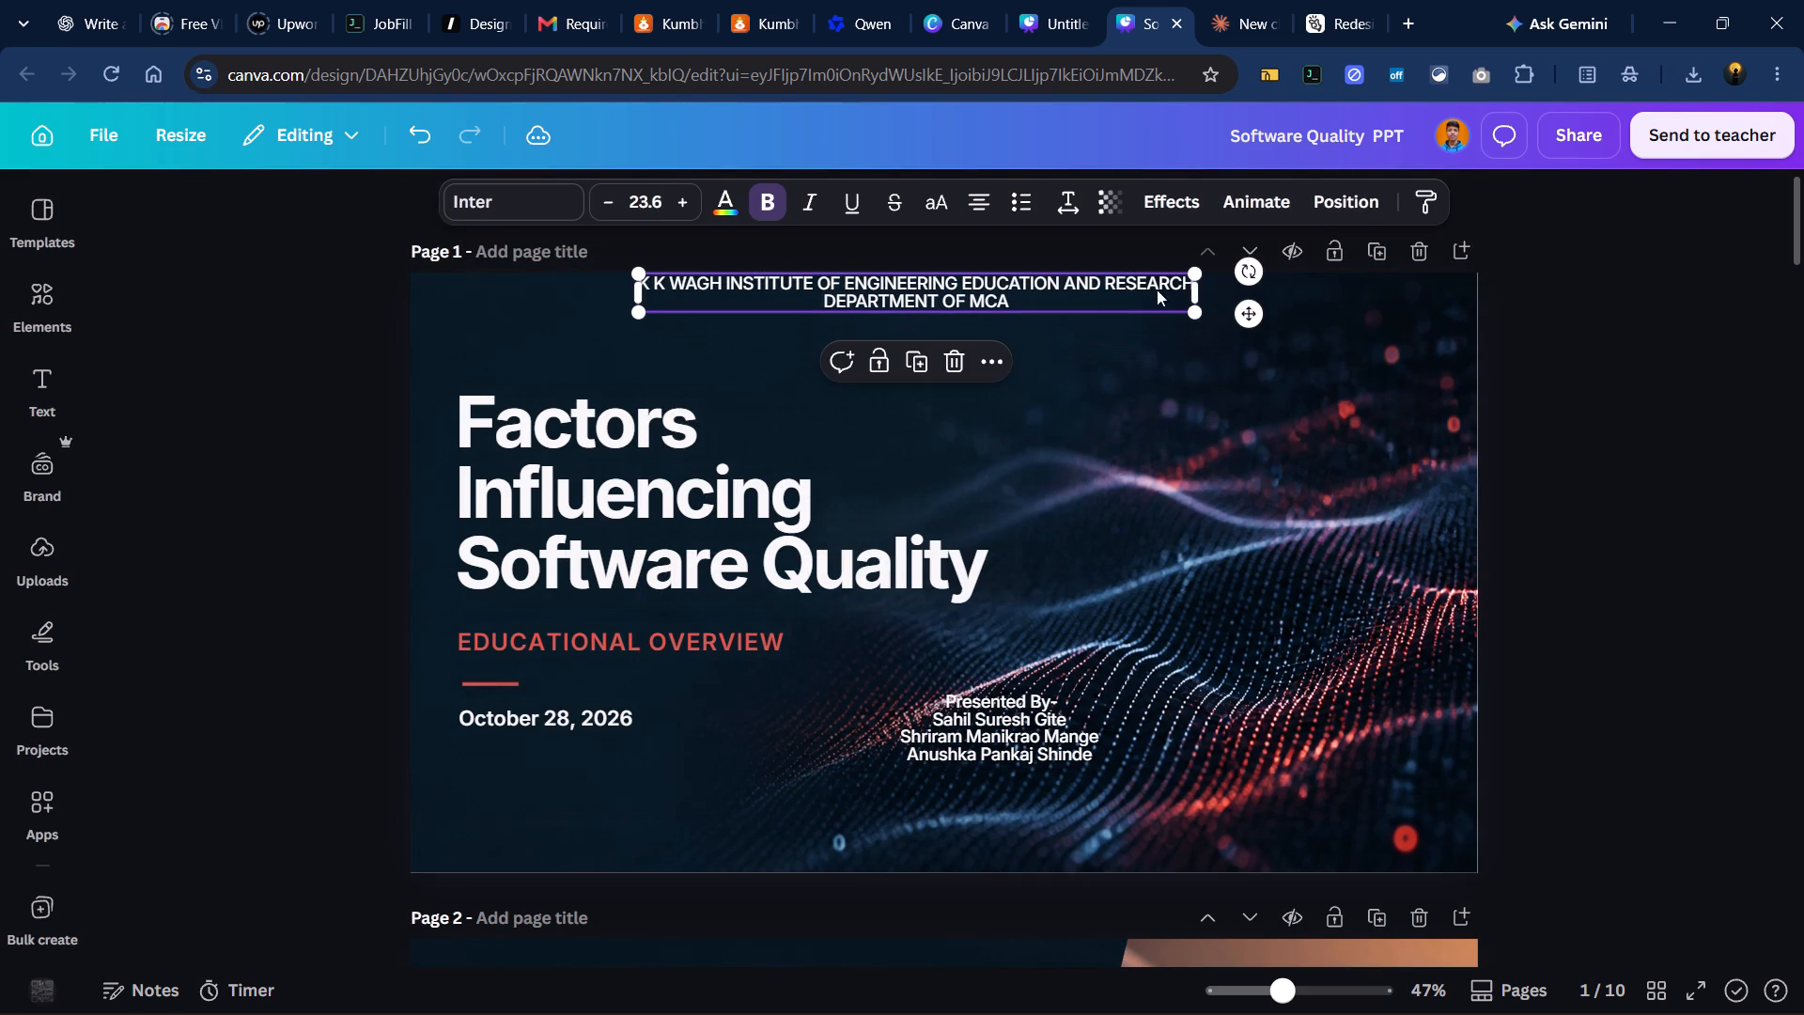
drag(1200, 289, 1272, 293)
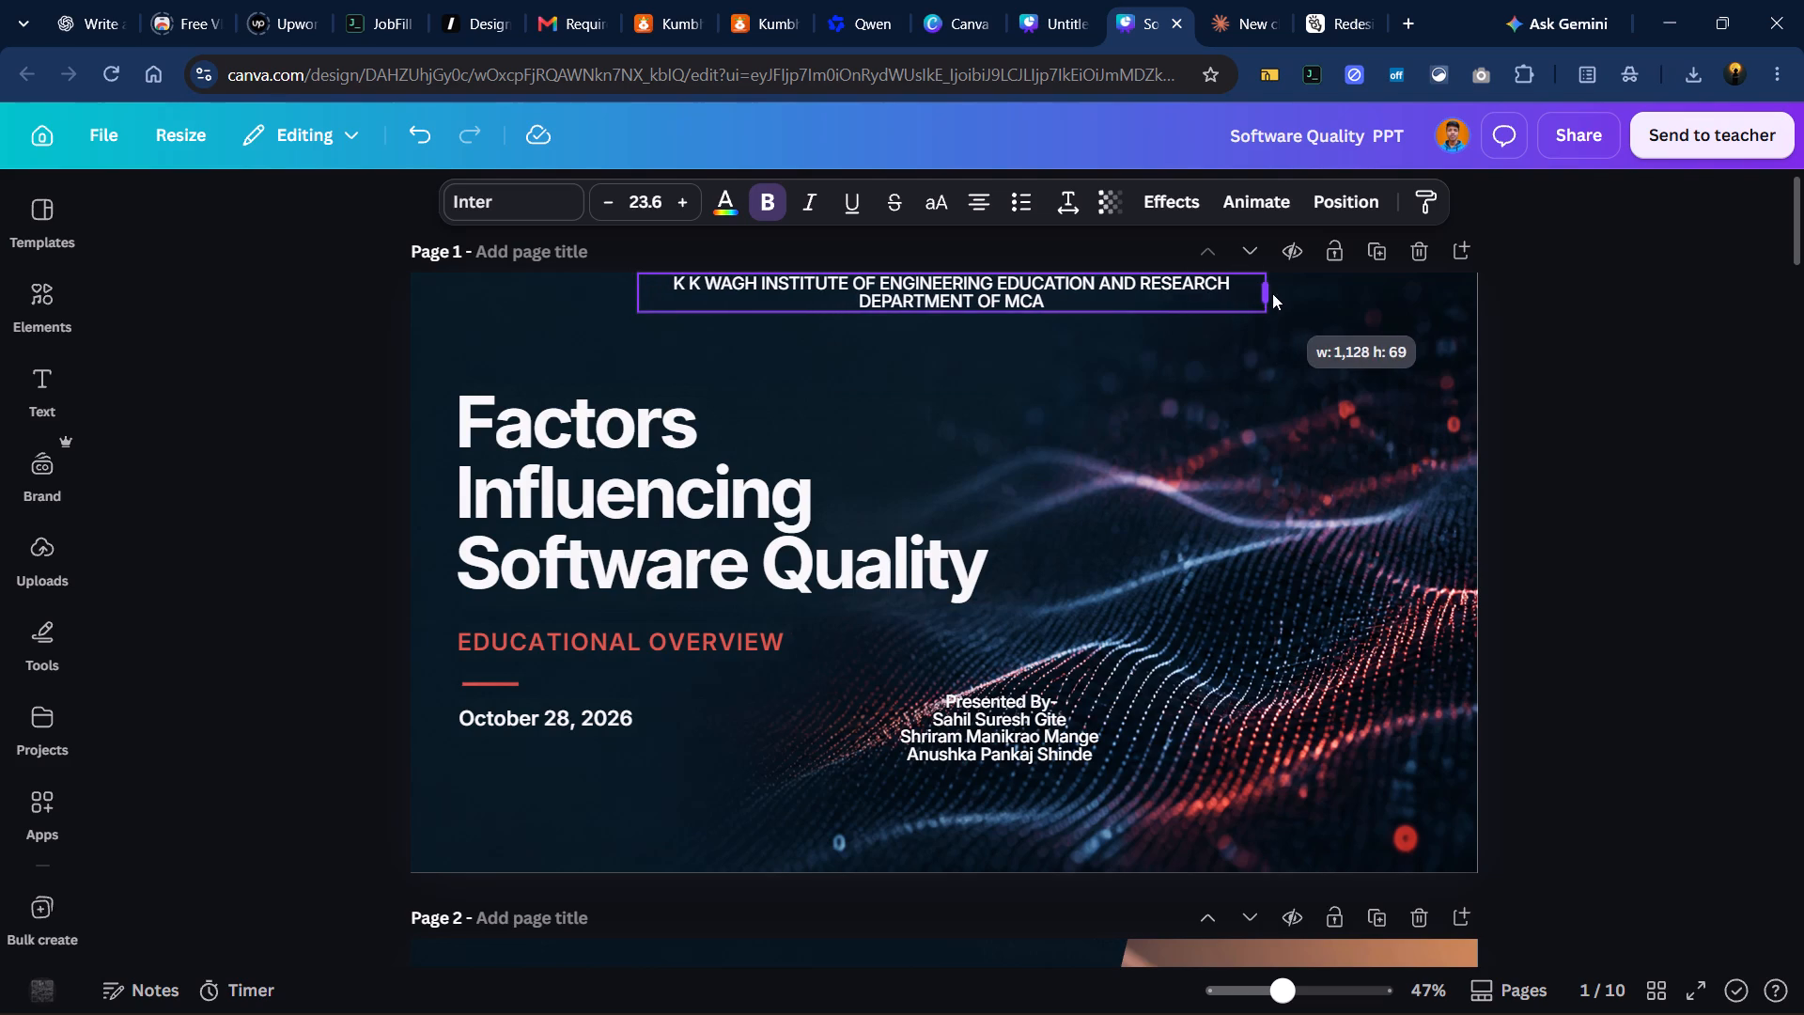
drag(1272, 293, 1274, 293)
drag(1176, 297, 1161, 302)
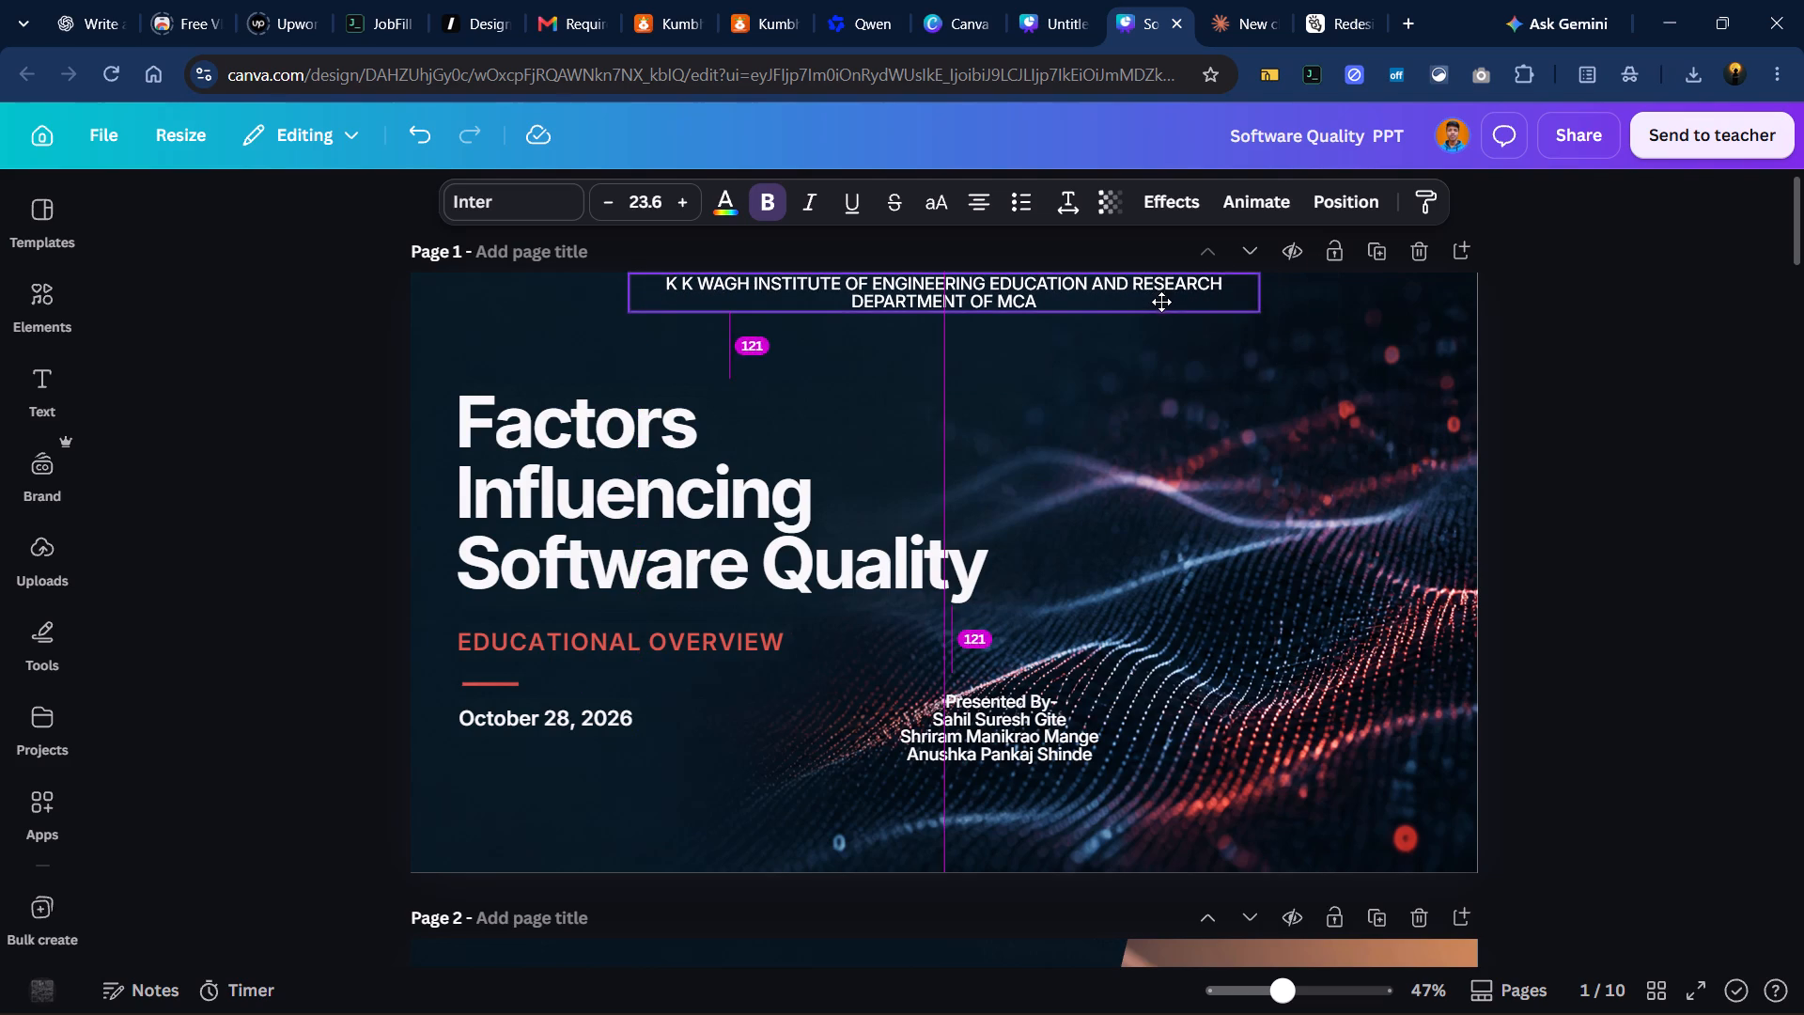
drag(1161, 302, 1158, 308)
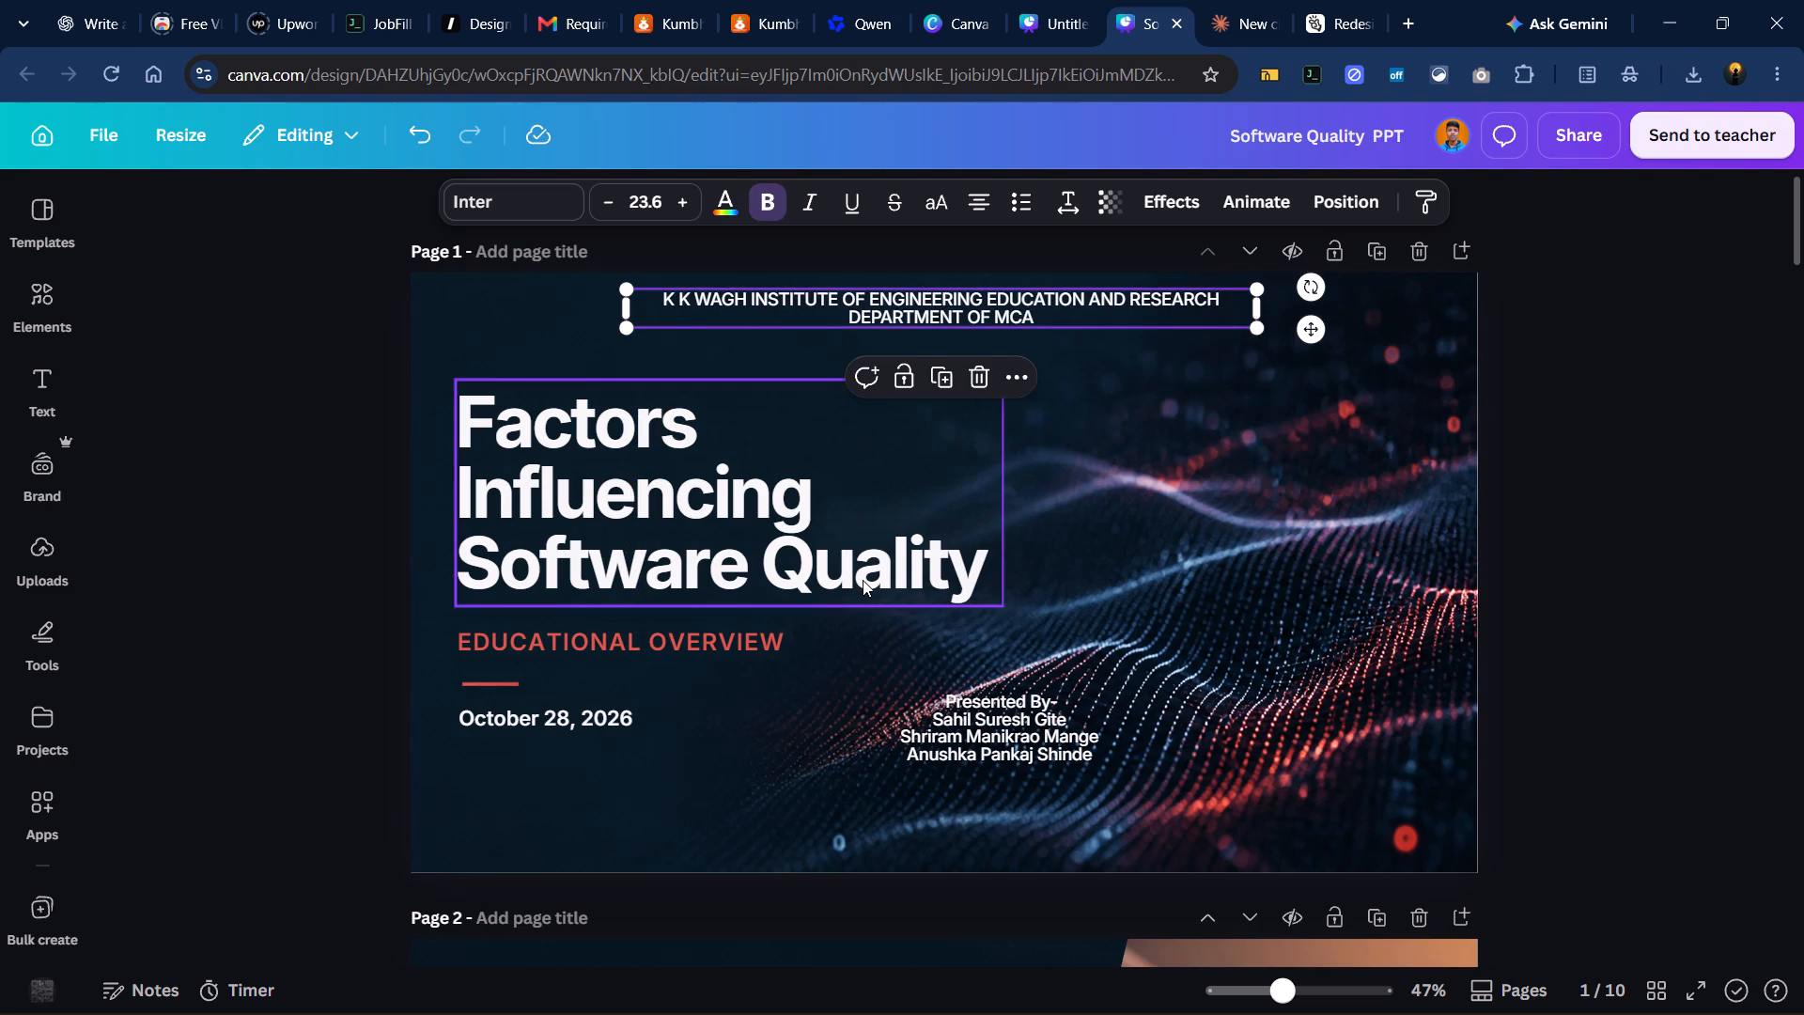
Delete the "Educational Overview" subtitle and the October 28, 2026 date from page 1.
click(737, 649)
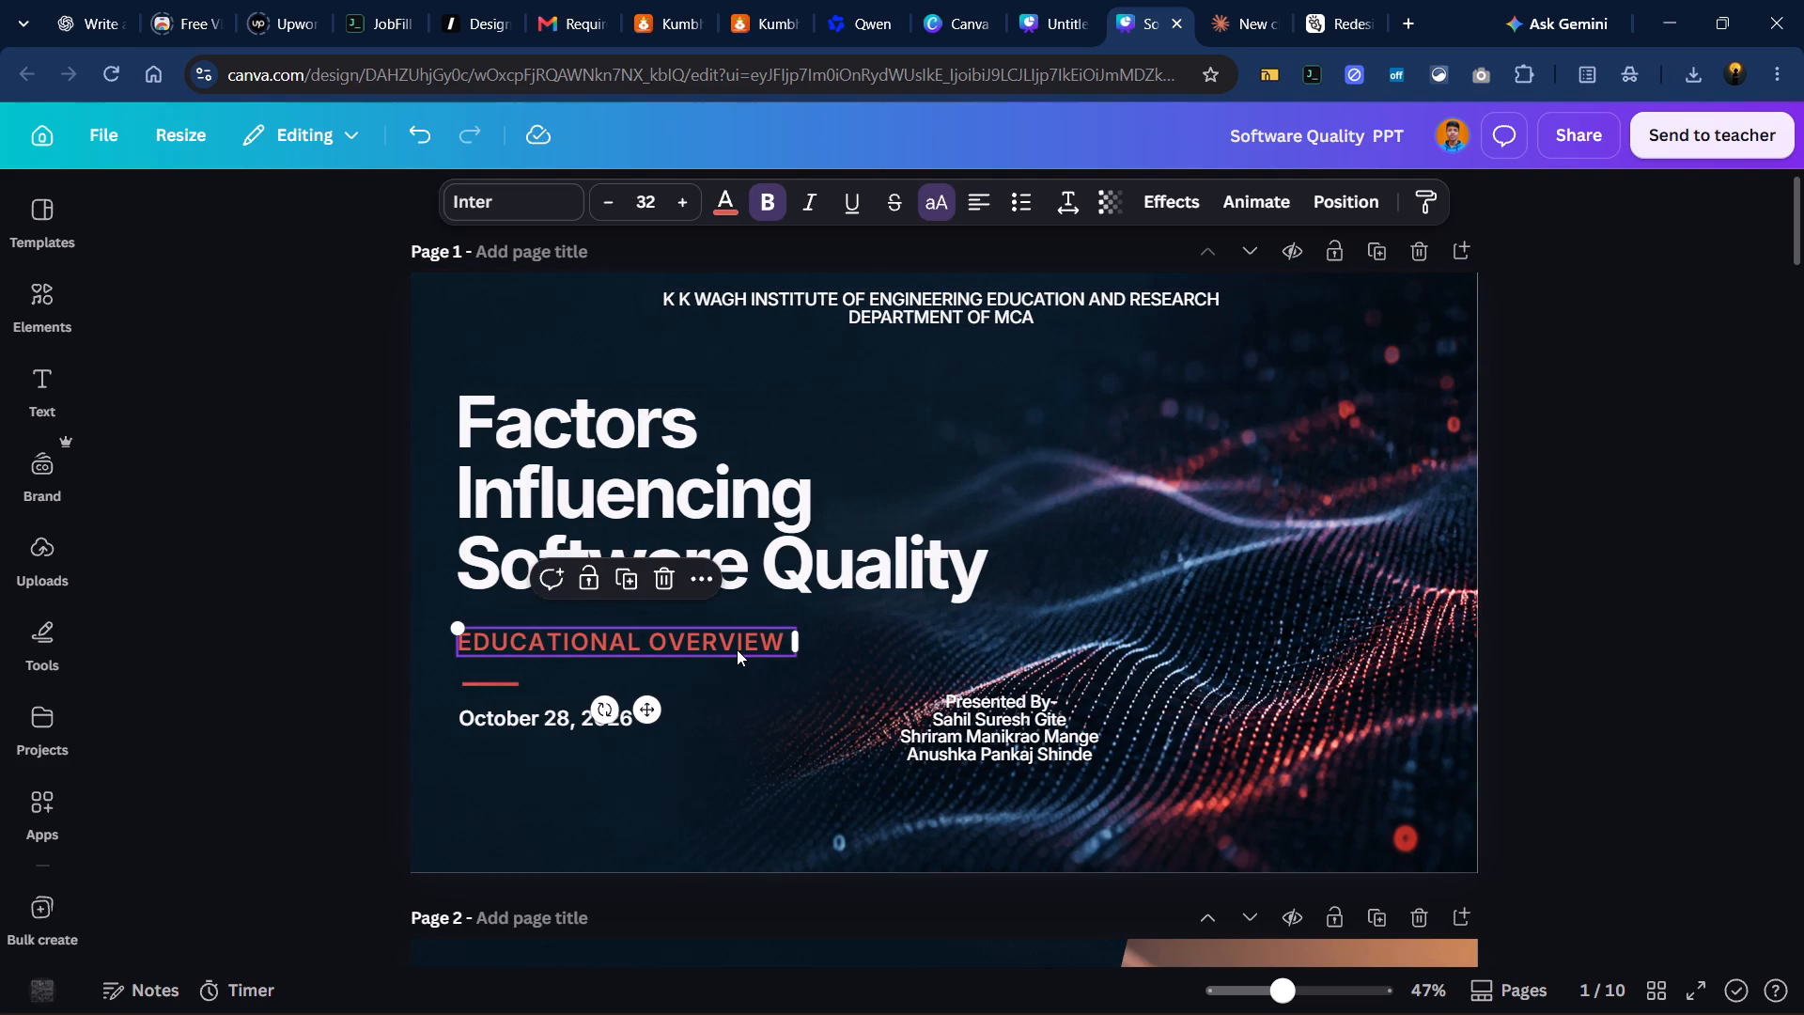
key(Delete)
click(568, 717)
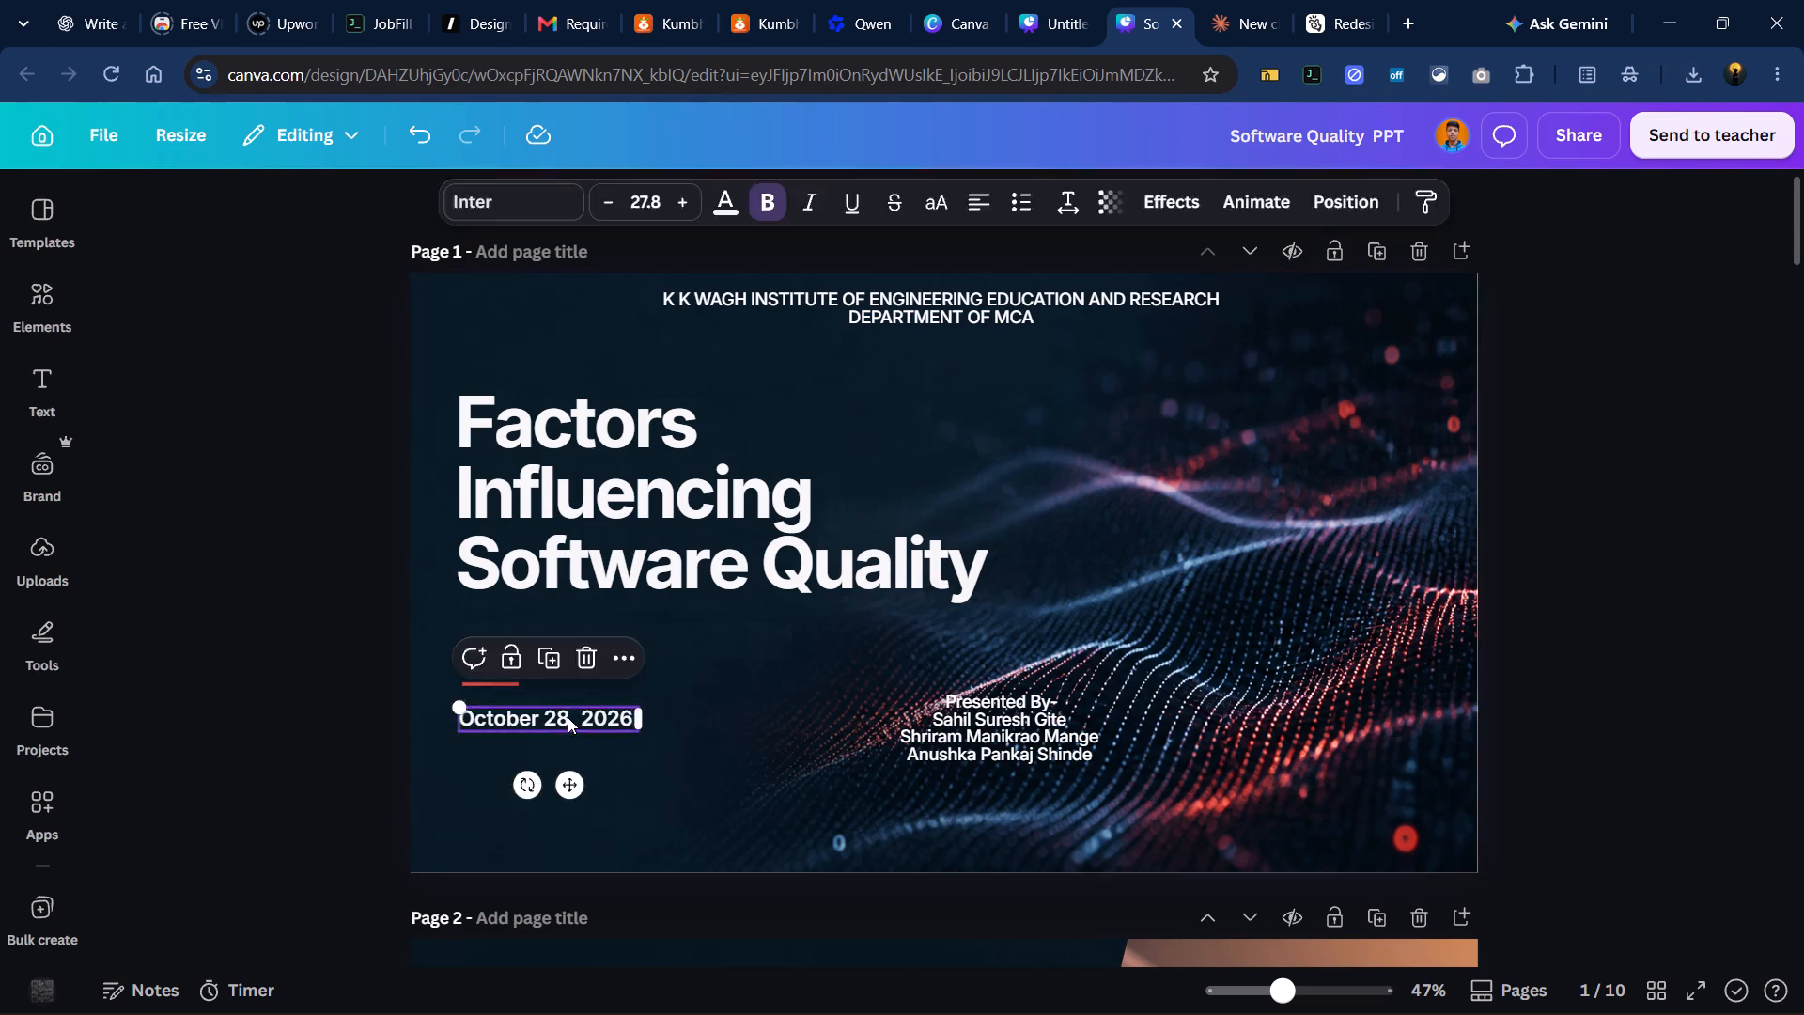
key(Delete)
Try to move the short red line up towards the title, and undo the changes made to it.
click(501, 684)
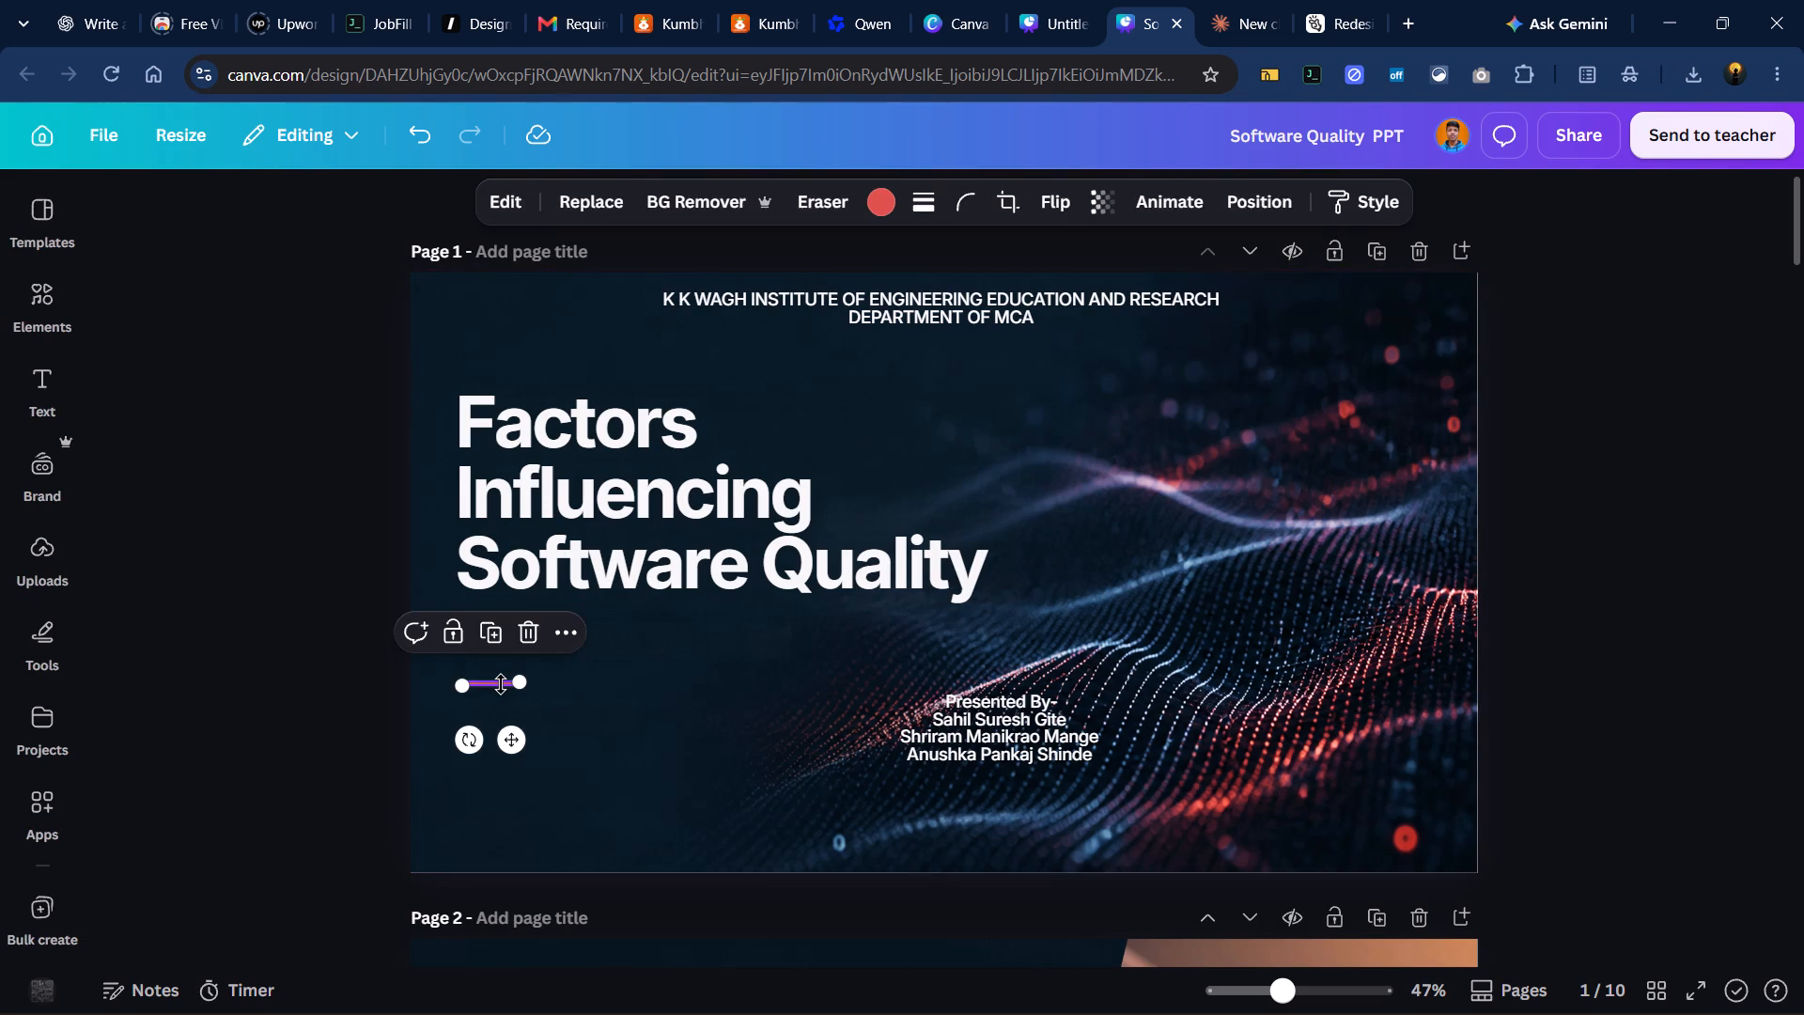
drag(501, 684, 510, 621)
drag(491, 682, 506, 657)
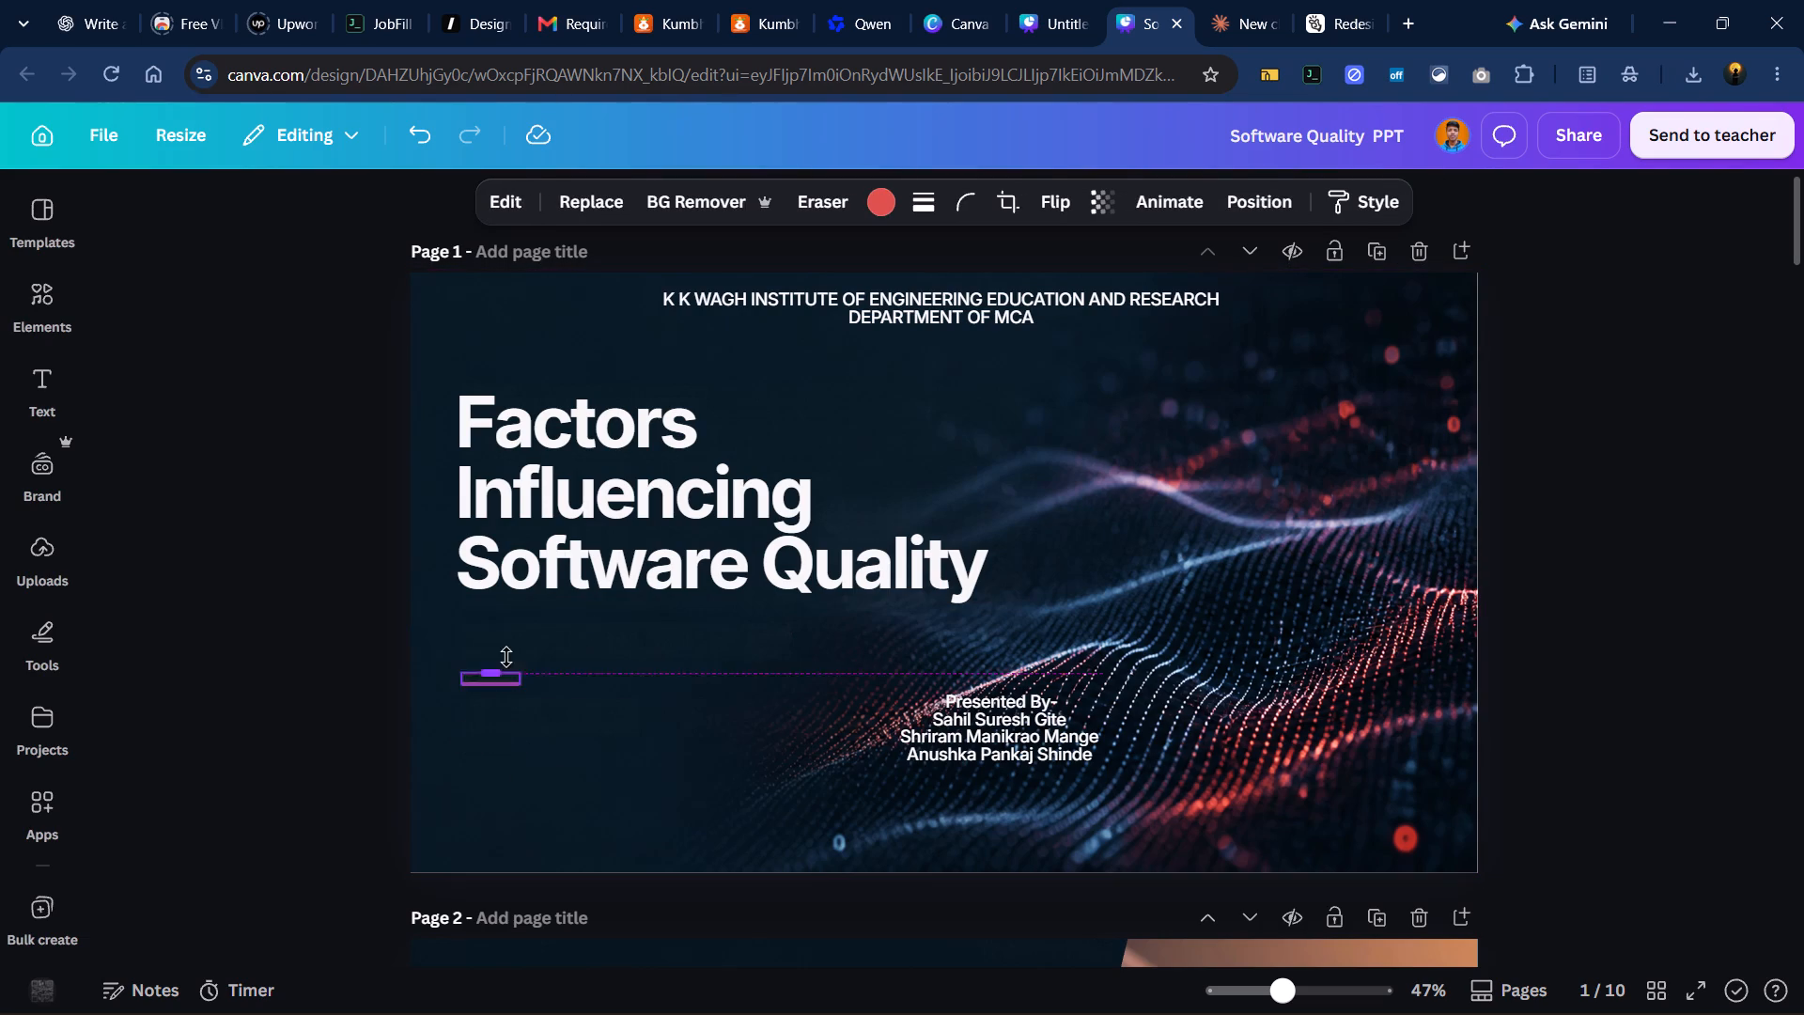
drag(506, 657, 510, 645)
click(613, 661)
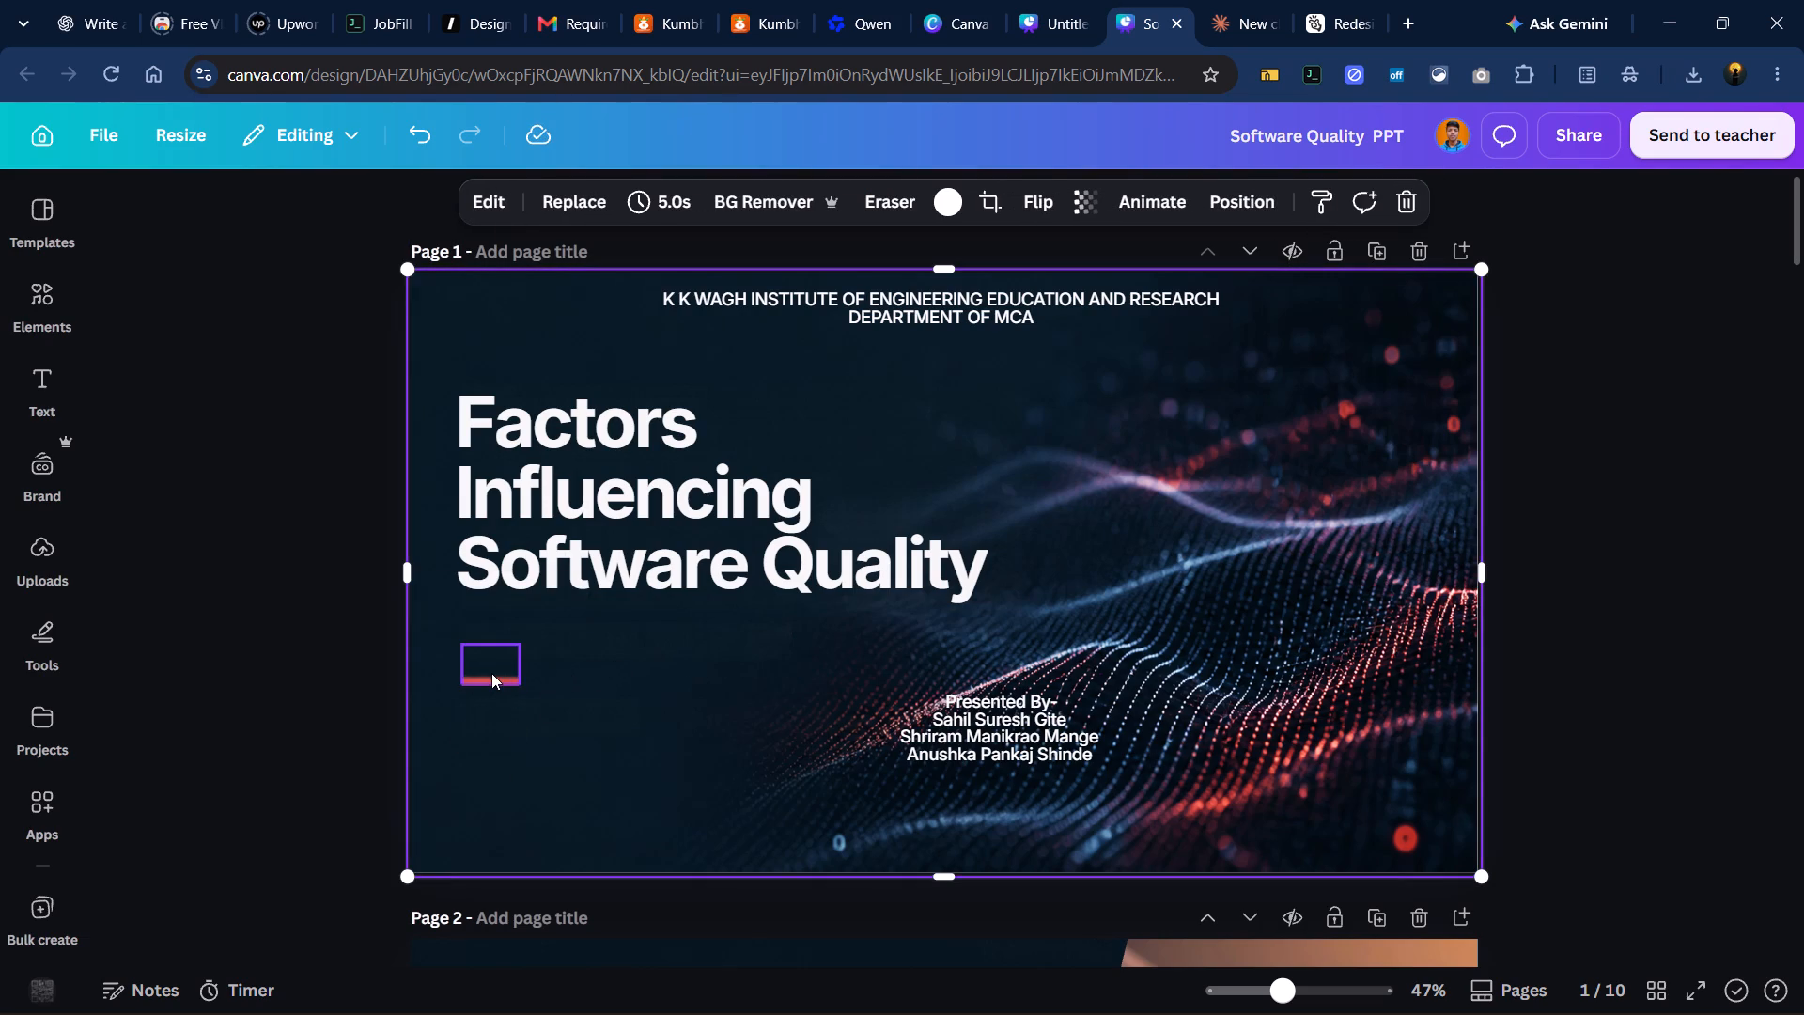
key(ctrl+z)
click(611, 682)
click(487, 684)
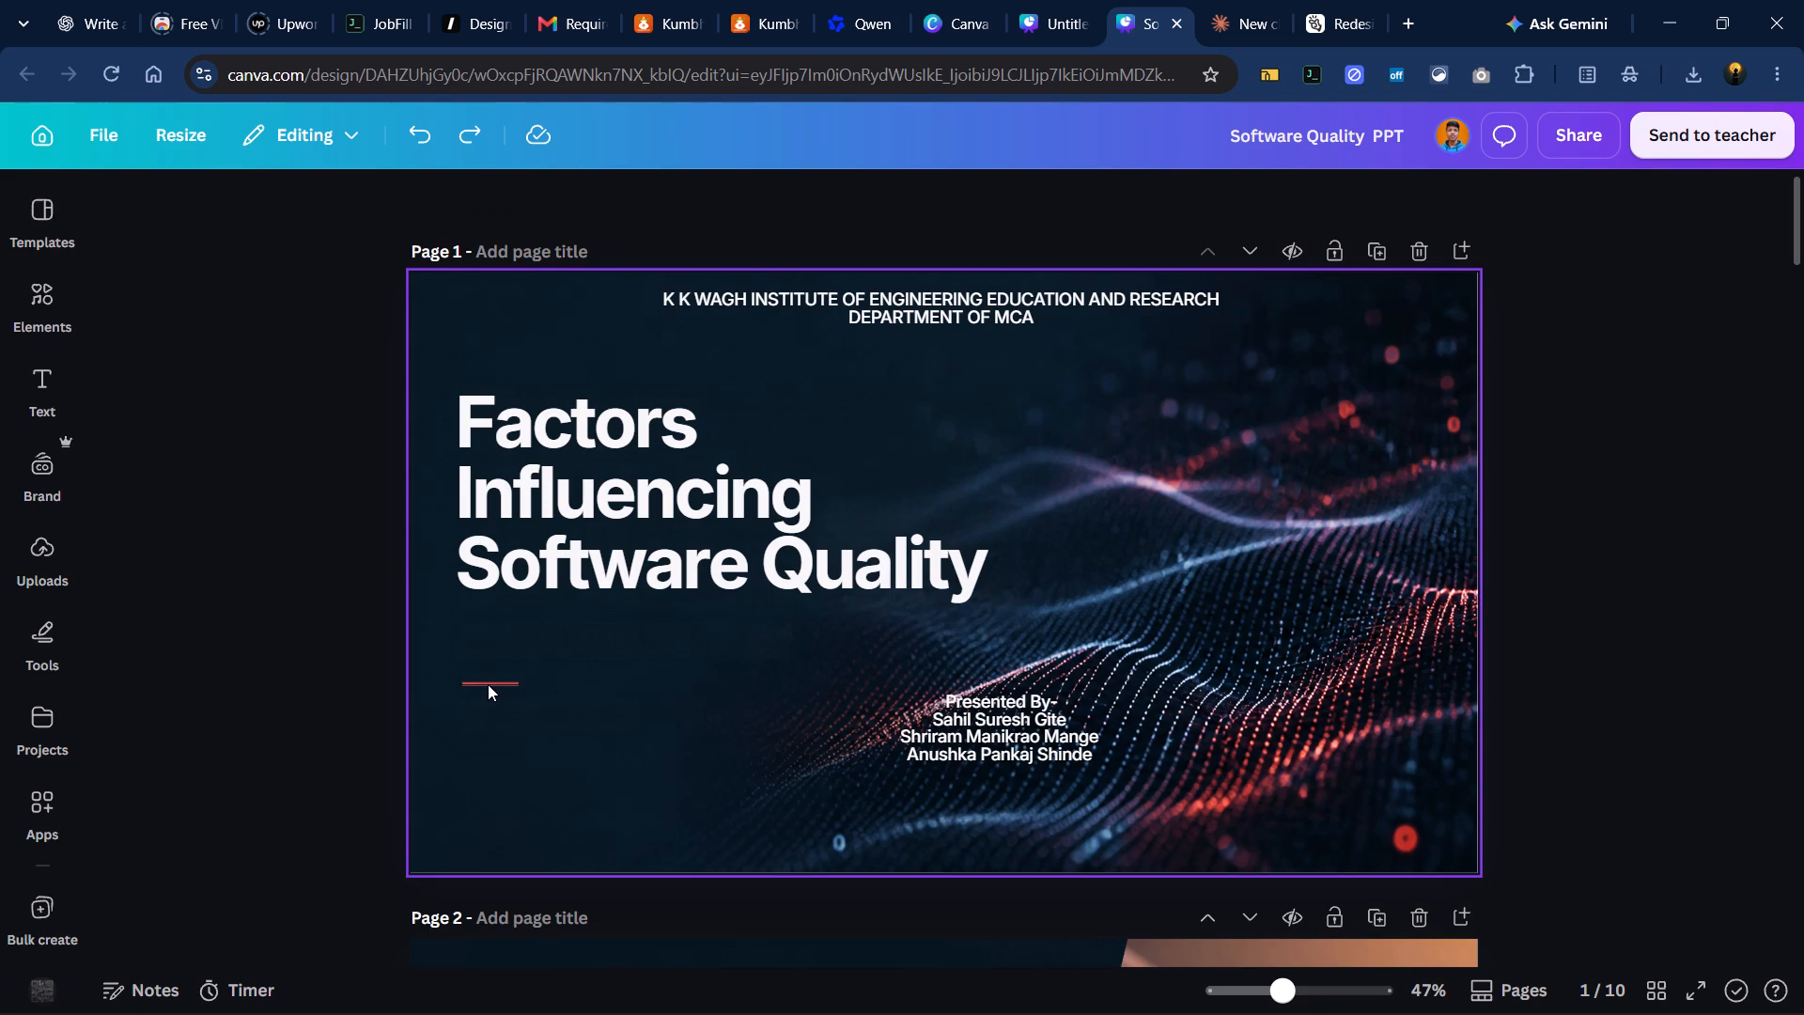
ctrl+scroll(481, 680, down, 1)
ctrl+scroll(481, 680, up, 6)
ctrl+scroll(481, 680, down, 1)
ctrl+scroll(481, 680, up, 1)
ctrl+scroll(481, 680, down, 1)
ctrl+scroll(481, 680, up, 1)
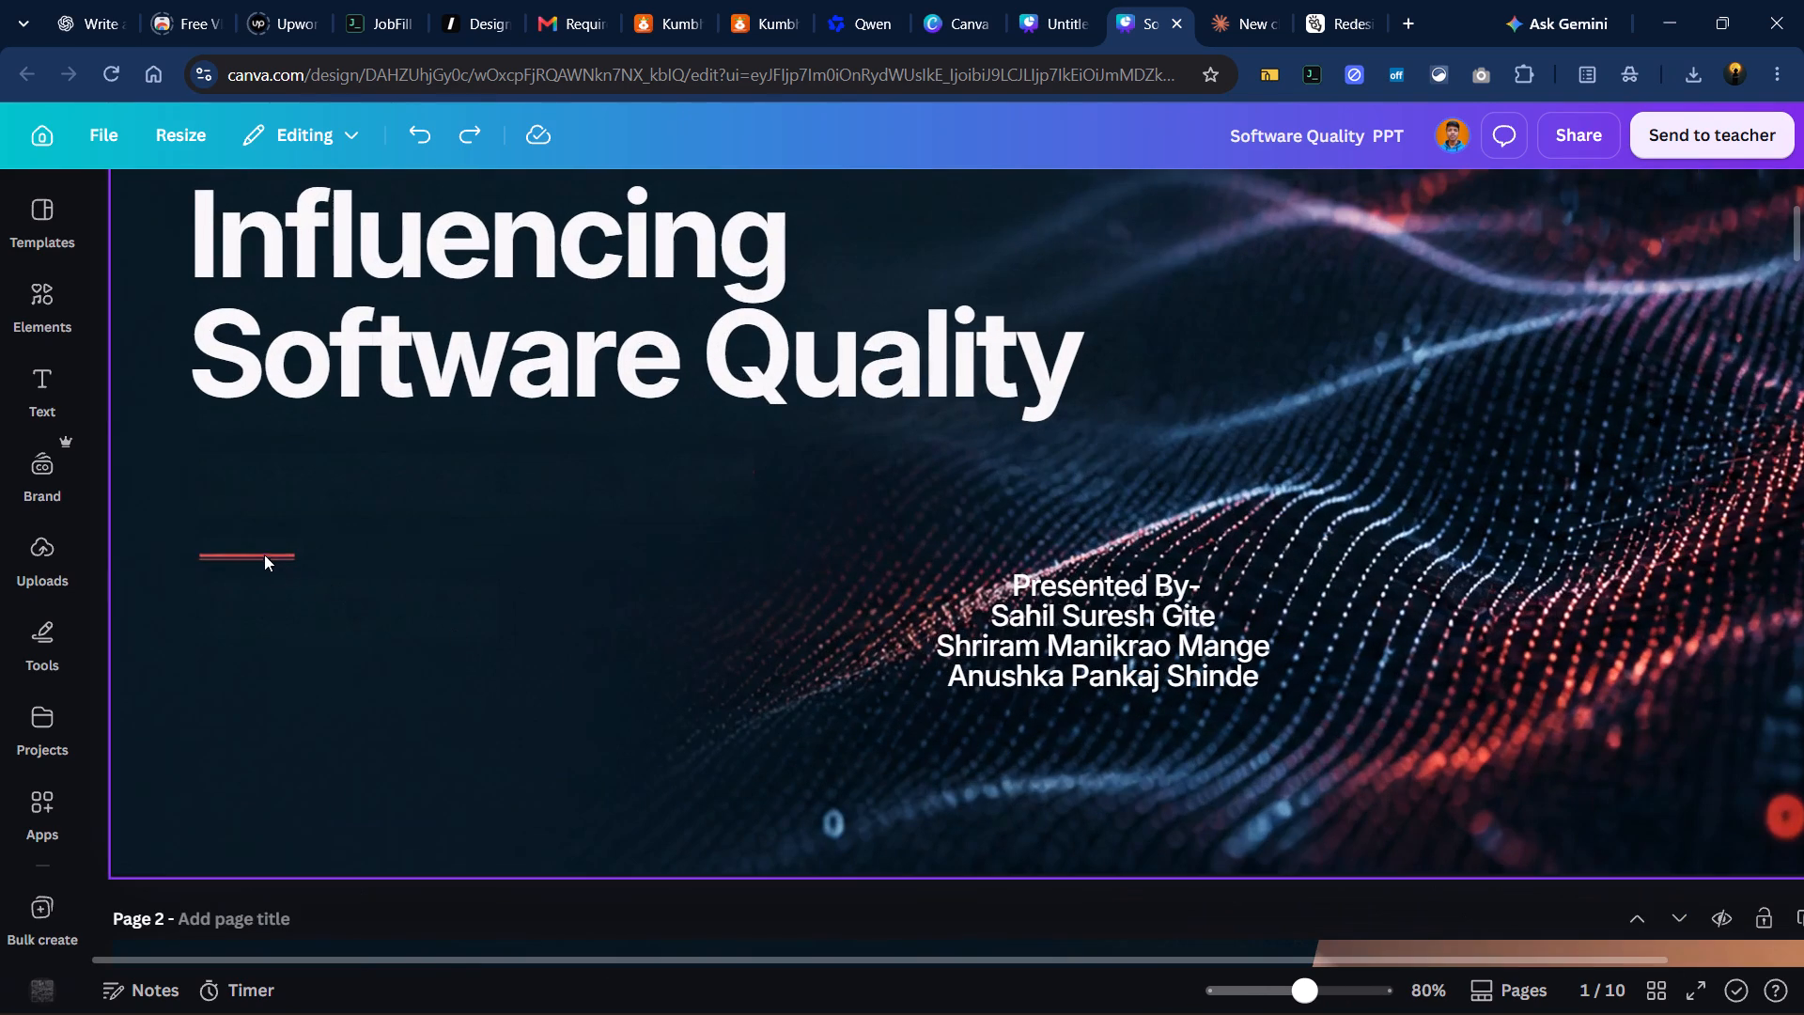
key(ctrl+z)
Move the short red line directly beneath the title and stretch it into a thin underline about 1,069 wide.
drag(255, 553, 298, 522)
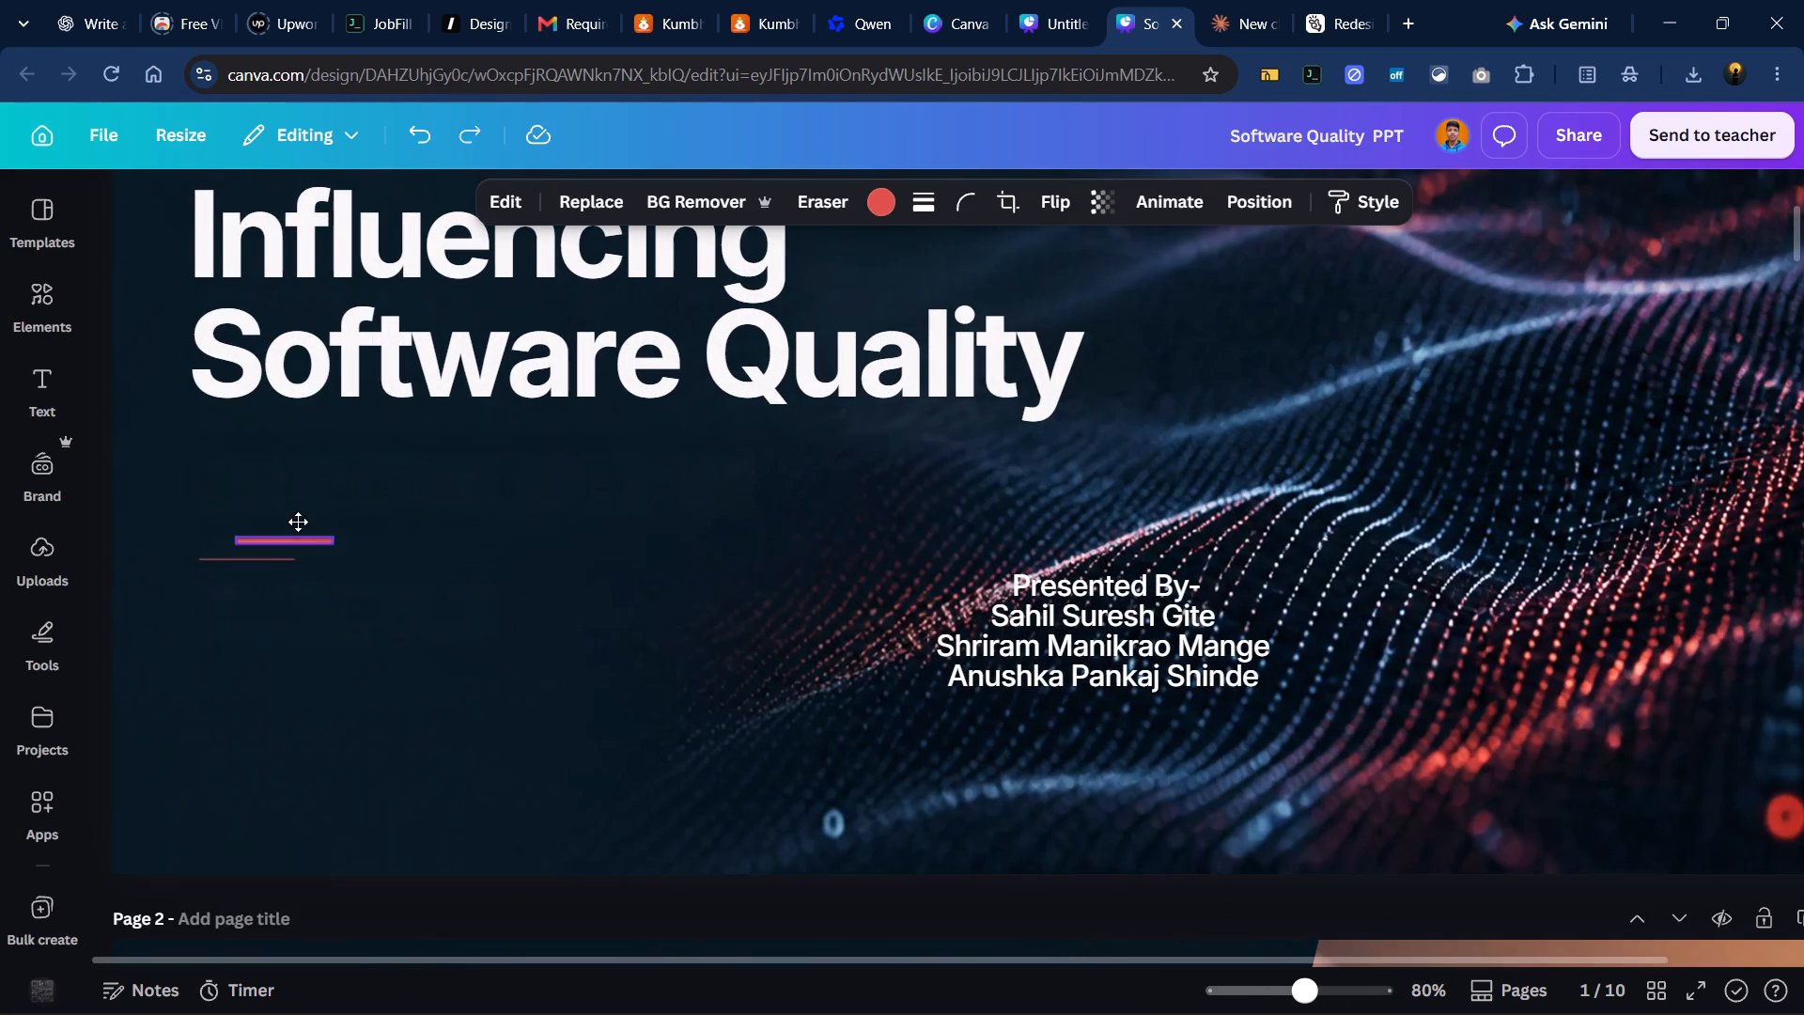
drag(298, 522, 249, 434)
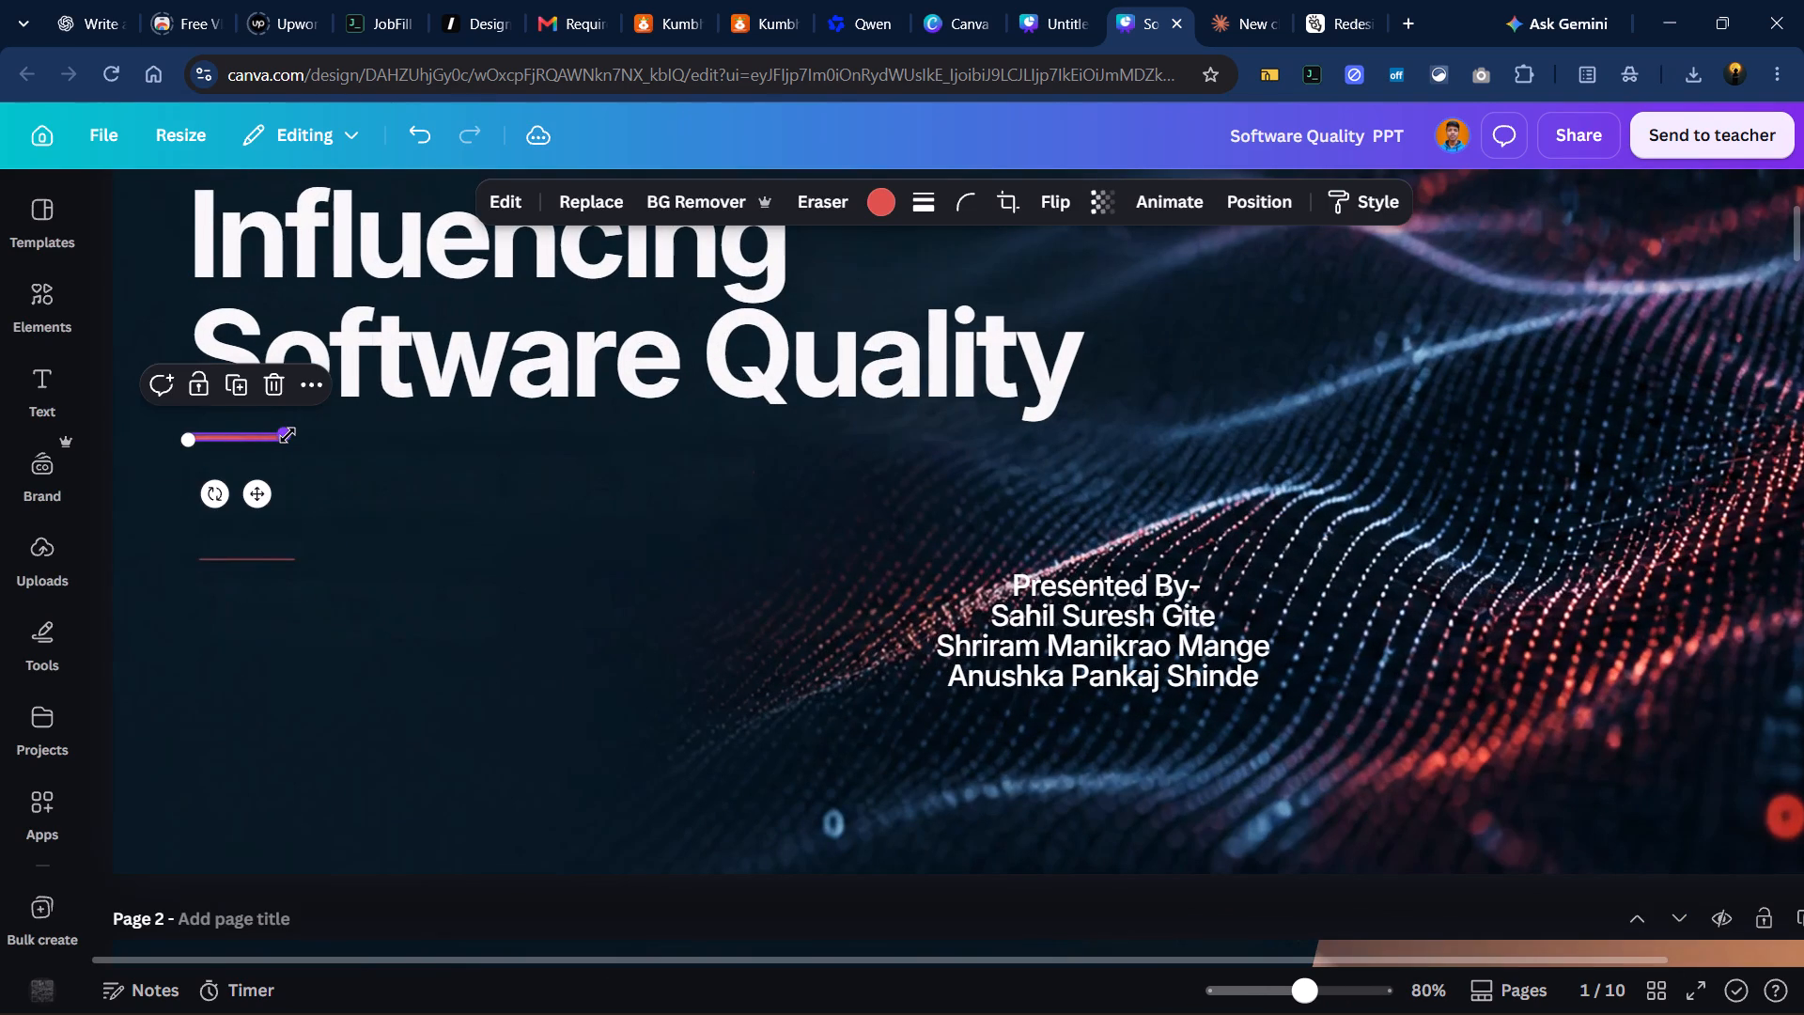
drag(288, 435, 1193, 437)
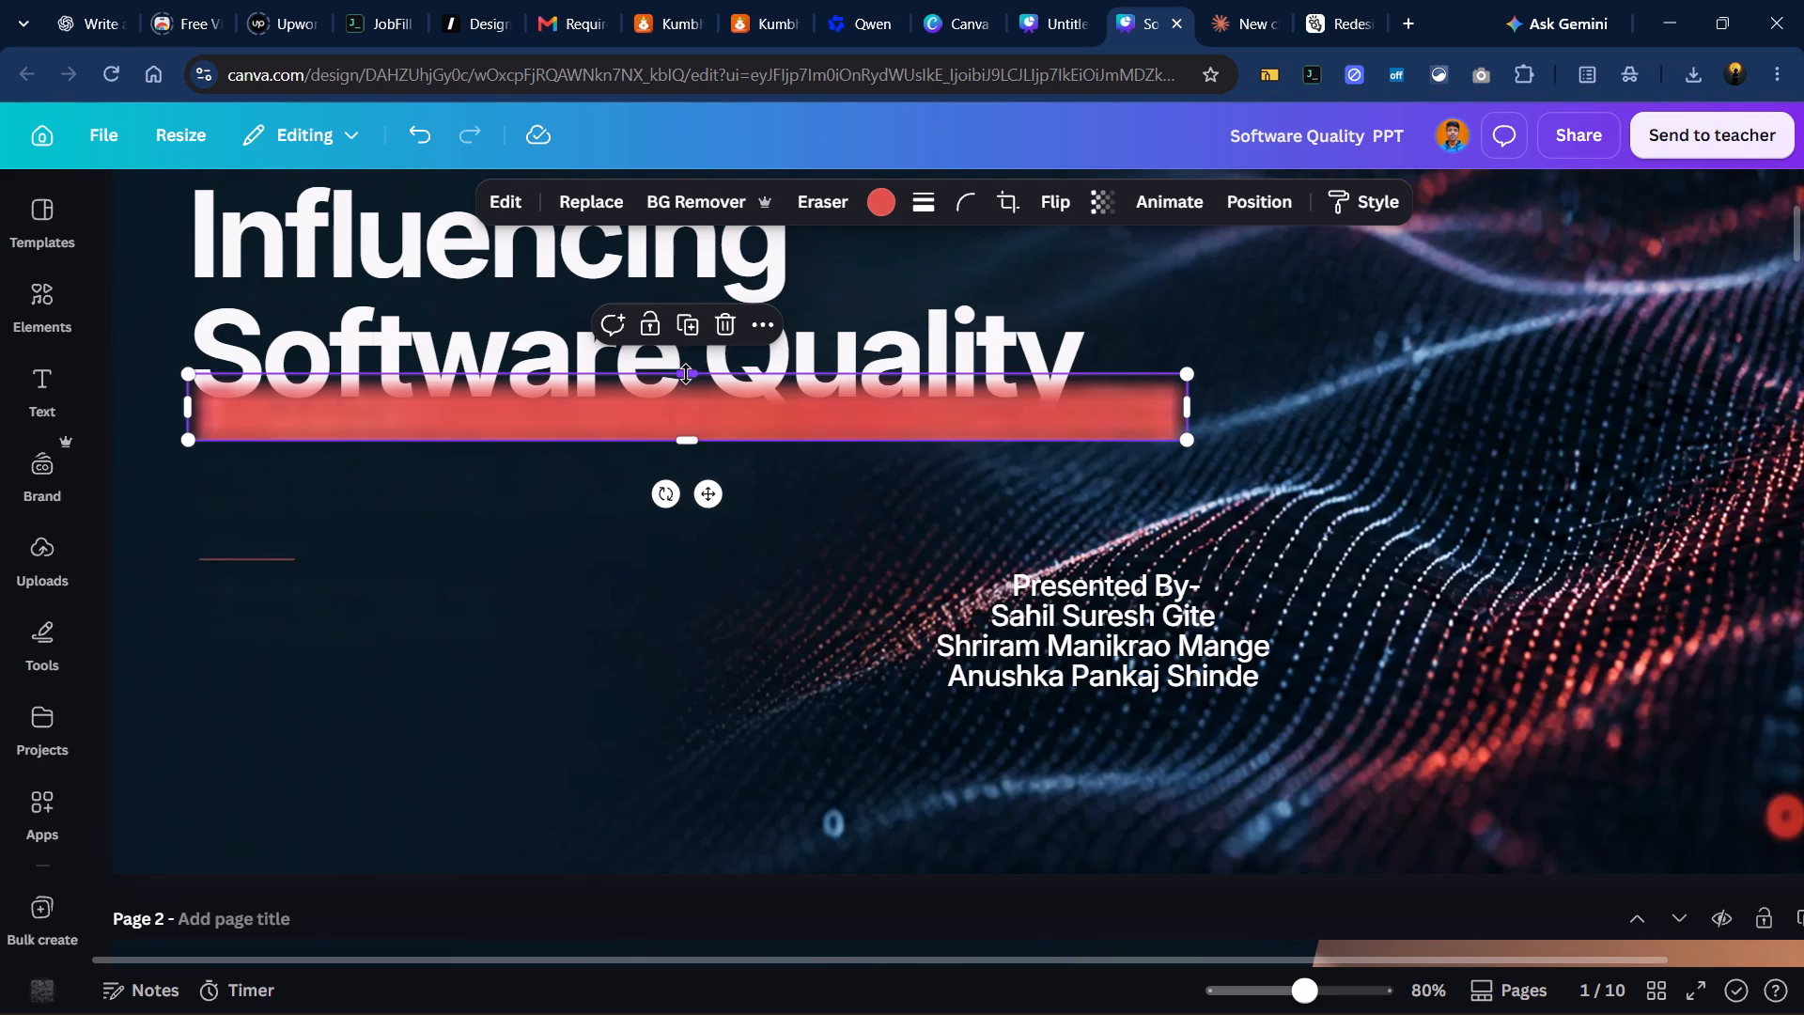
drag(686, 374, 702, 414)
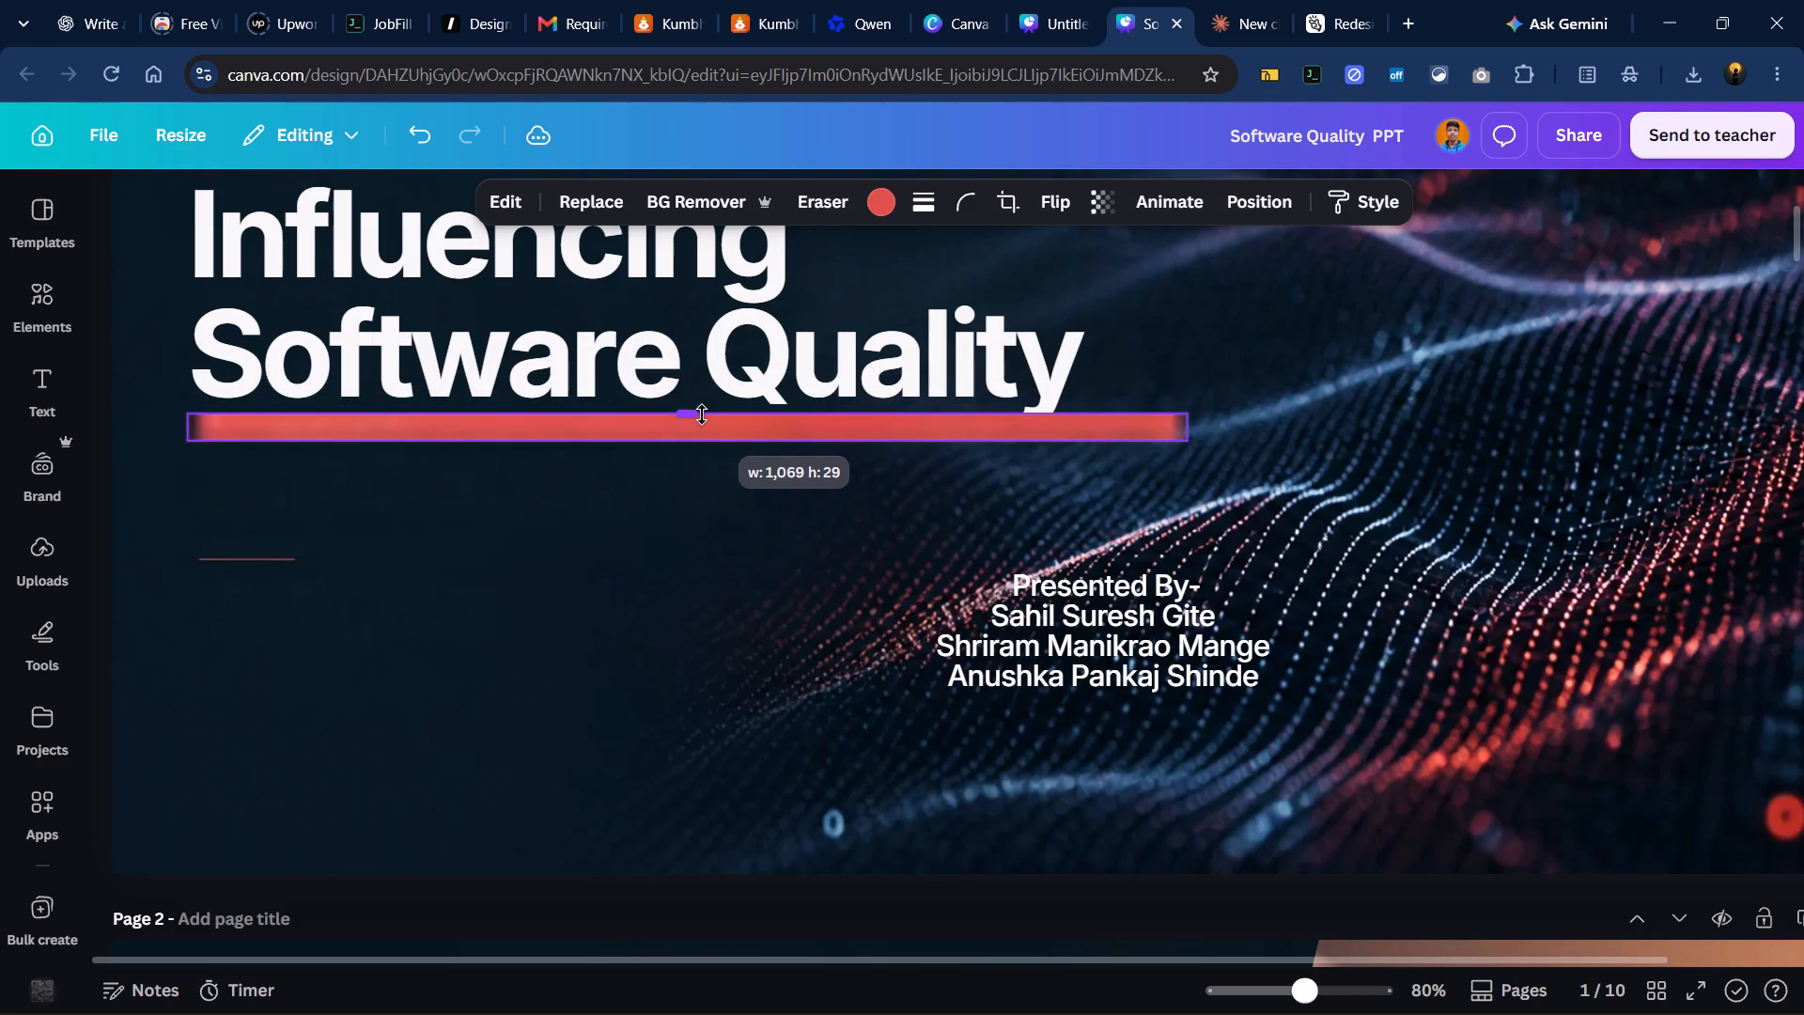
drag(702, 414, 702, 418)
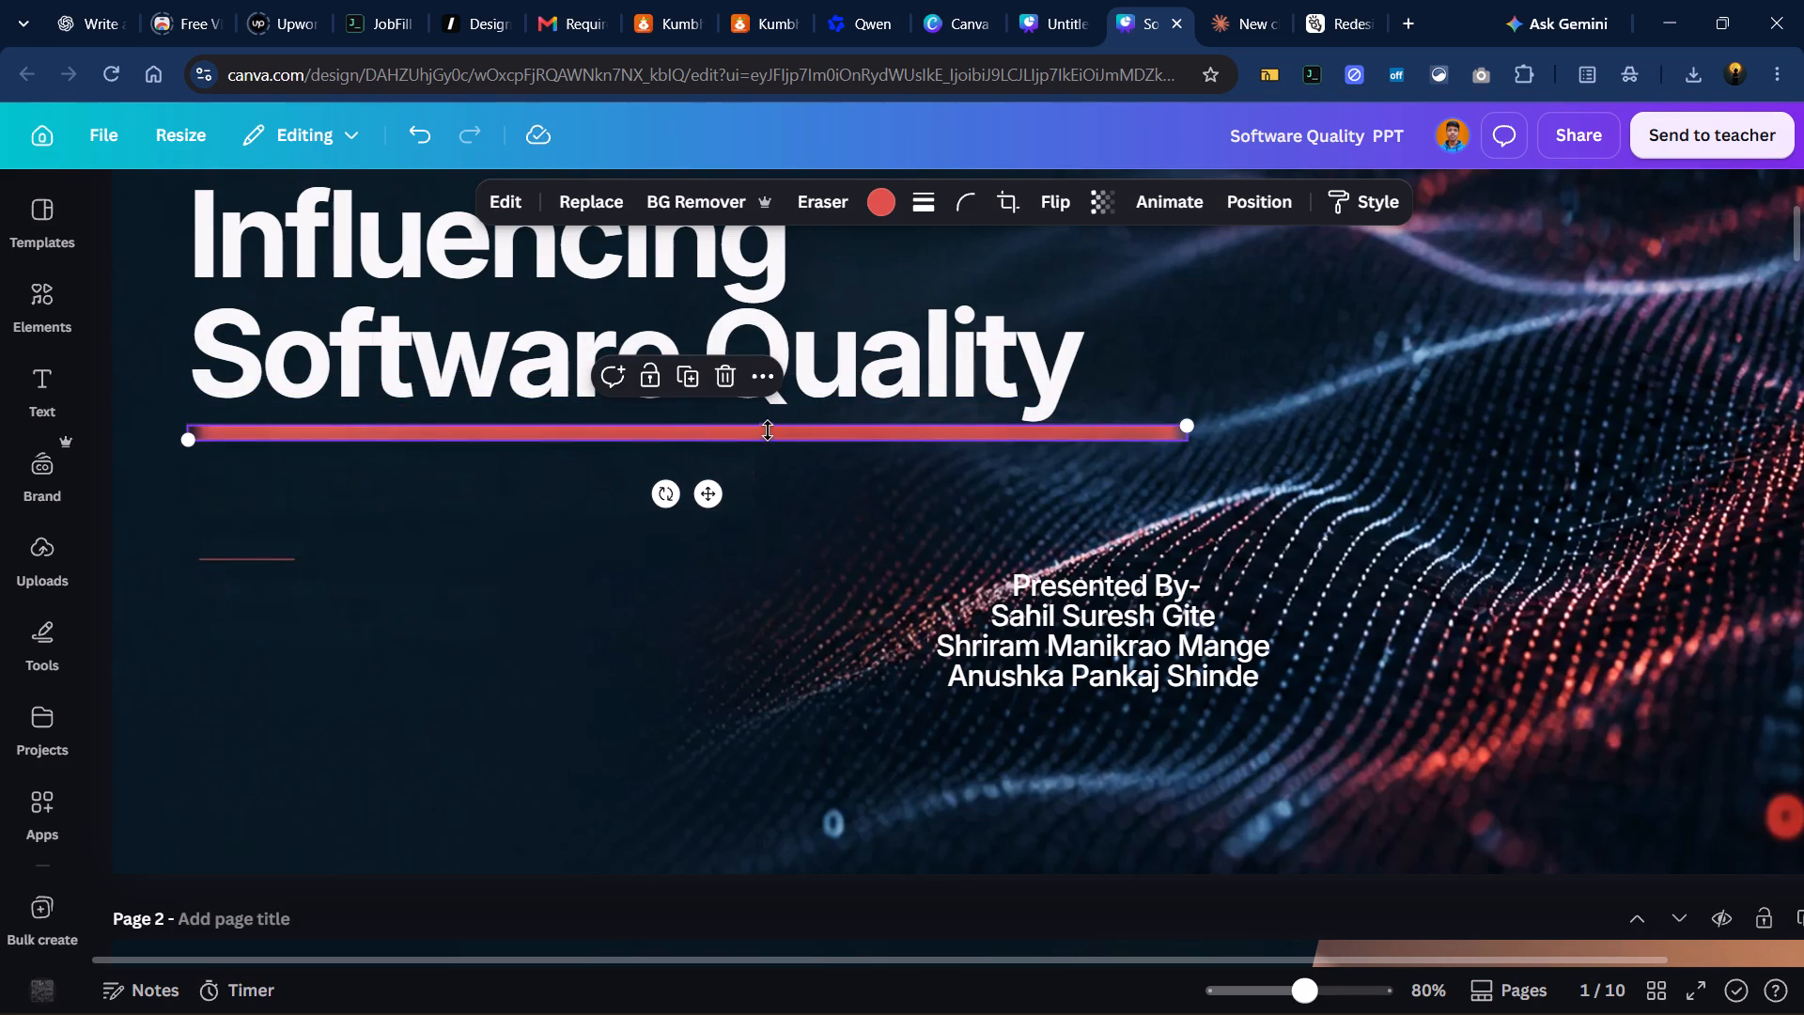
click(758, 491)
drag(787, 432, 787, 423)
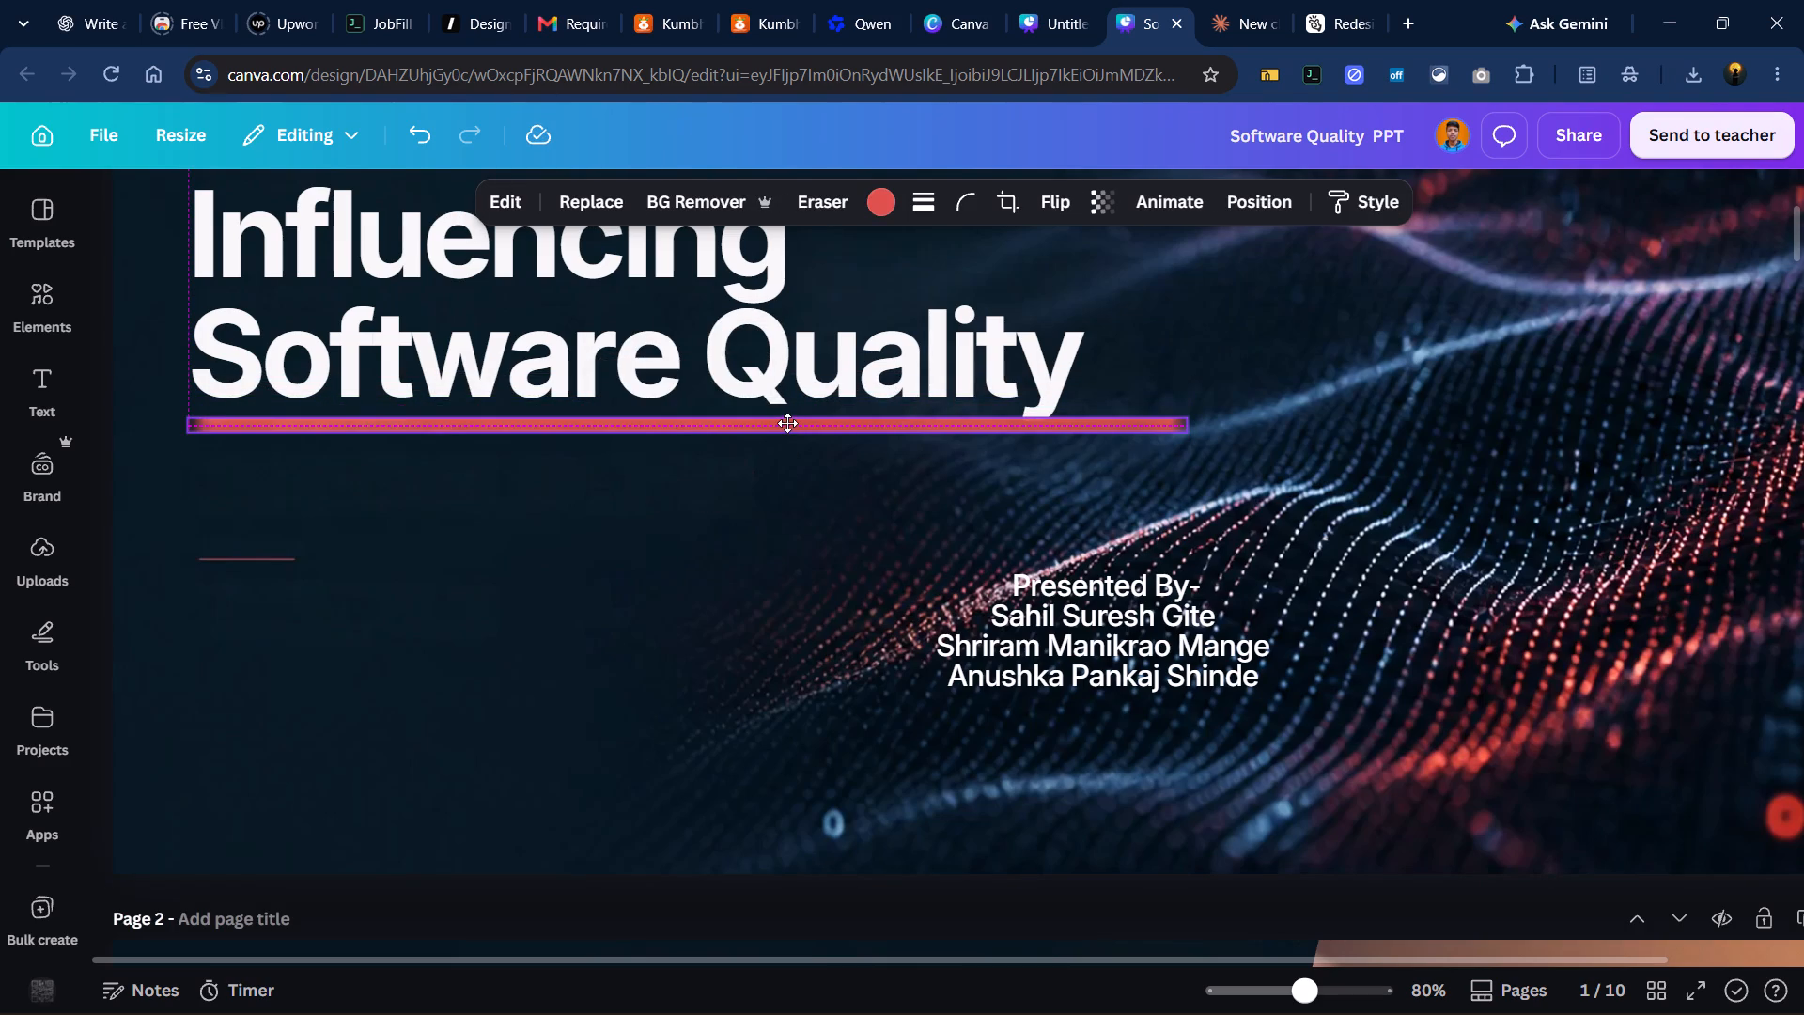
drag(787, 423, 775, 422)
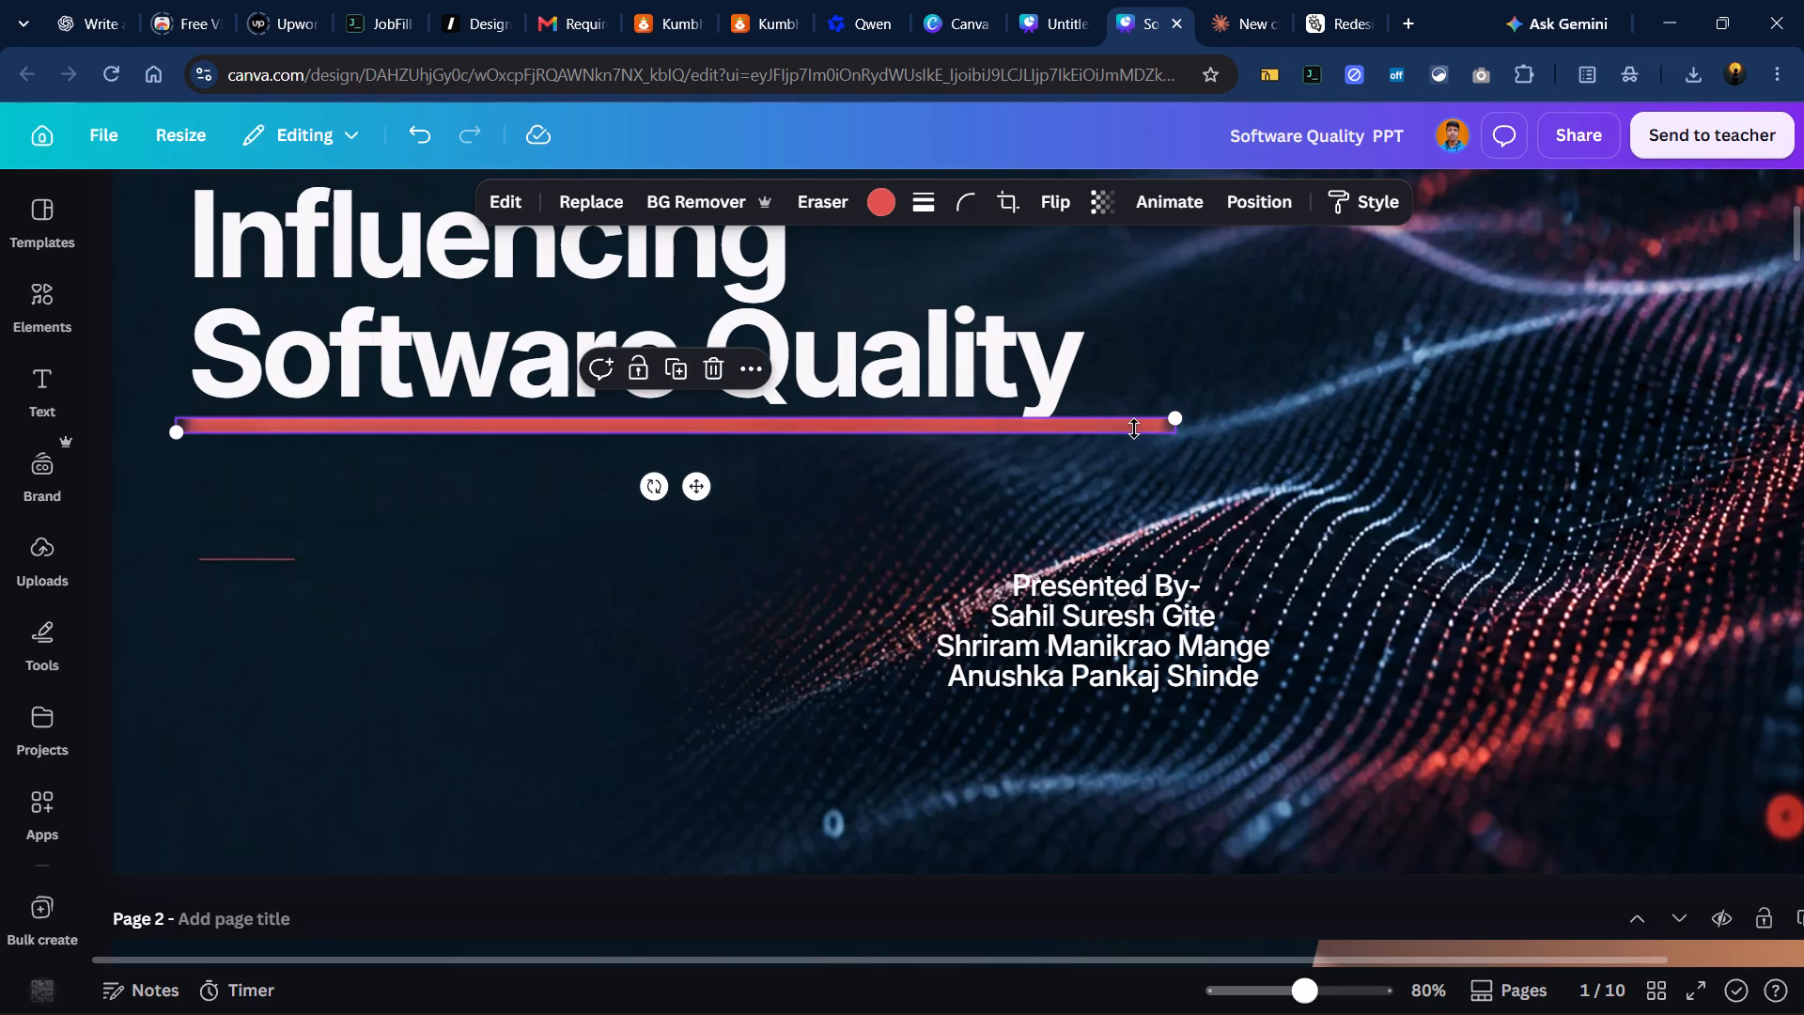
Shorten the red underline so it ends beneath the start of "Quality", and make it thin.
ctrl+scroll(1144, 439, up, 1)
ctrl+scroll(1145, 442, down, 2)
ctrl+scroll(1147, 448, up, 4)
ctrl+scroll(1147, 456, down, 1)
double_click(1015, 417)
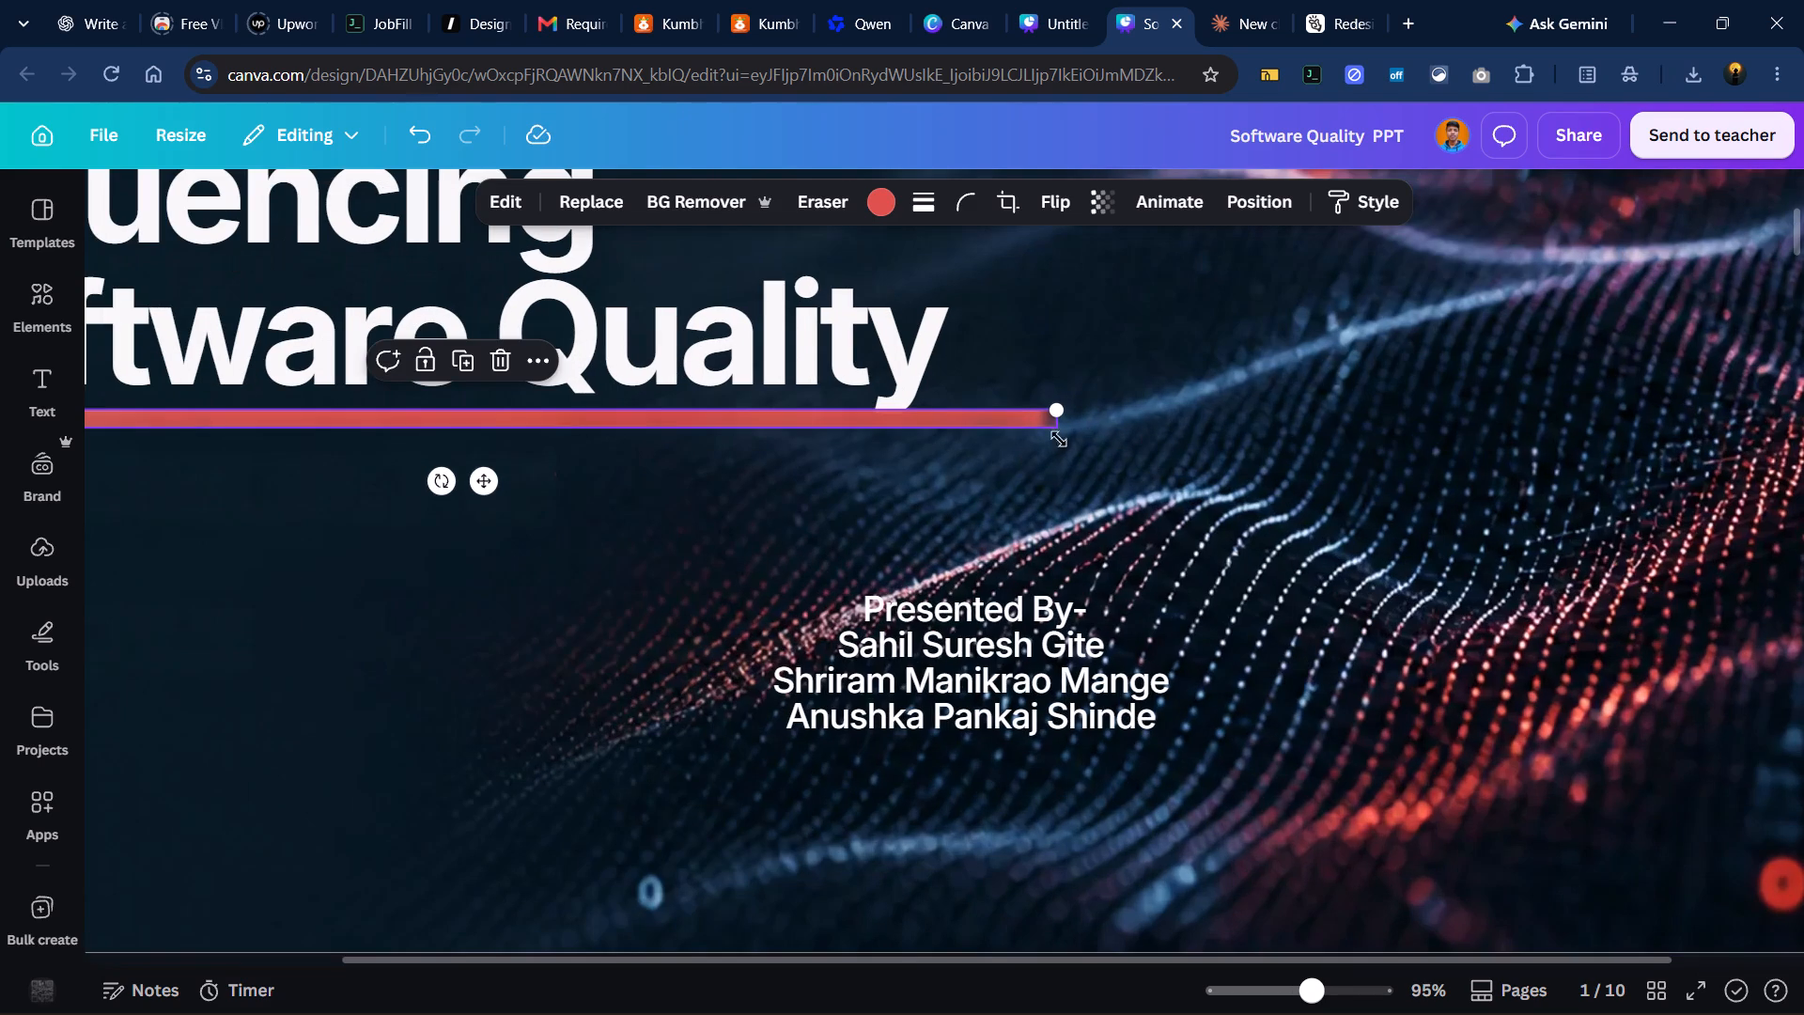
click(1090, 446)
ctrl+scroll(1080, 473, up, 1)
ctrl+scroll(1080, 473, down, 4)
ctrl+scroll(1080, 473, up, 2)
ctrl+scroll(1080, 474, down, 1)
ctrl+scroll(1079, 476, up, 1)
ctrl+scroll(1079, 476, down, 4)
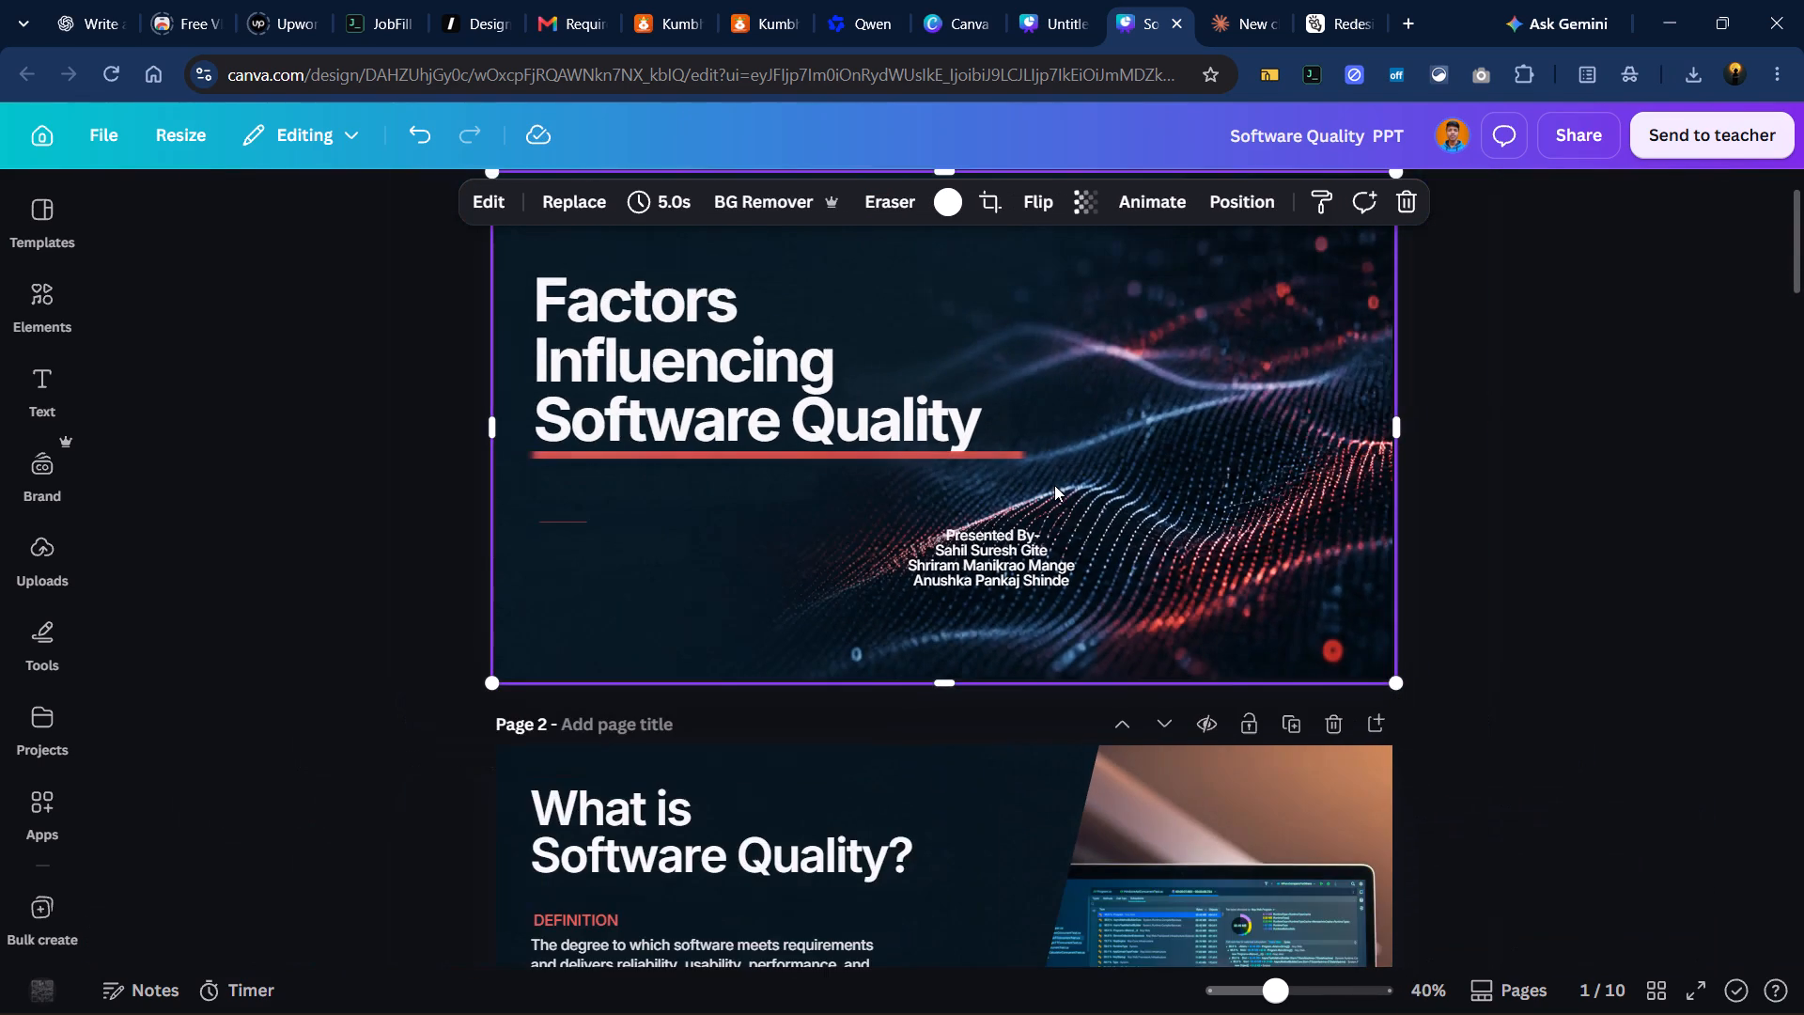
ctrl+scroll(1054, 484, up, 2)
click(960, 445)
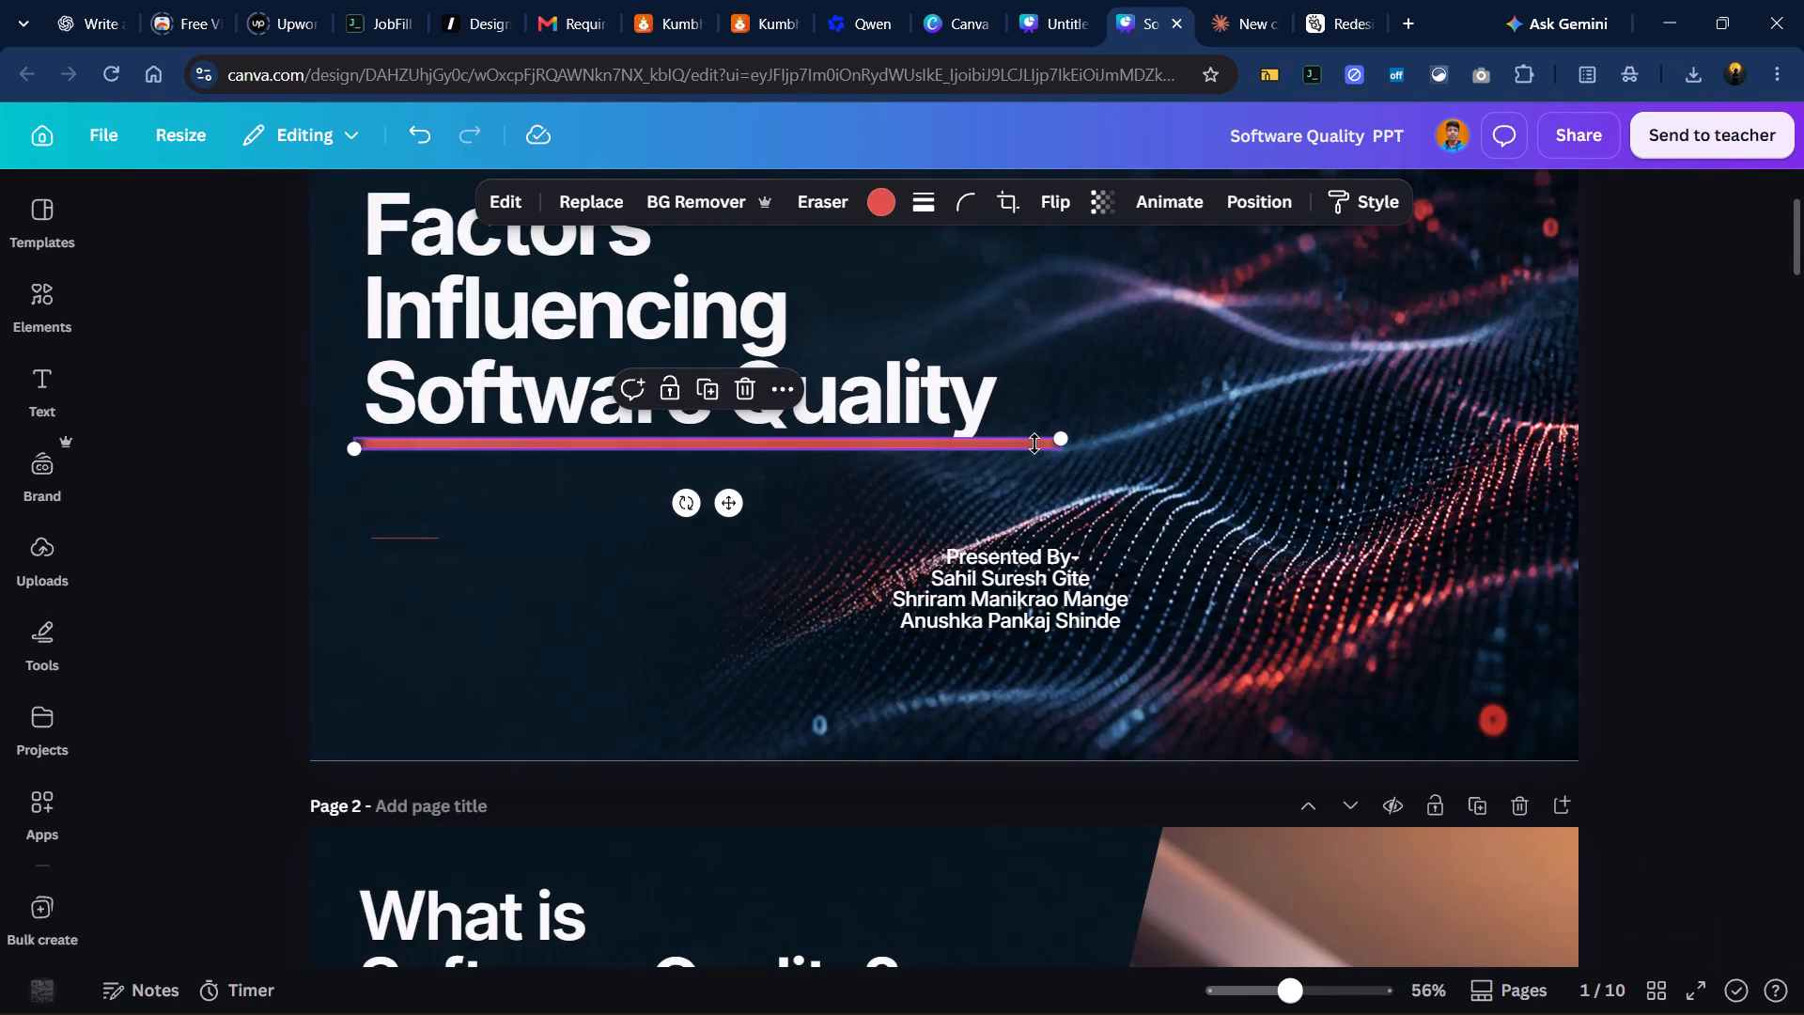
drag(1062, 437, 855, 433)
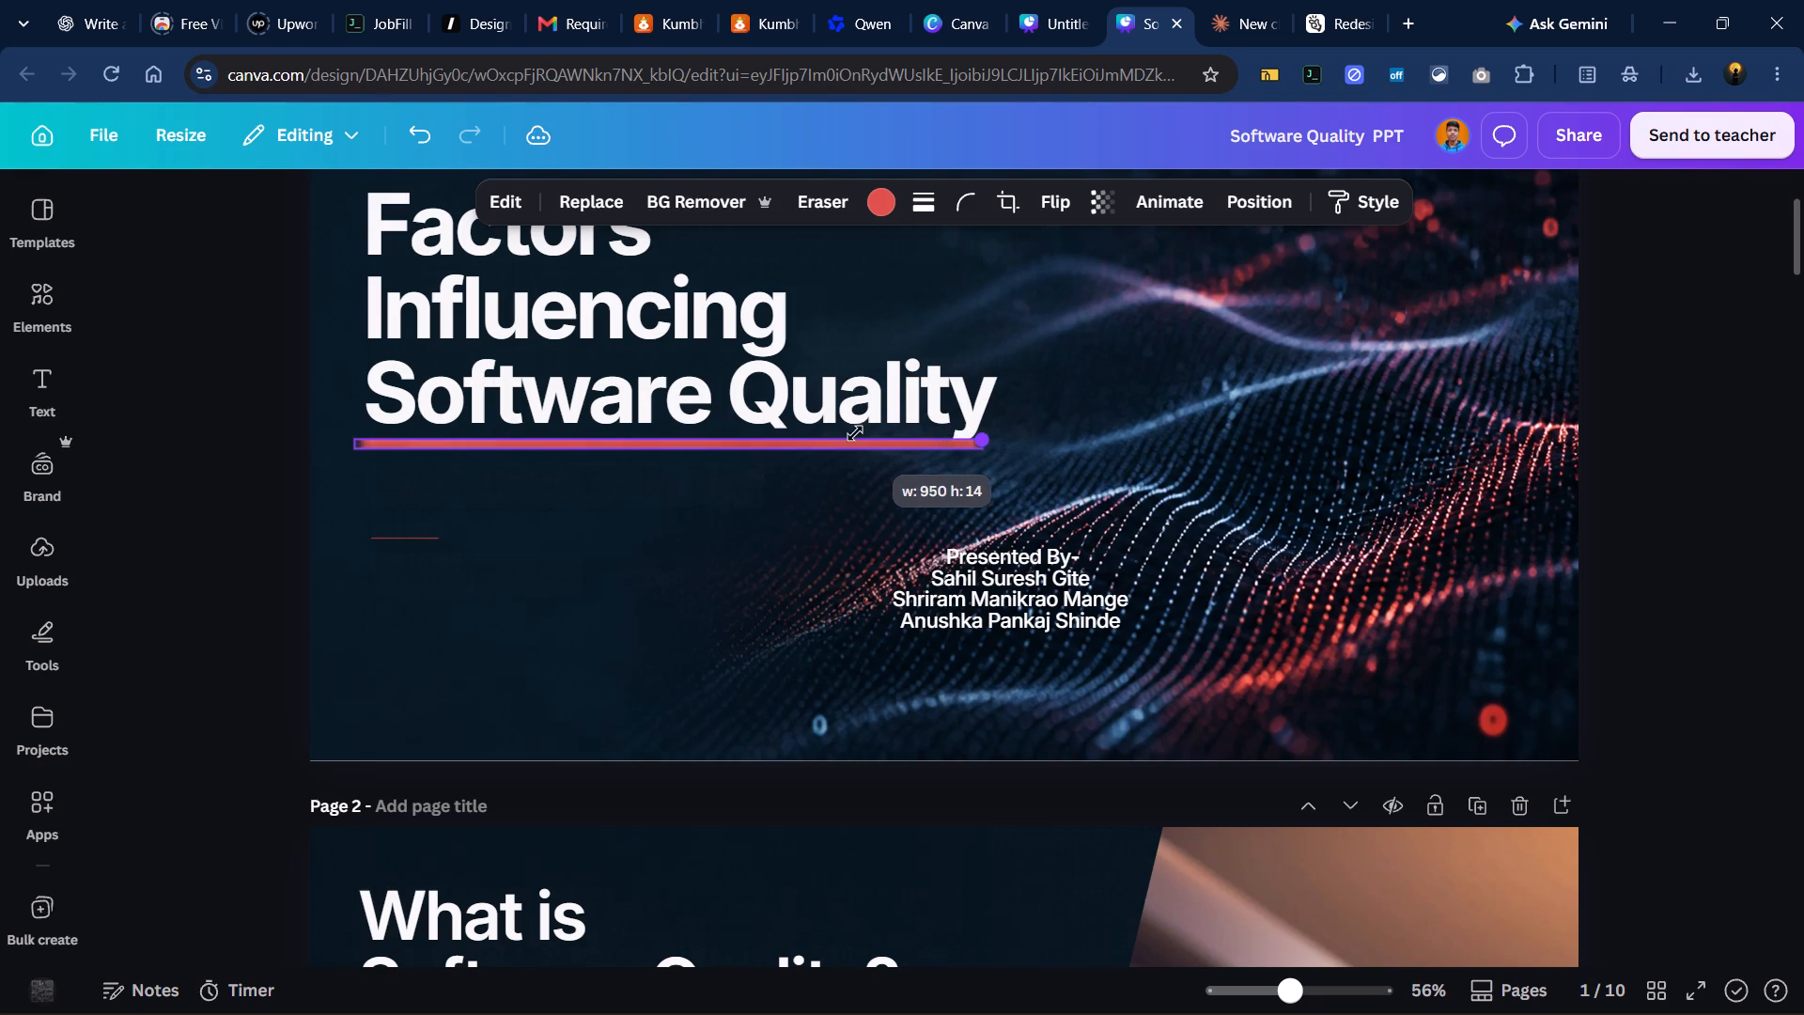
drag(855, 433, 643, 464)
drag(724, 454, 721, 472)
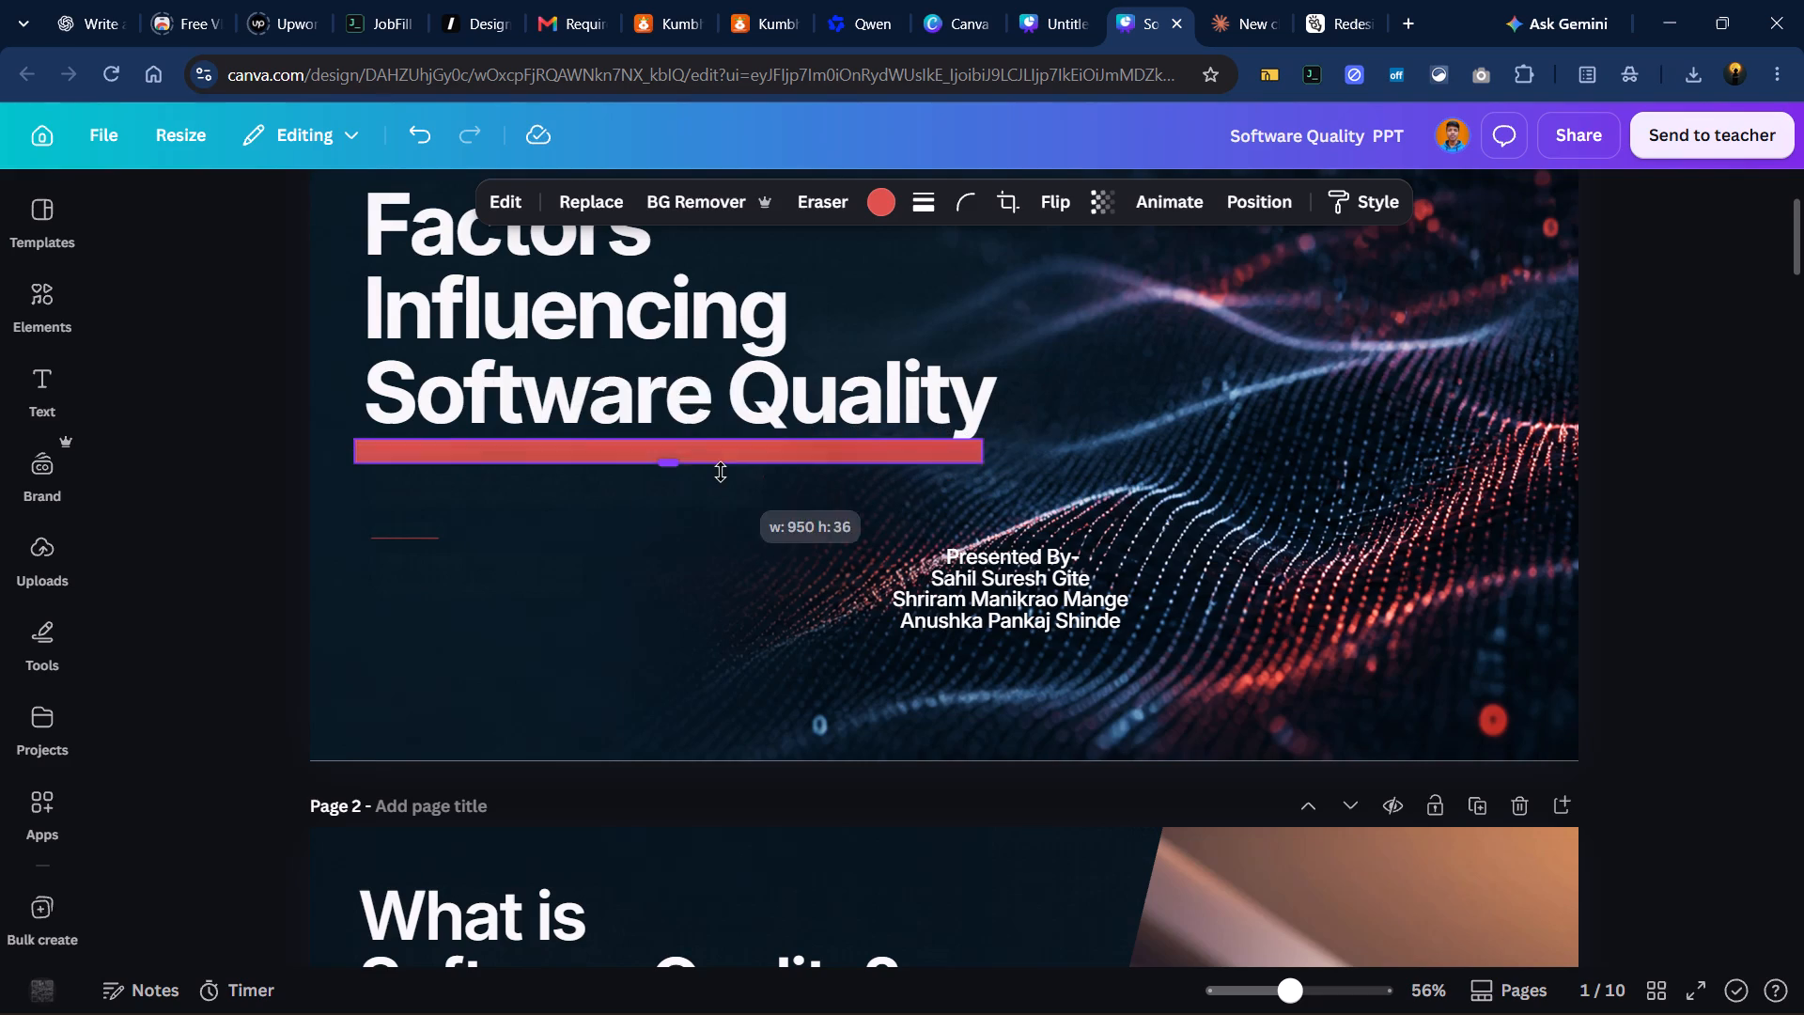
drag(721, 472, 720, 477)
drag(980, 439, 856, 454)
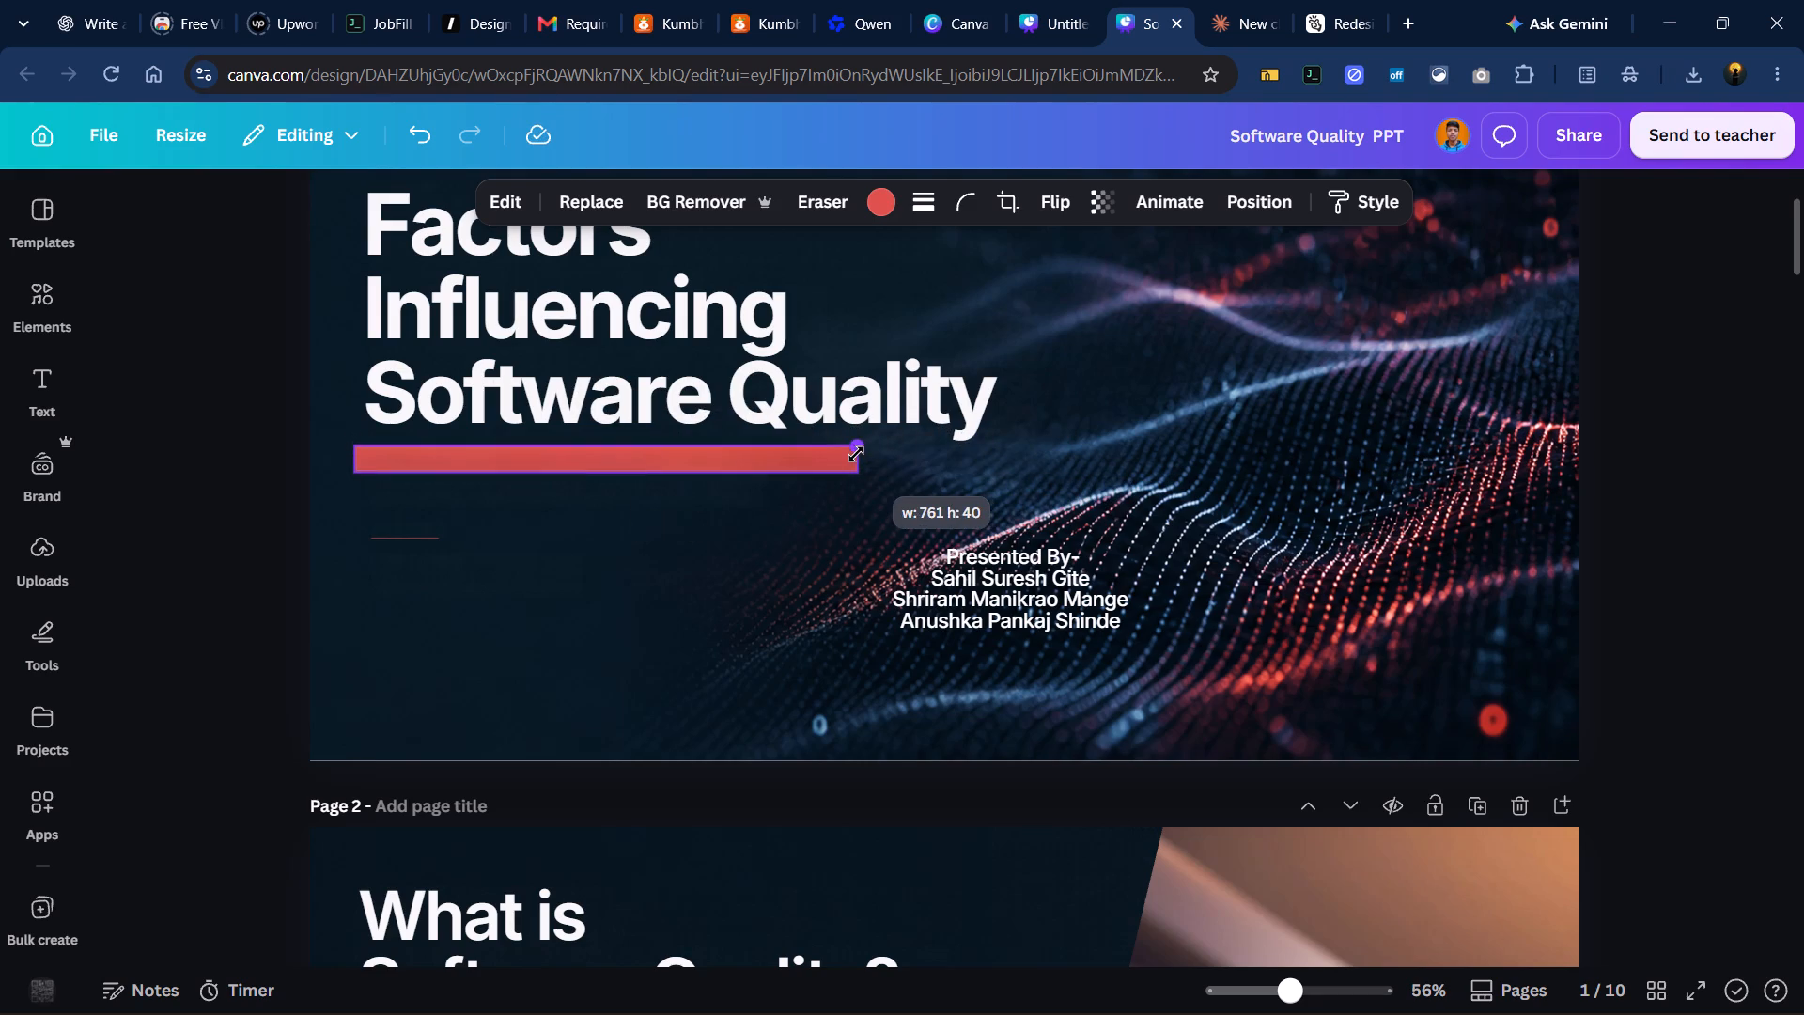
drag(856, 454, 771, 448)
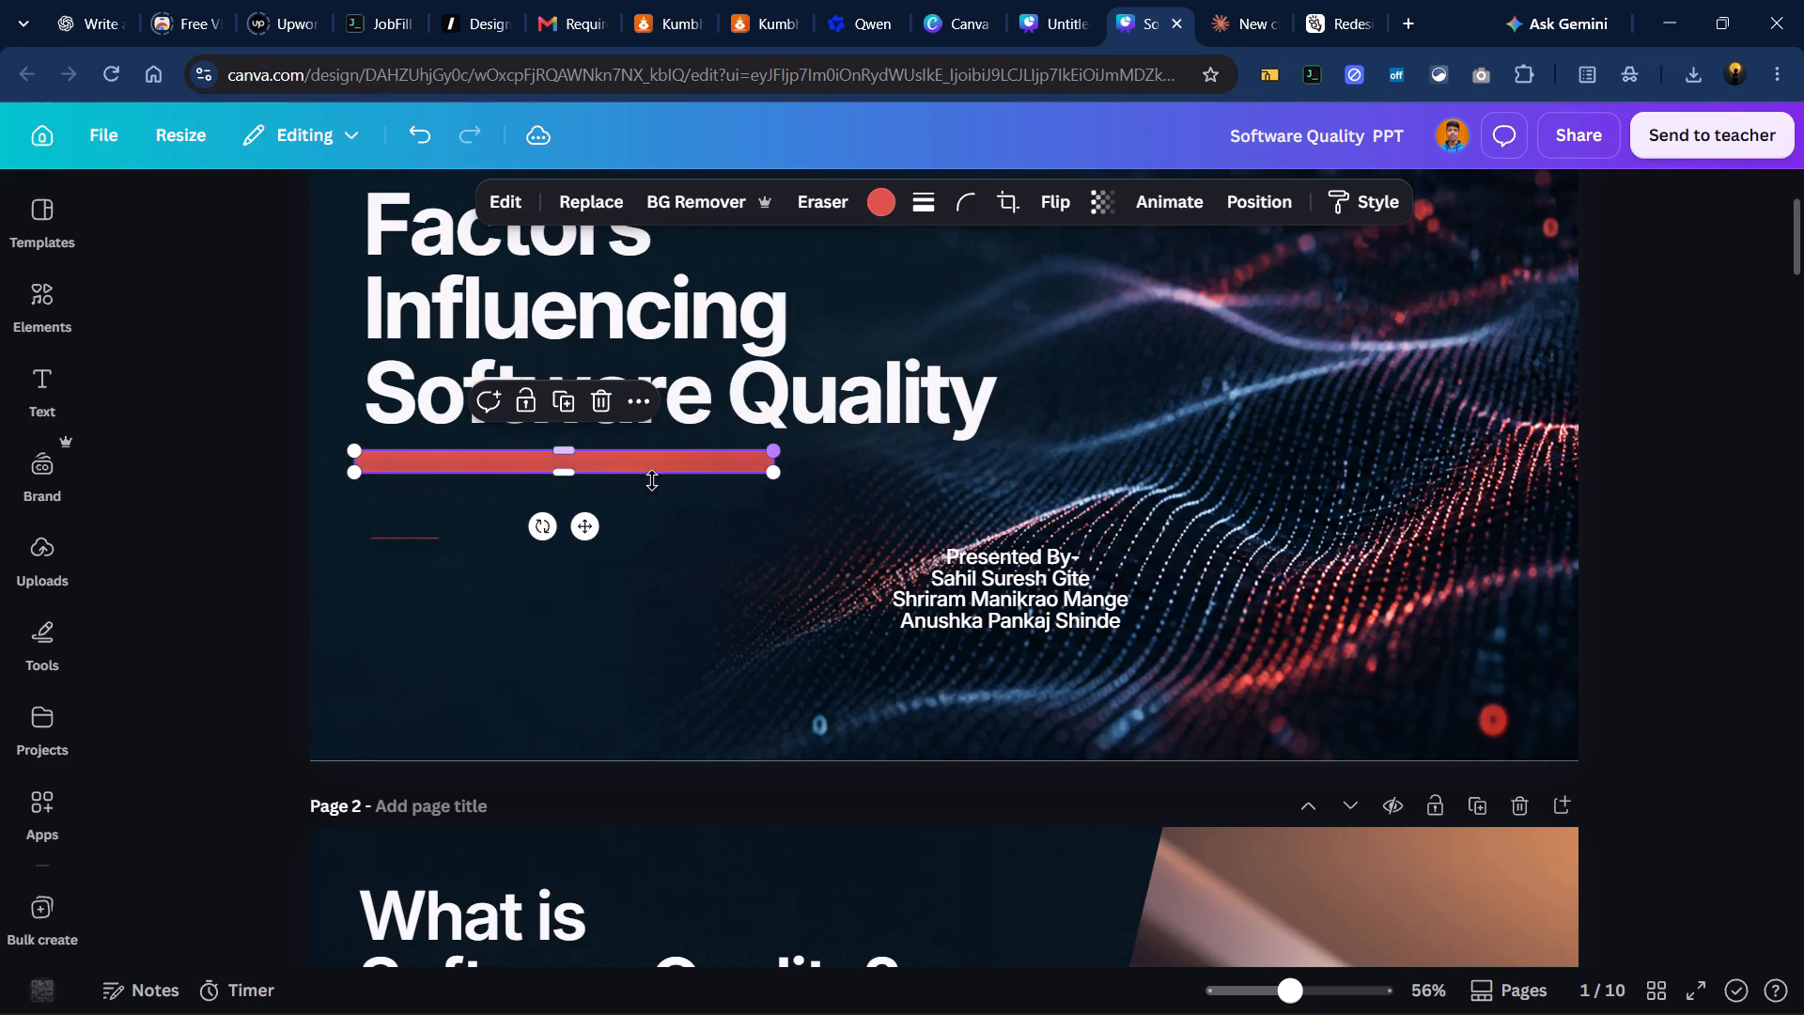
drag(586, 476, 589, 459)
Nudge the red underline so its start lines up with the left edge of the title text.
click(810, 479)
scroll(810, 486, up, 2)
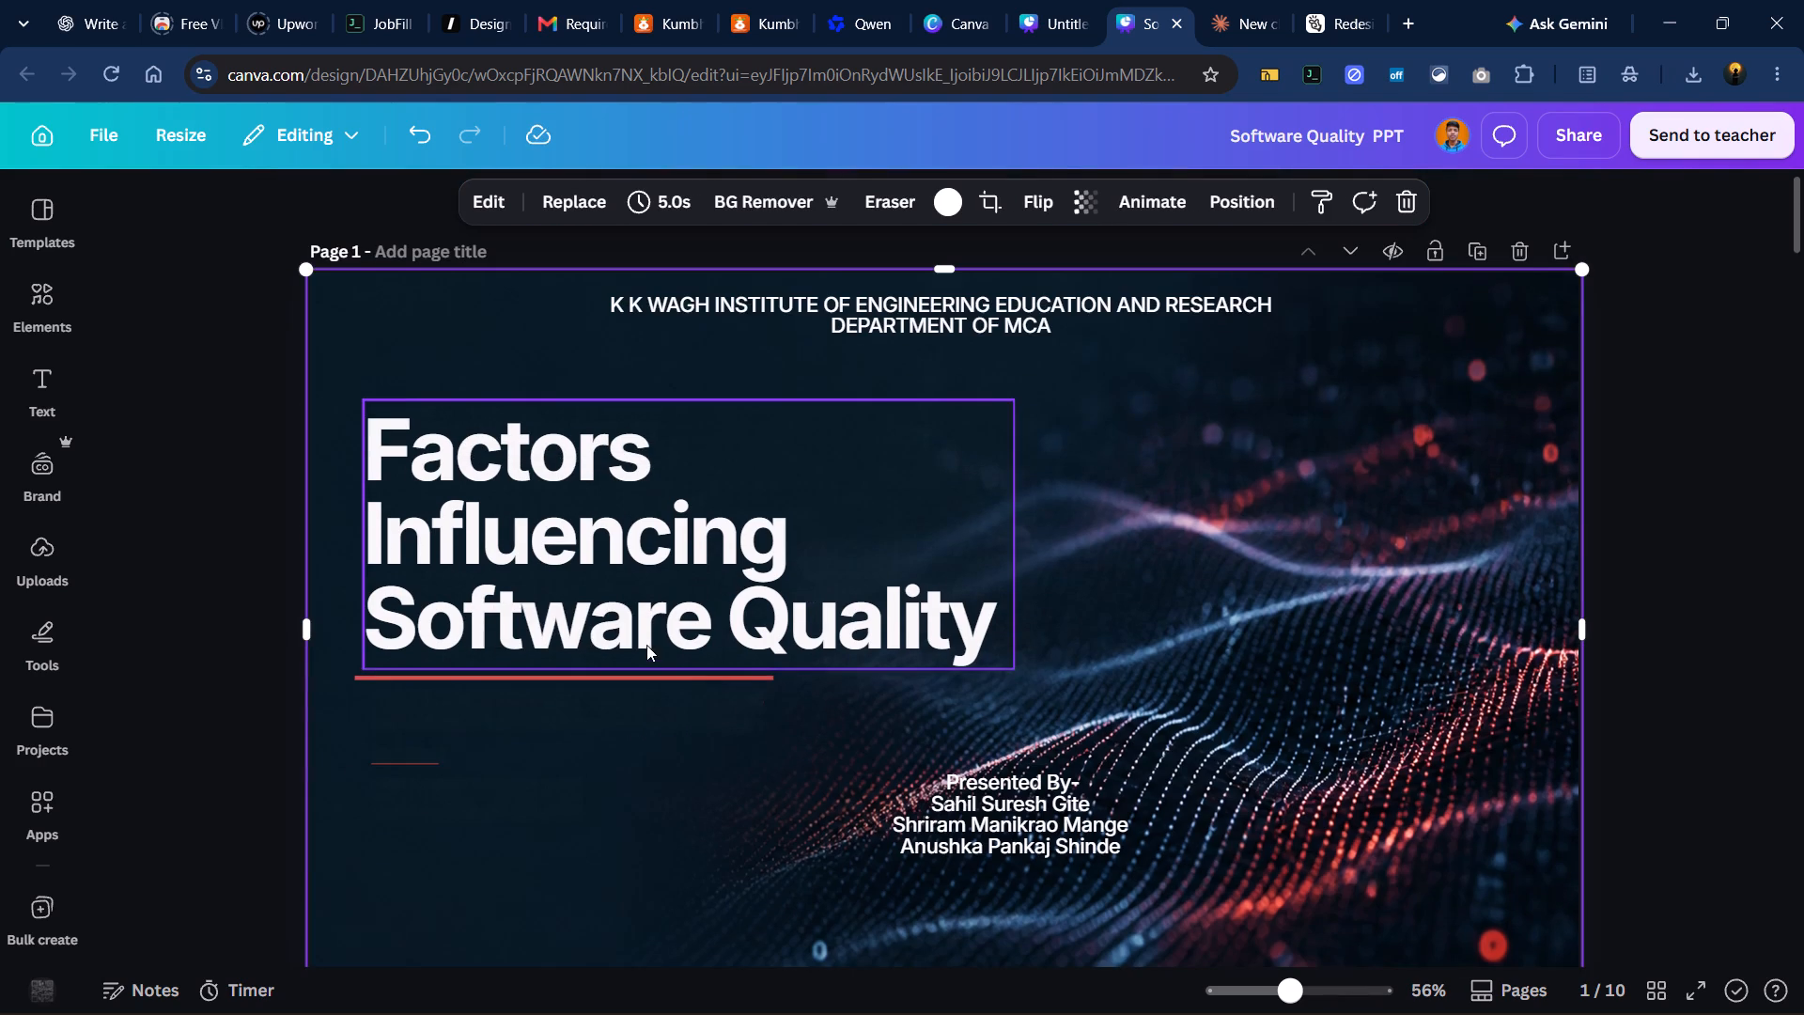
drag(639, 676, 647, 677)
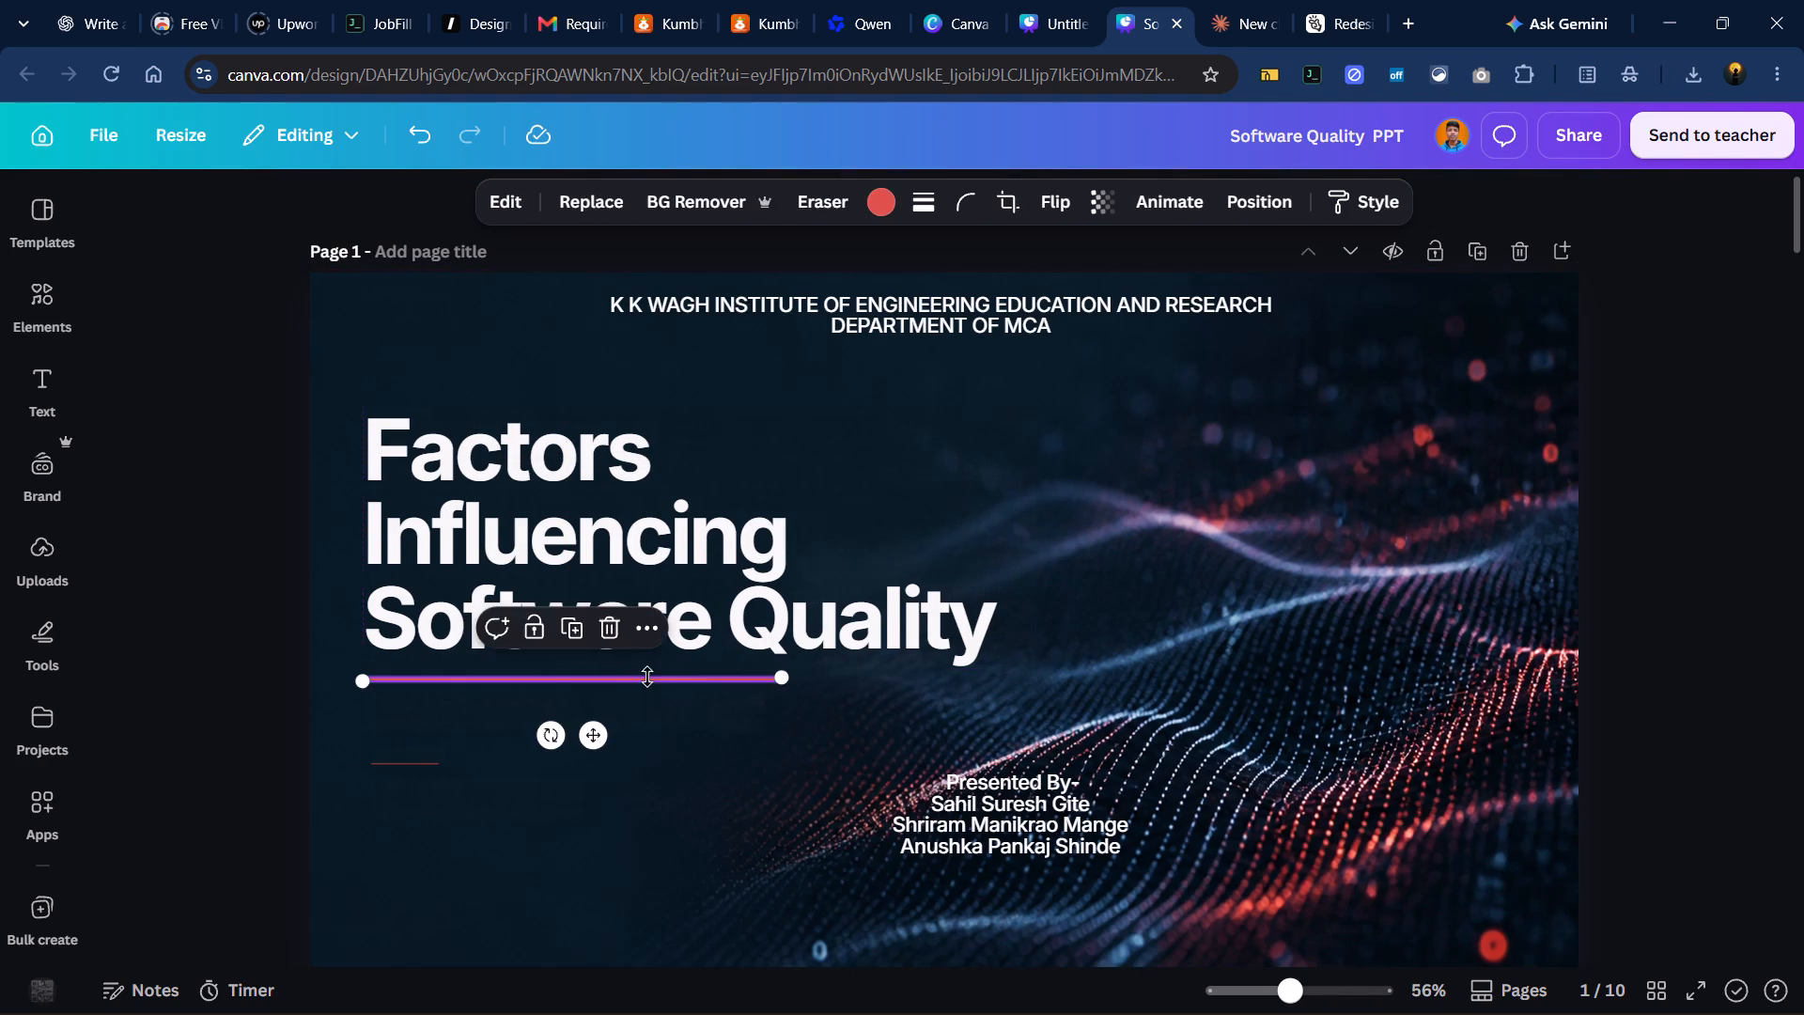
click(811, 738)
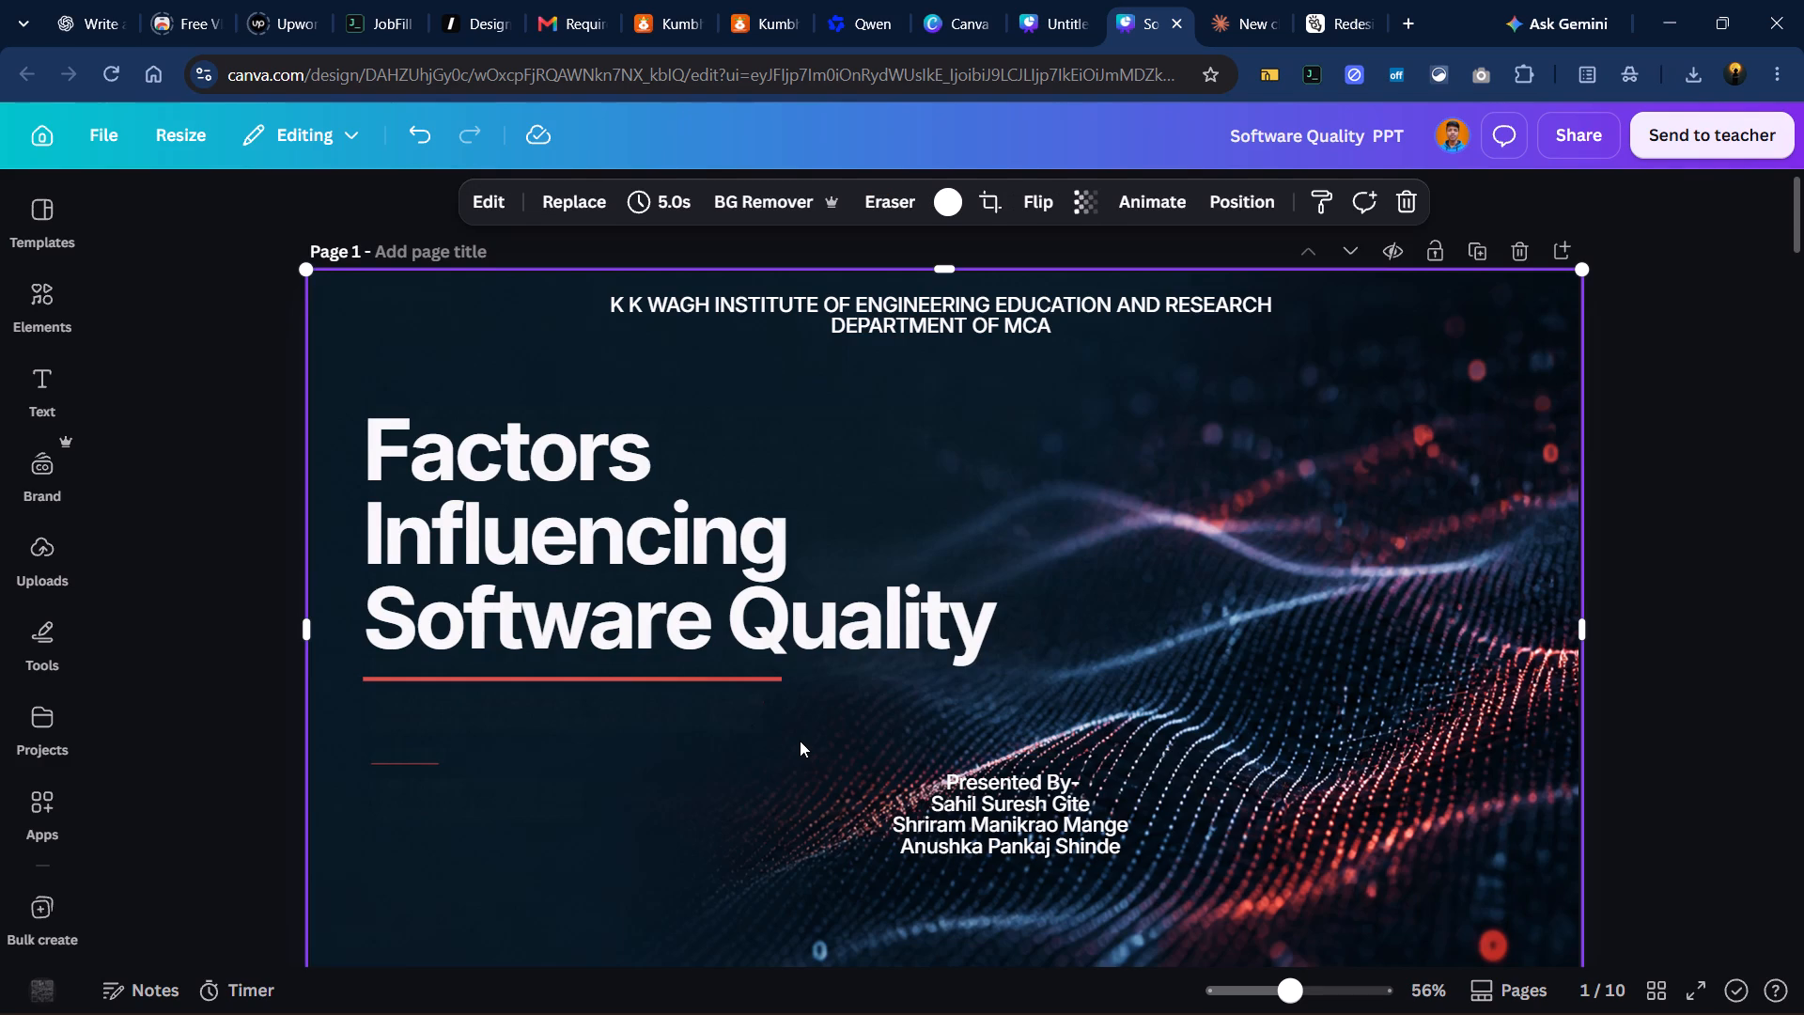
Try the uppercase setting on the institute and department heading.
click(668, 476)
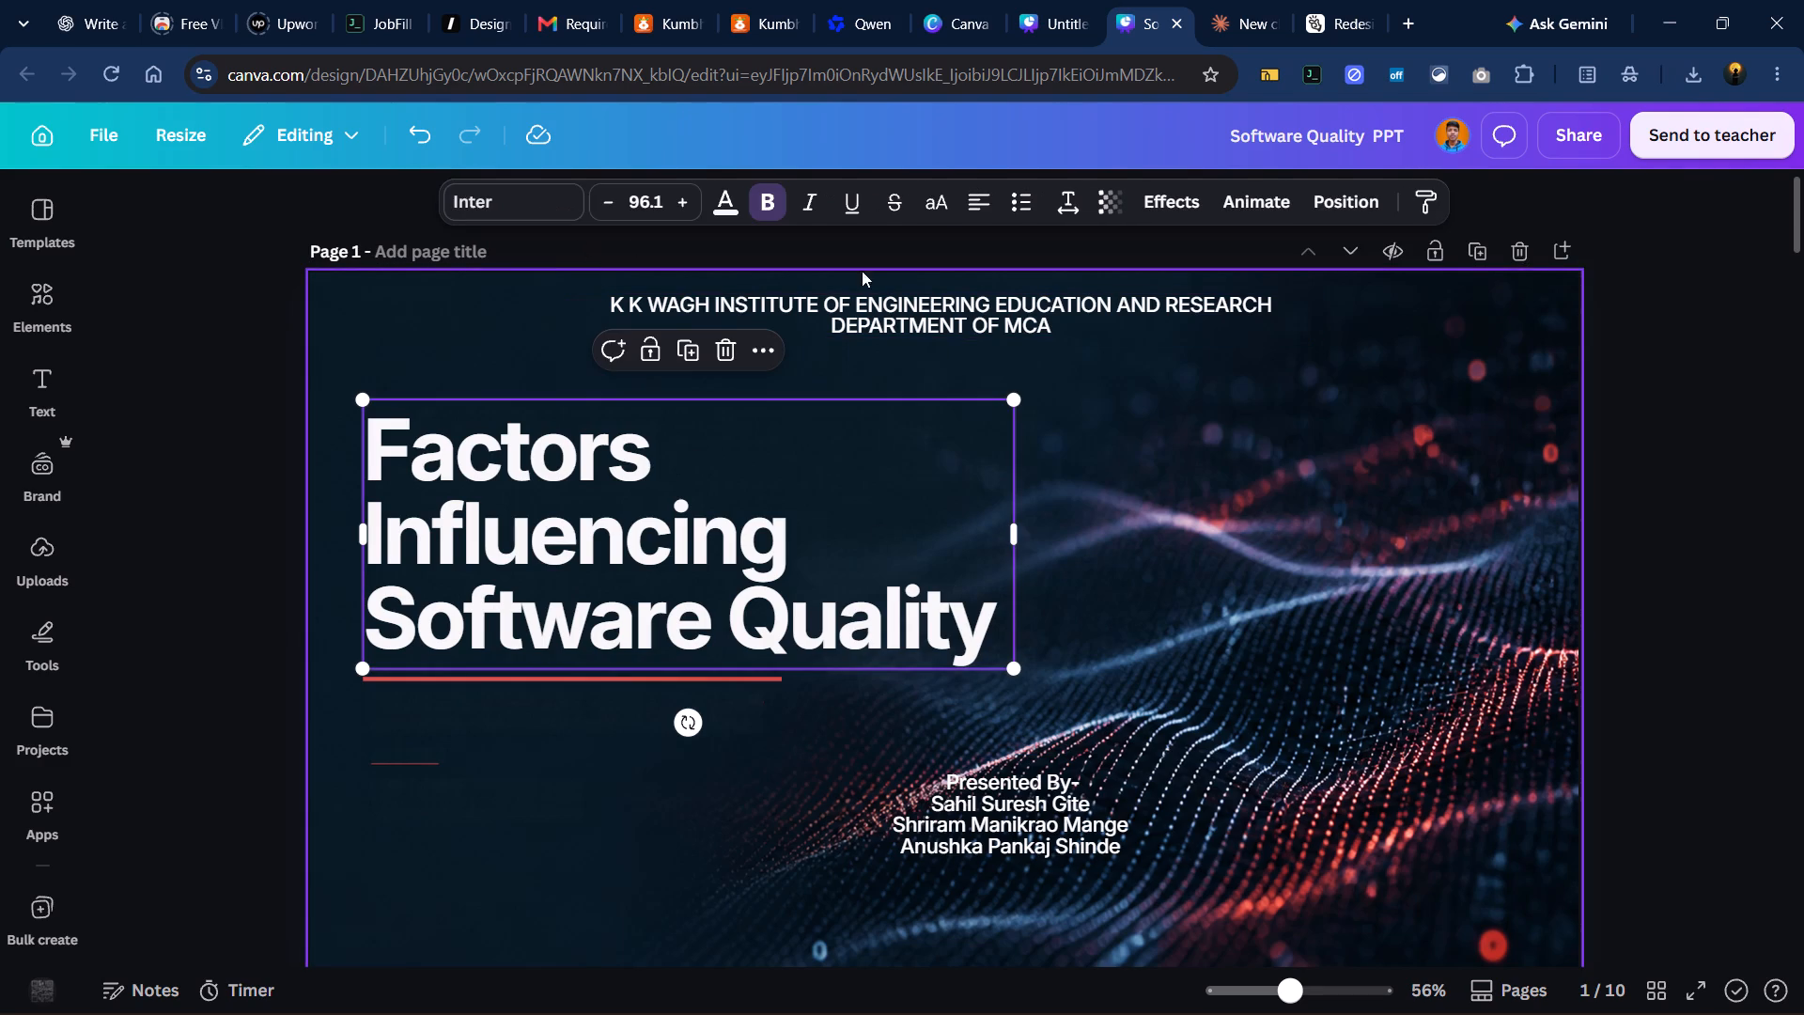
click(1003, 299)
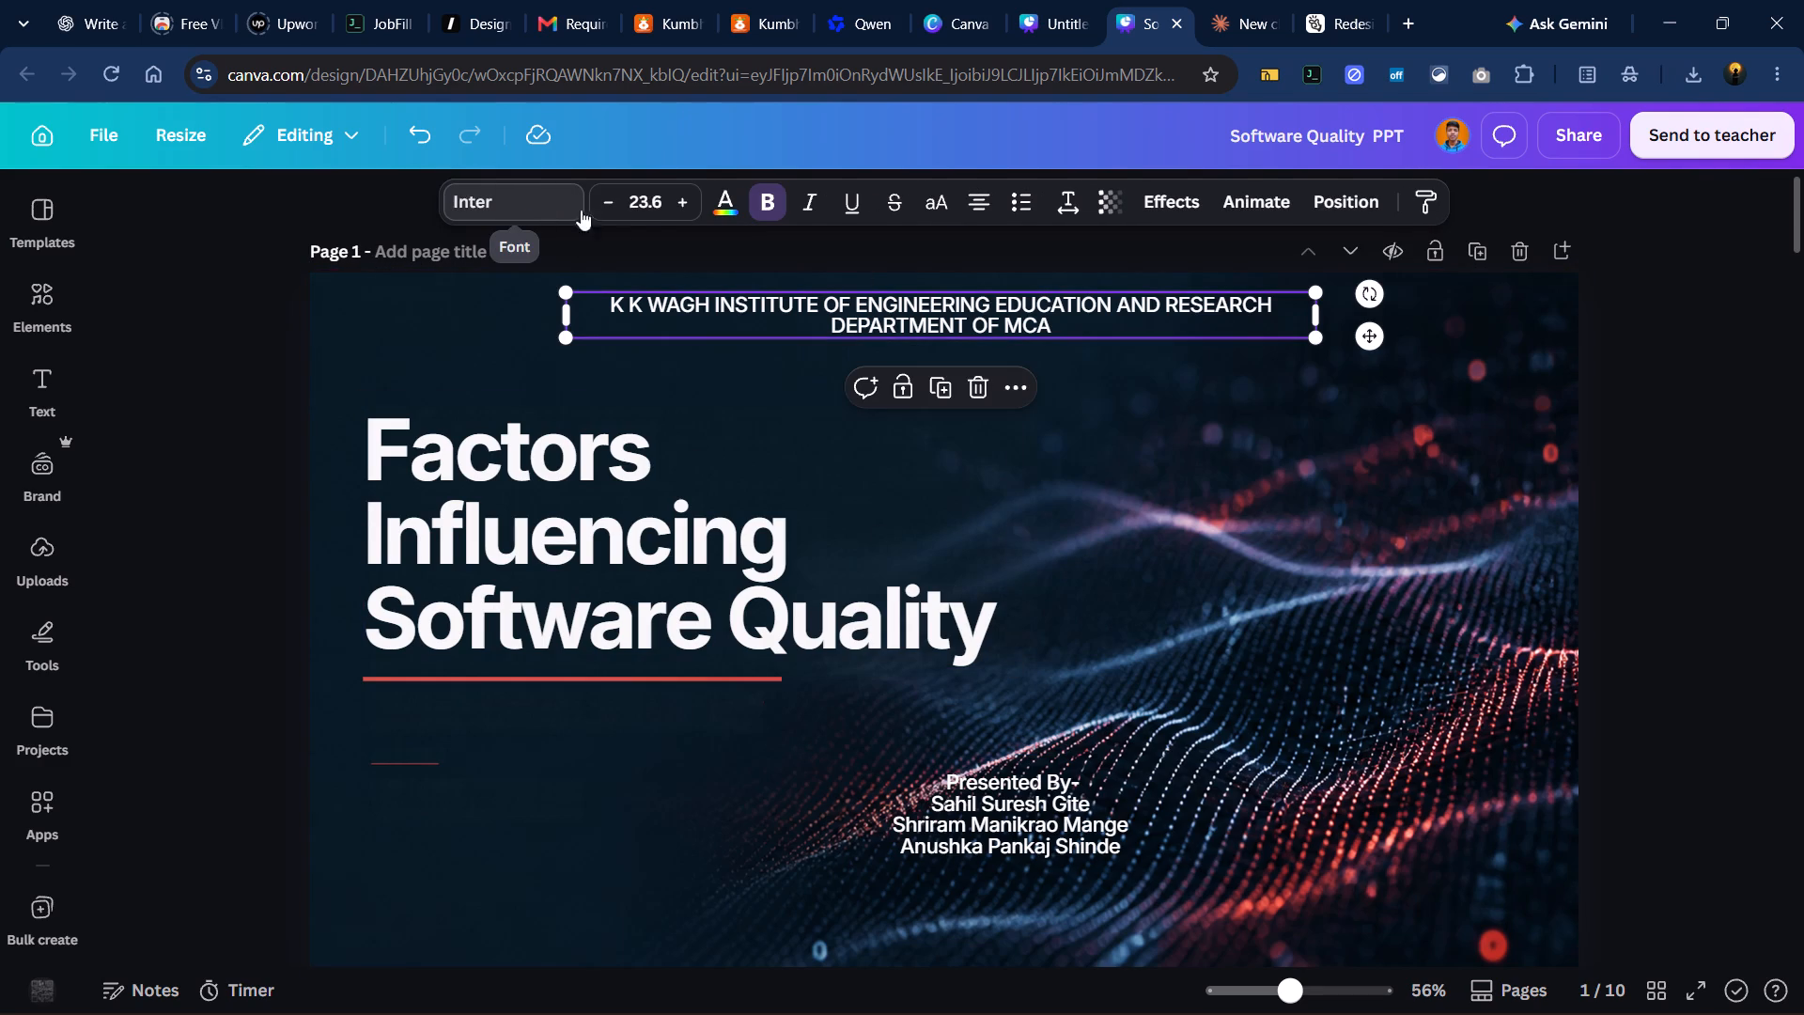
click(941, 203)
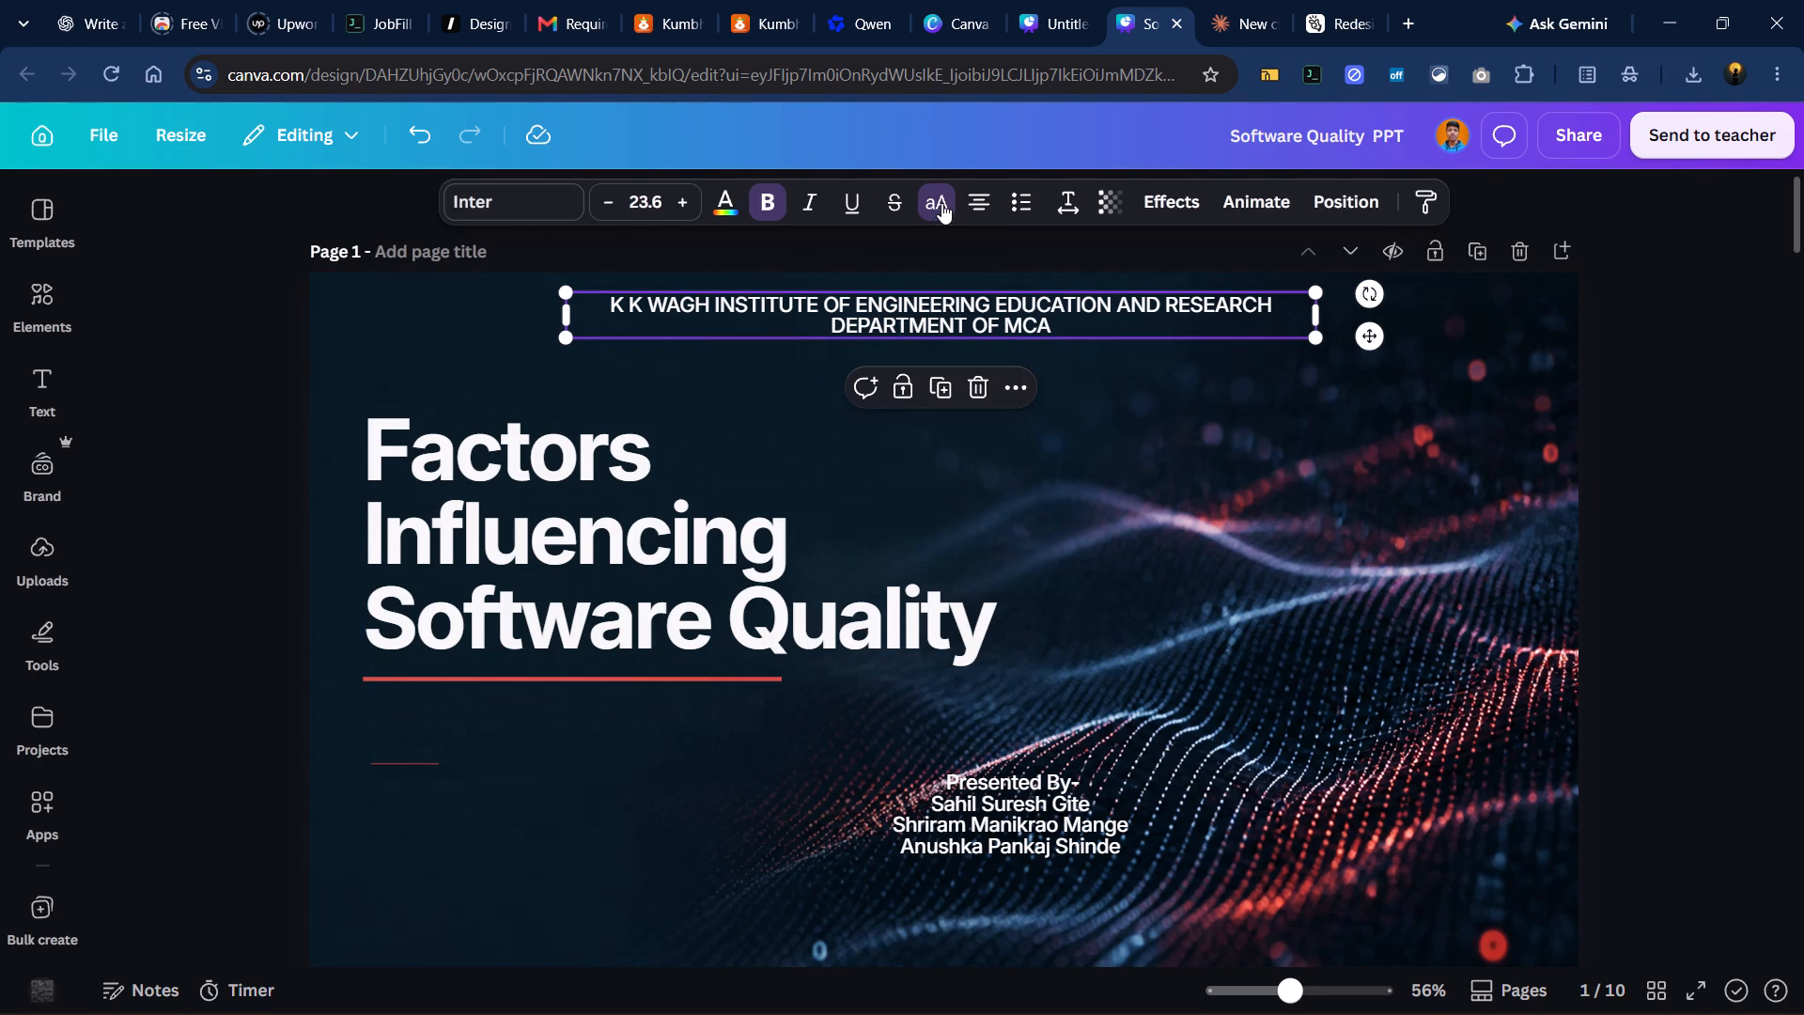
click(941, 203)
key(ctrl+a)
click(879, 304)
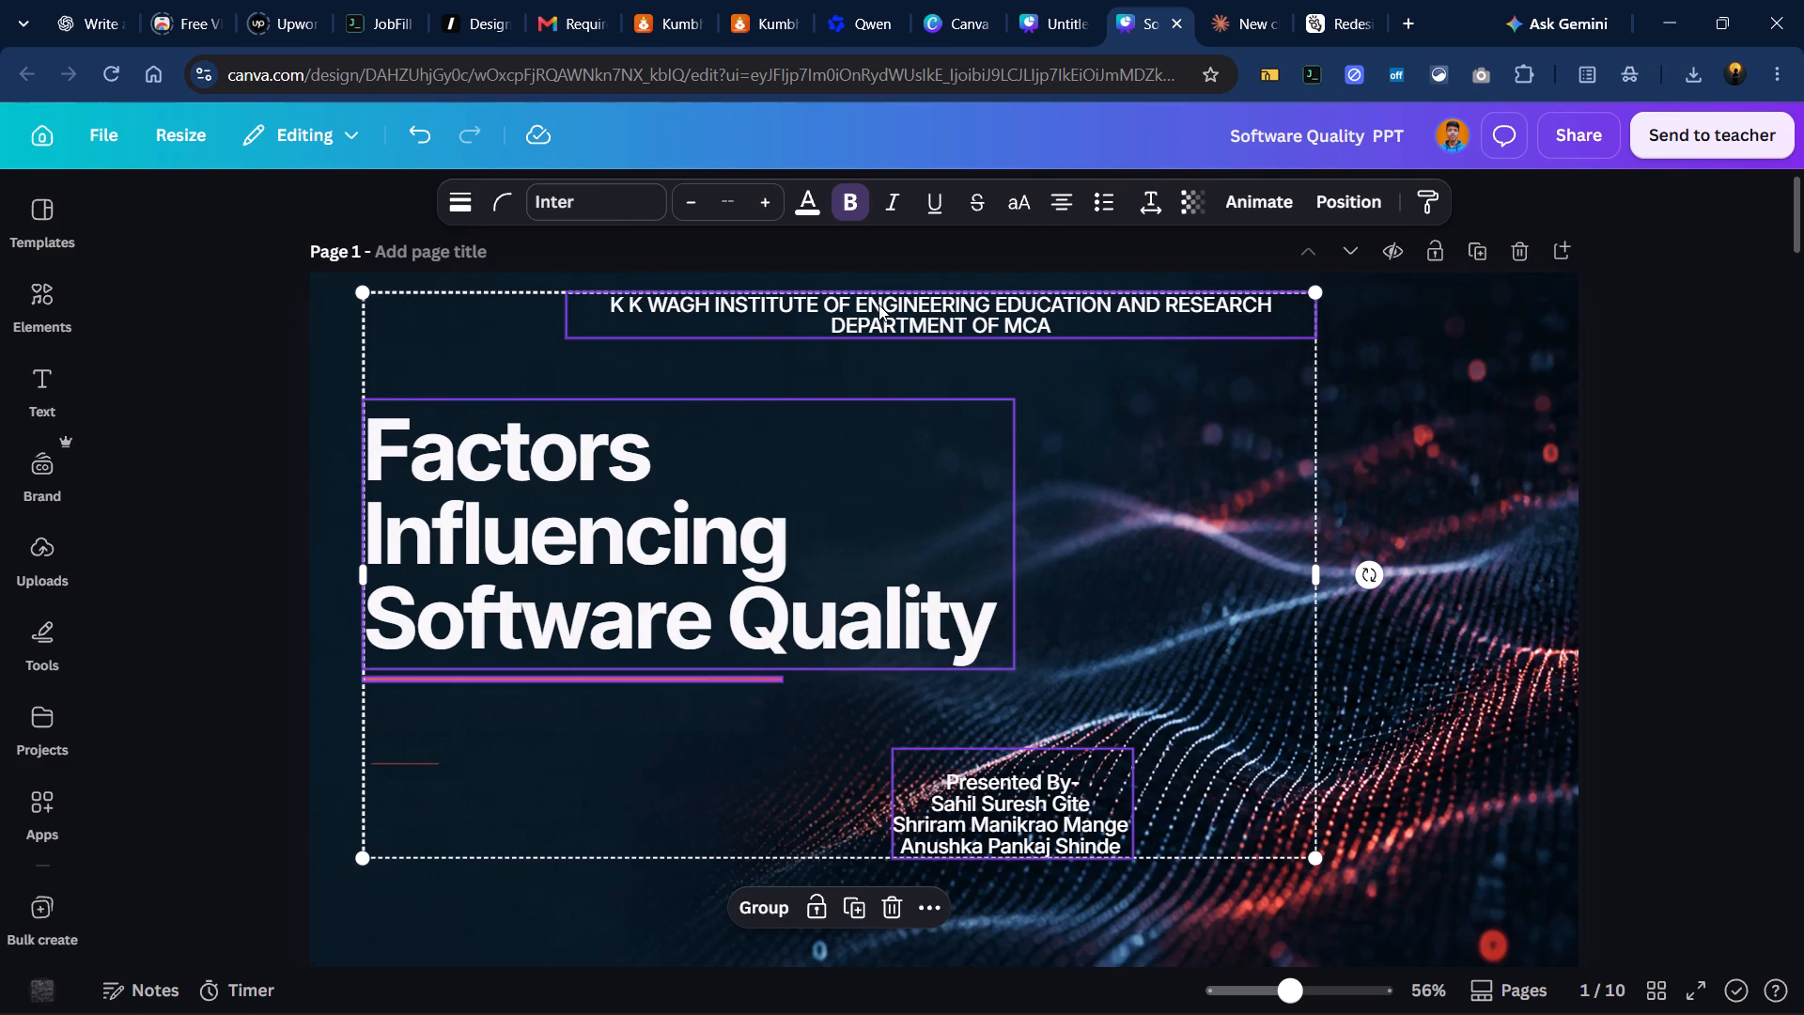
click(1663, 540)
Move the presenter block below the red underline on page 1 and left-align its text.
scroll(1457, 576, down, 1)
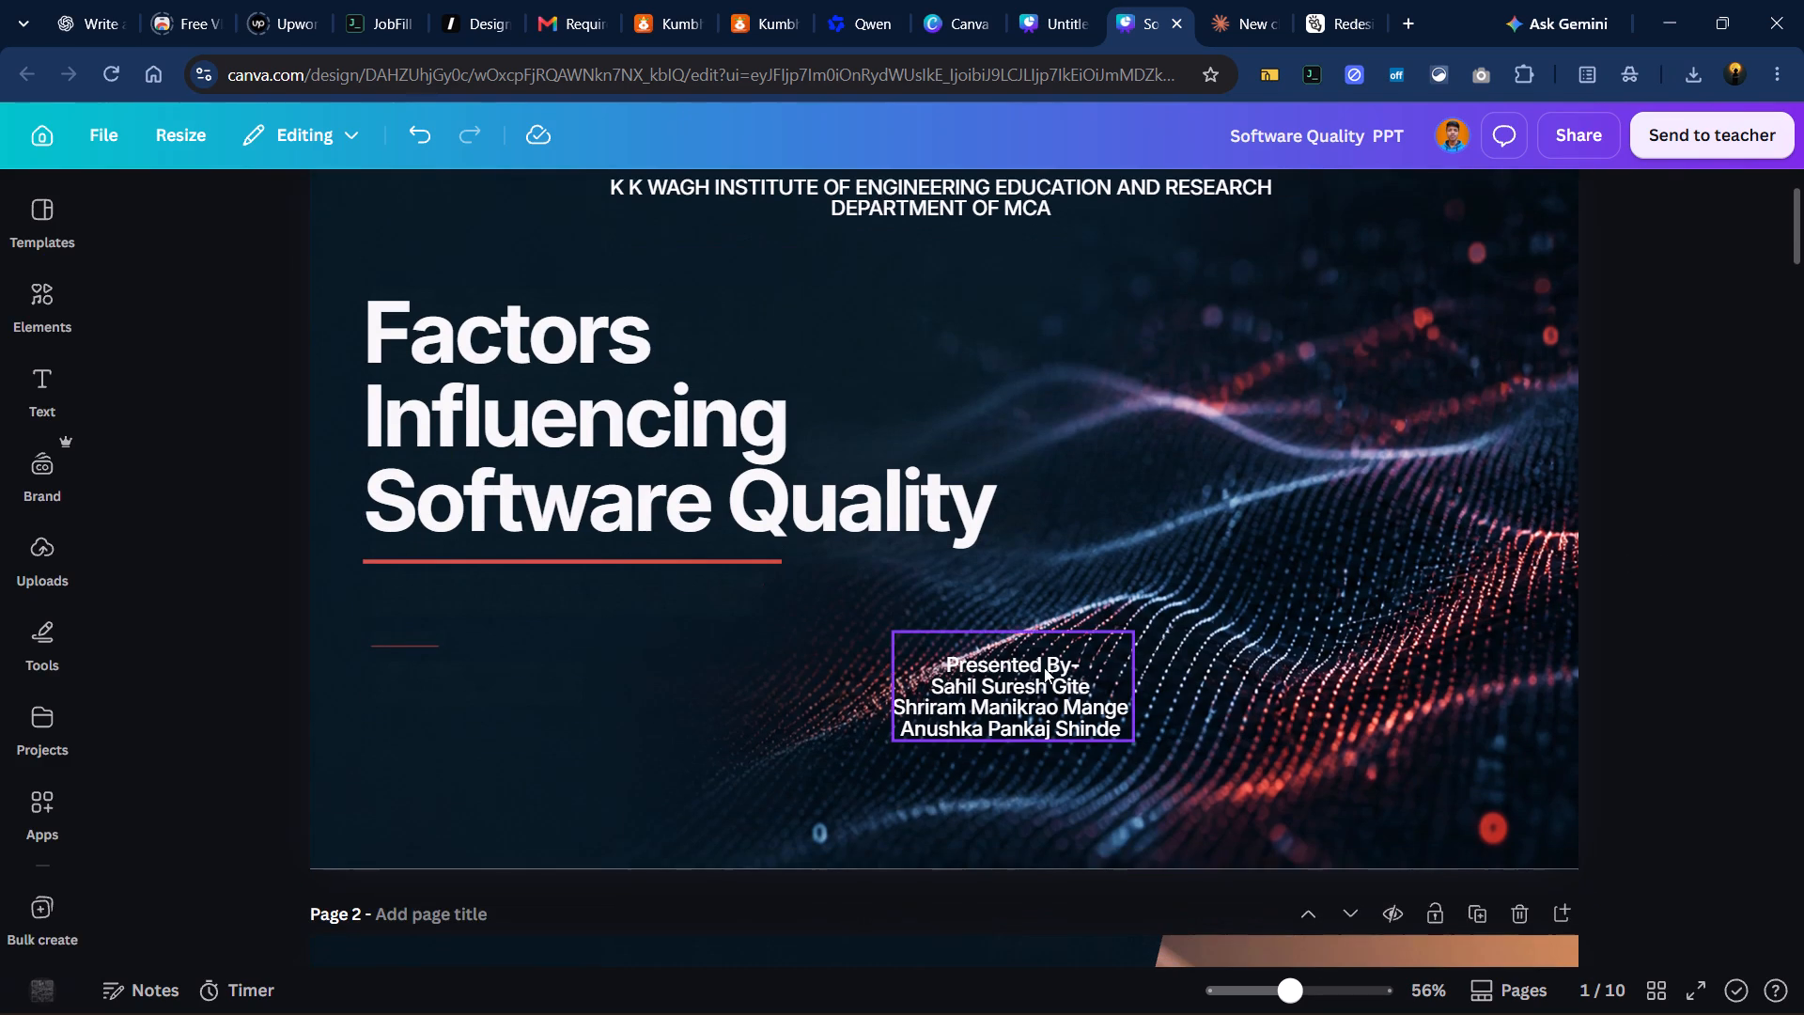
drag(1043, 667, 536, 726)
click(969, 201)
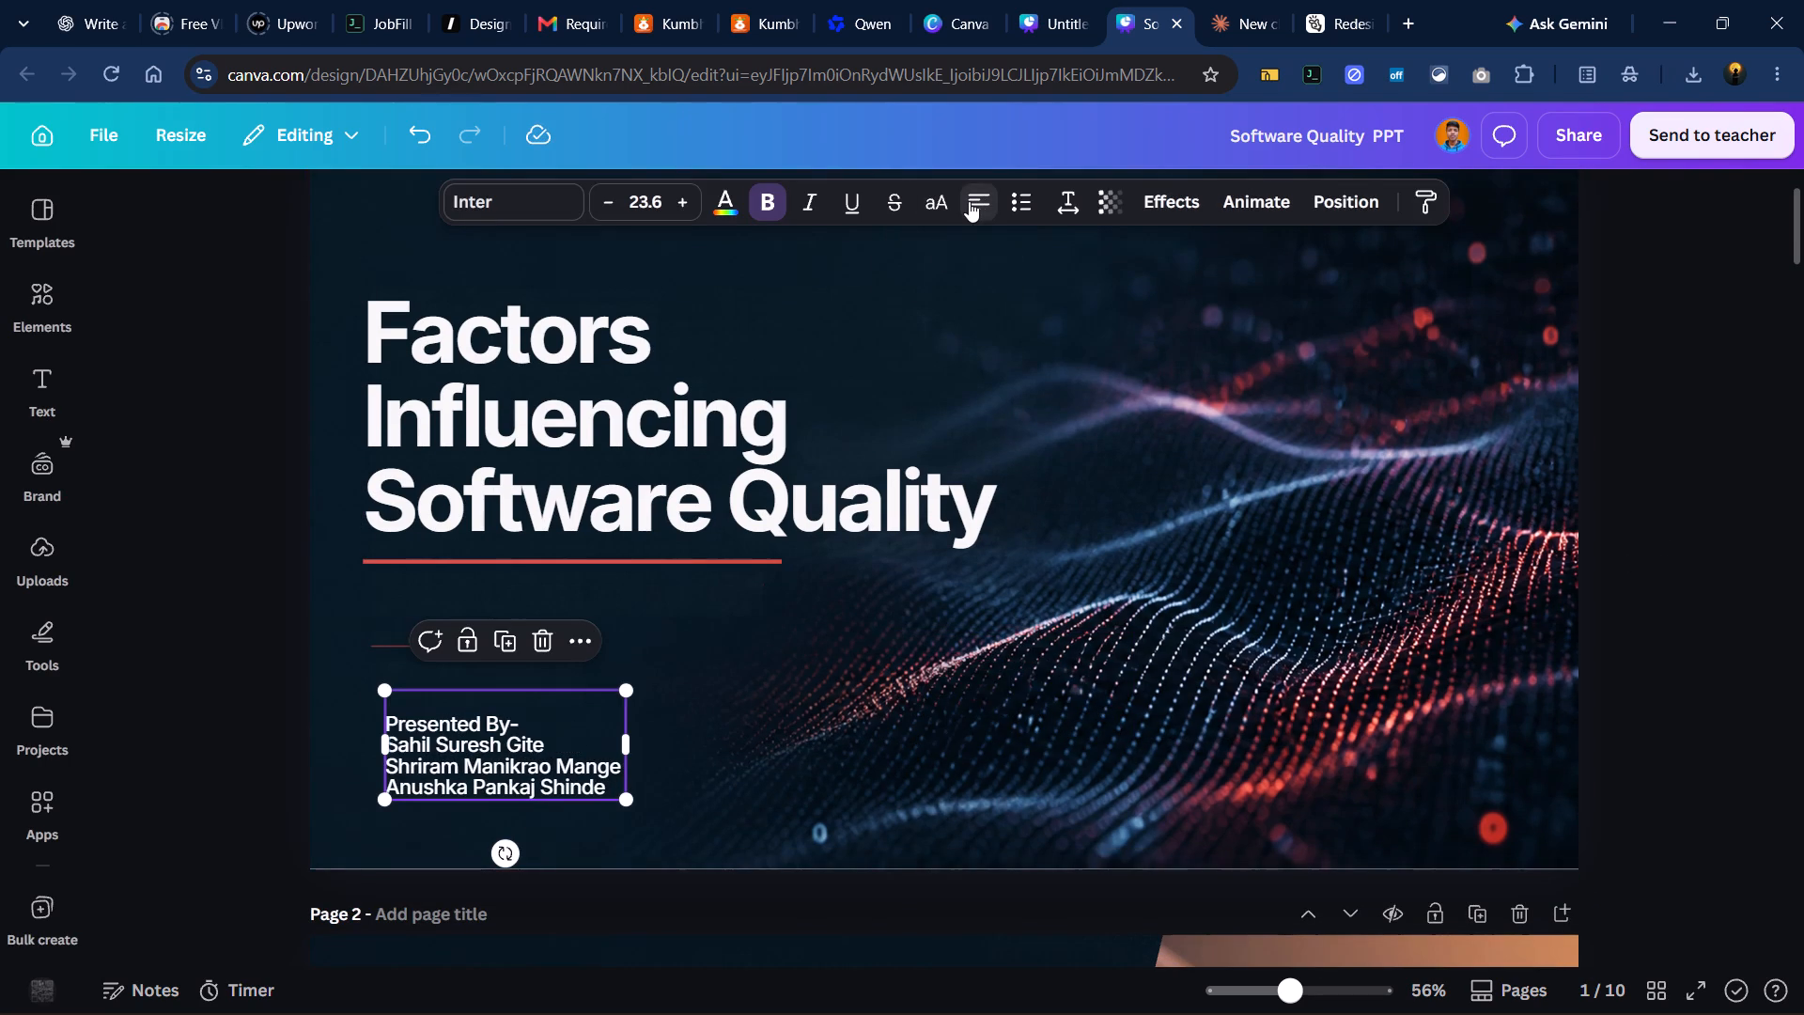
Increase the font size of all text in the presenter block on page 1 to 32.6.
double_click(534, 723)
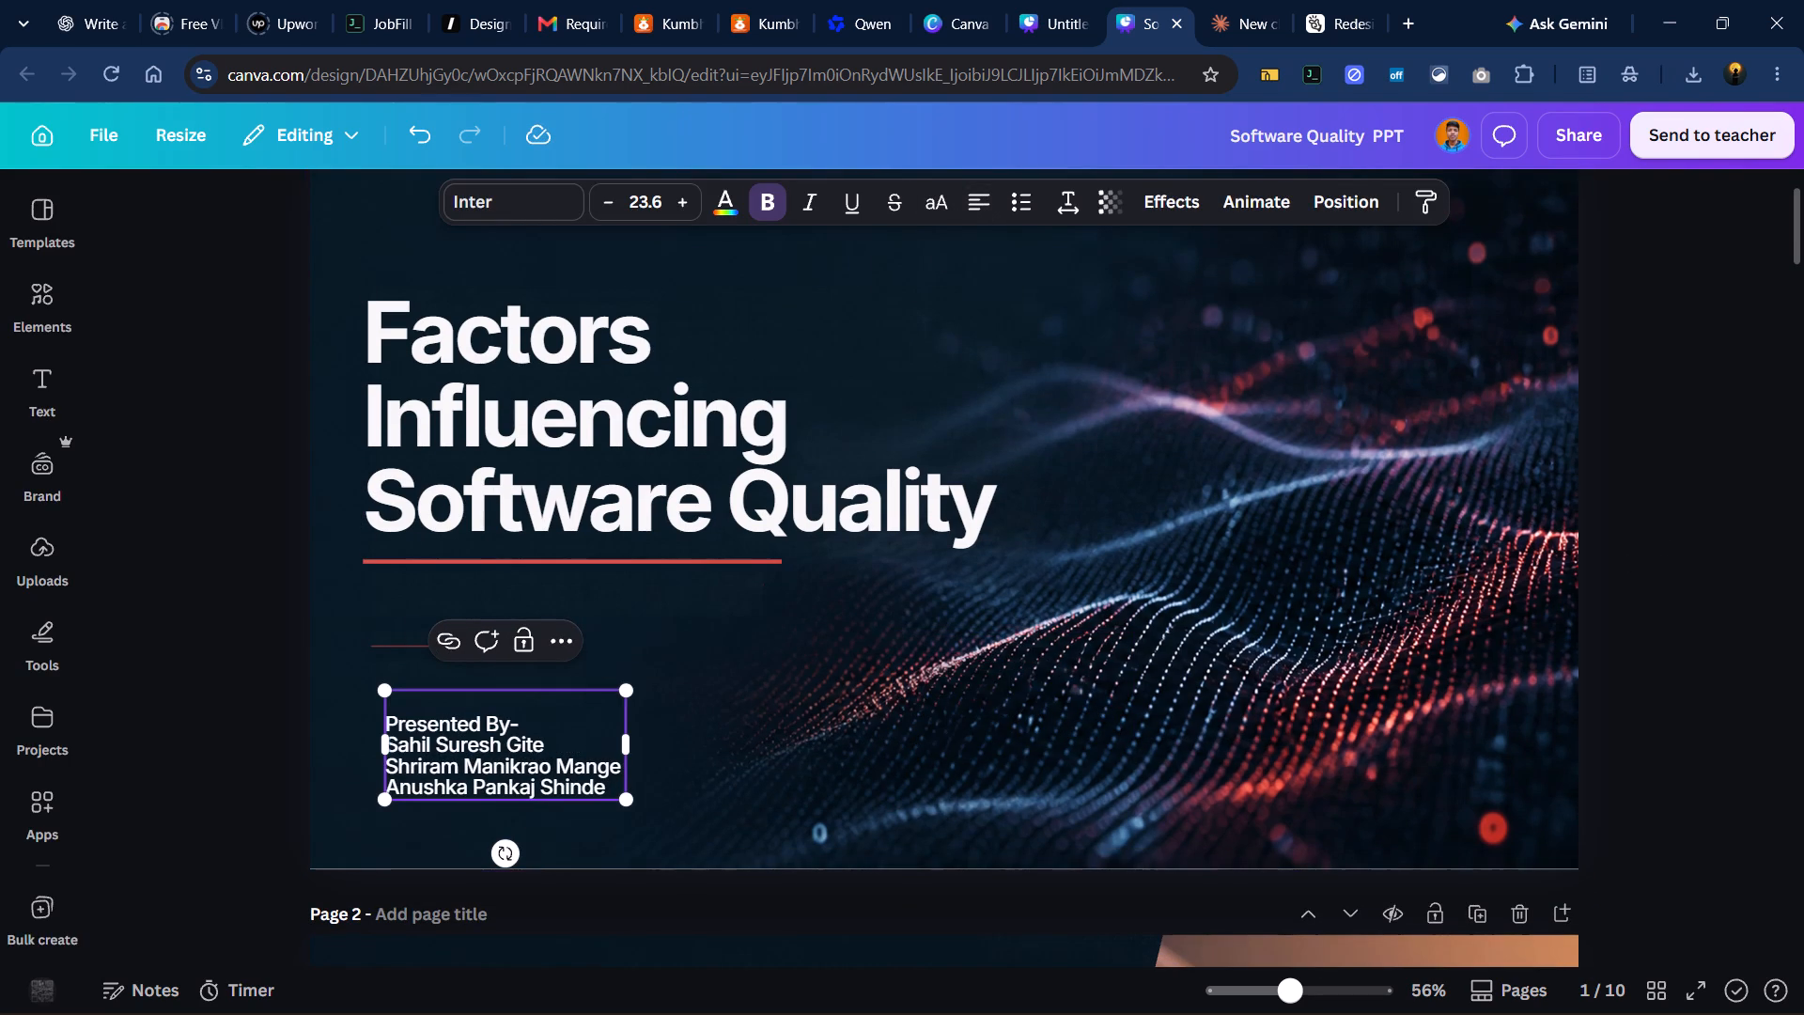
key(ctrl+a)
key(ctrl+shift+period)
key(ctrl+shift+period)
key(ctrl+shift+period)
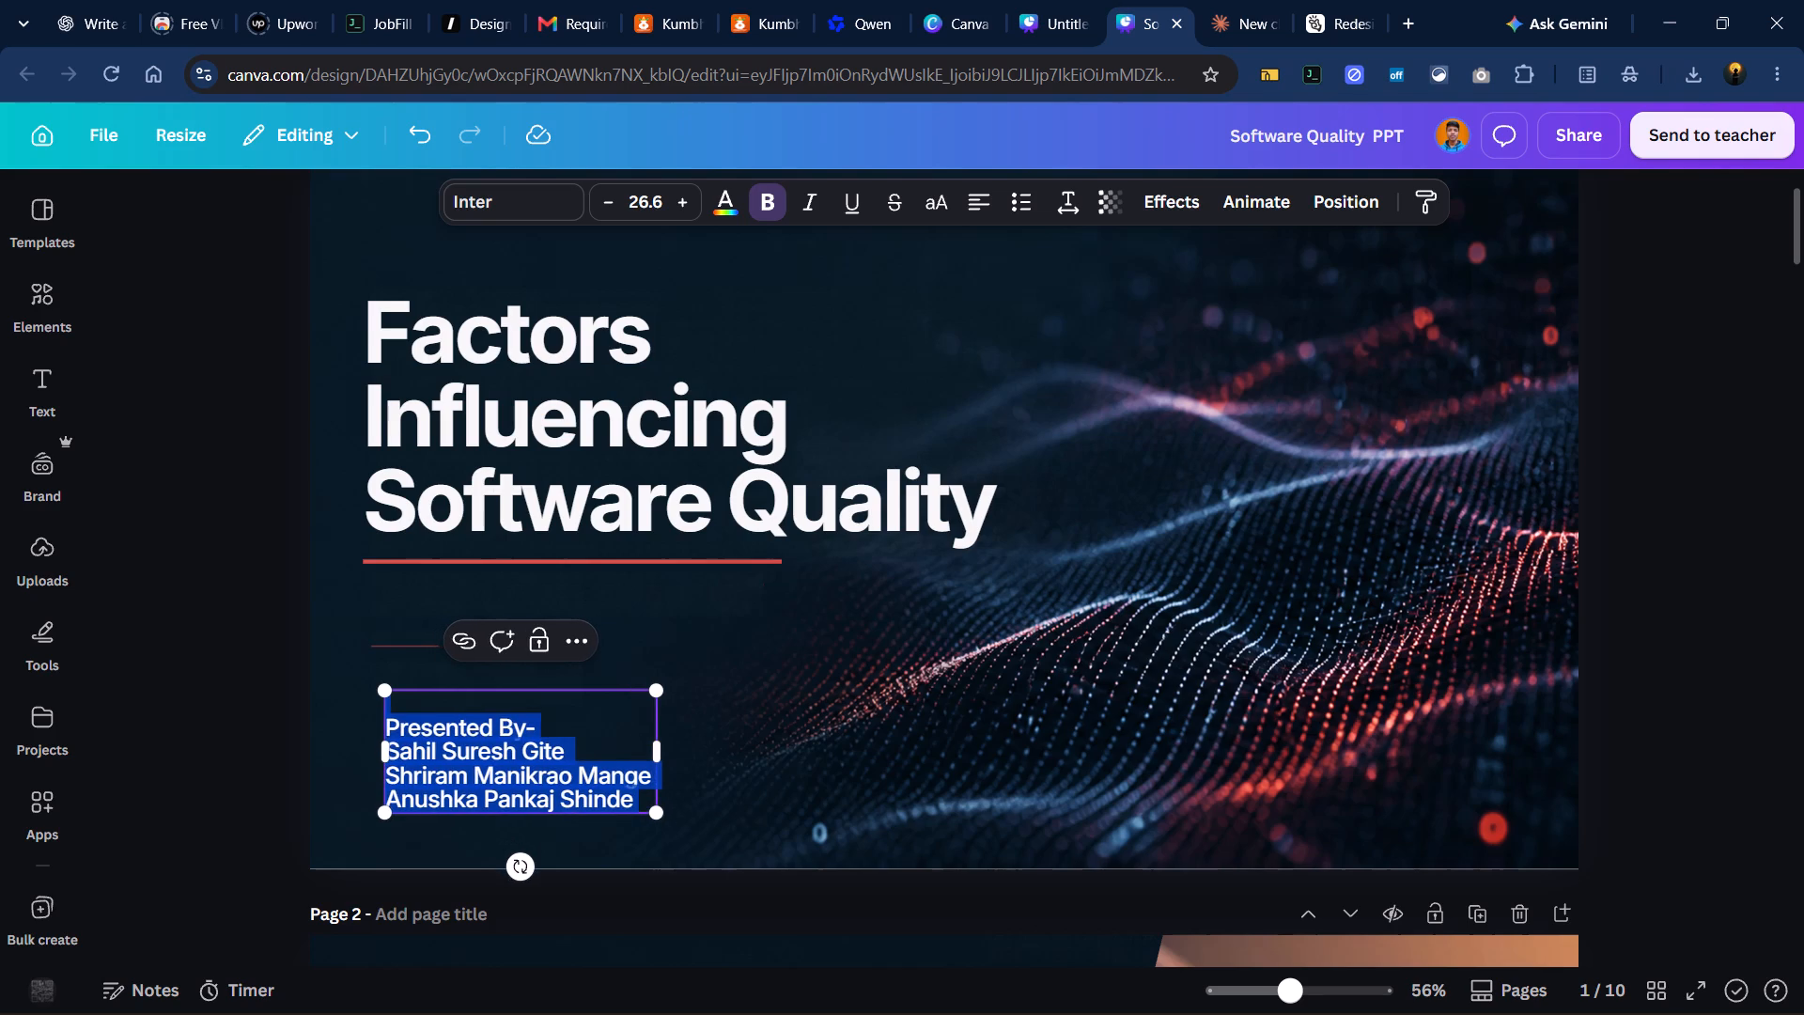
key(ctrl+shift+period)
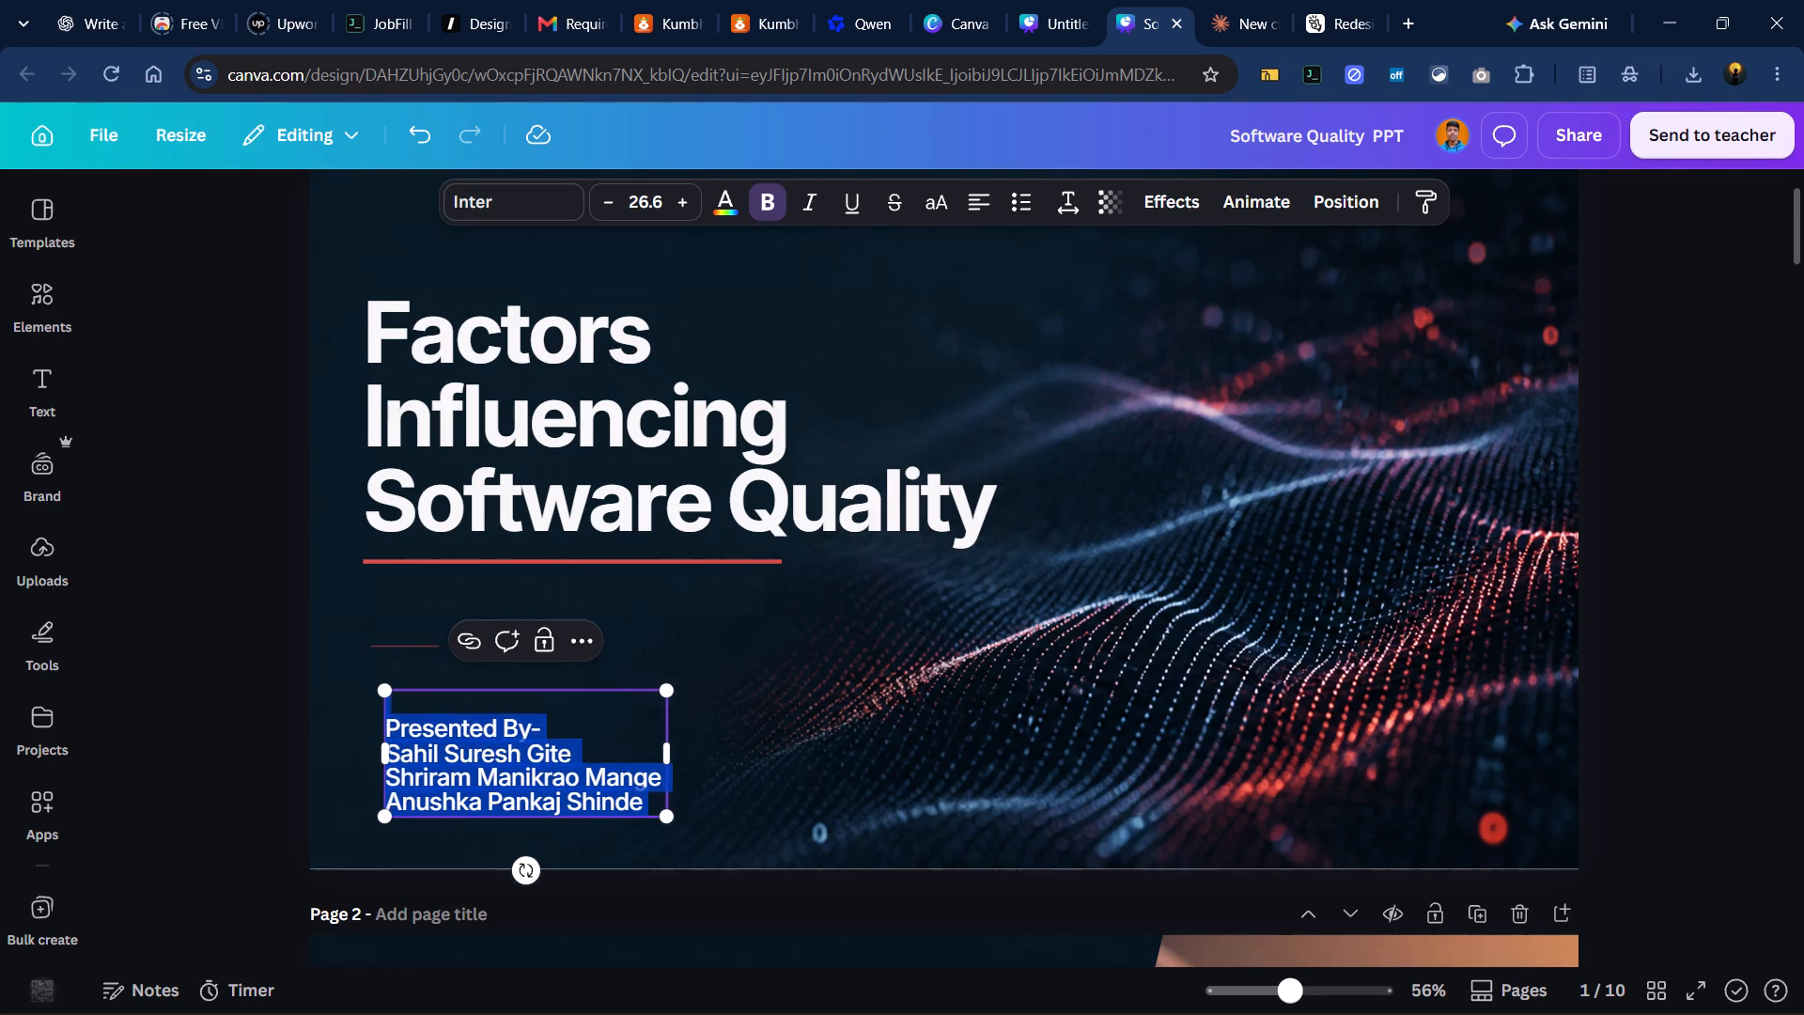
key(ctrl+shift+period)
key(ctrl+shift+period)
key(ctrl+shift+period)
key(ctrl+shift+period)
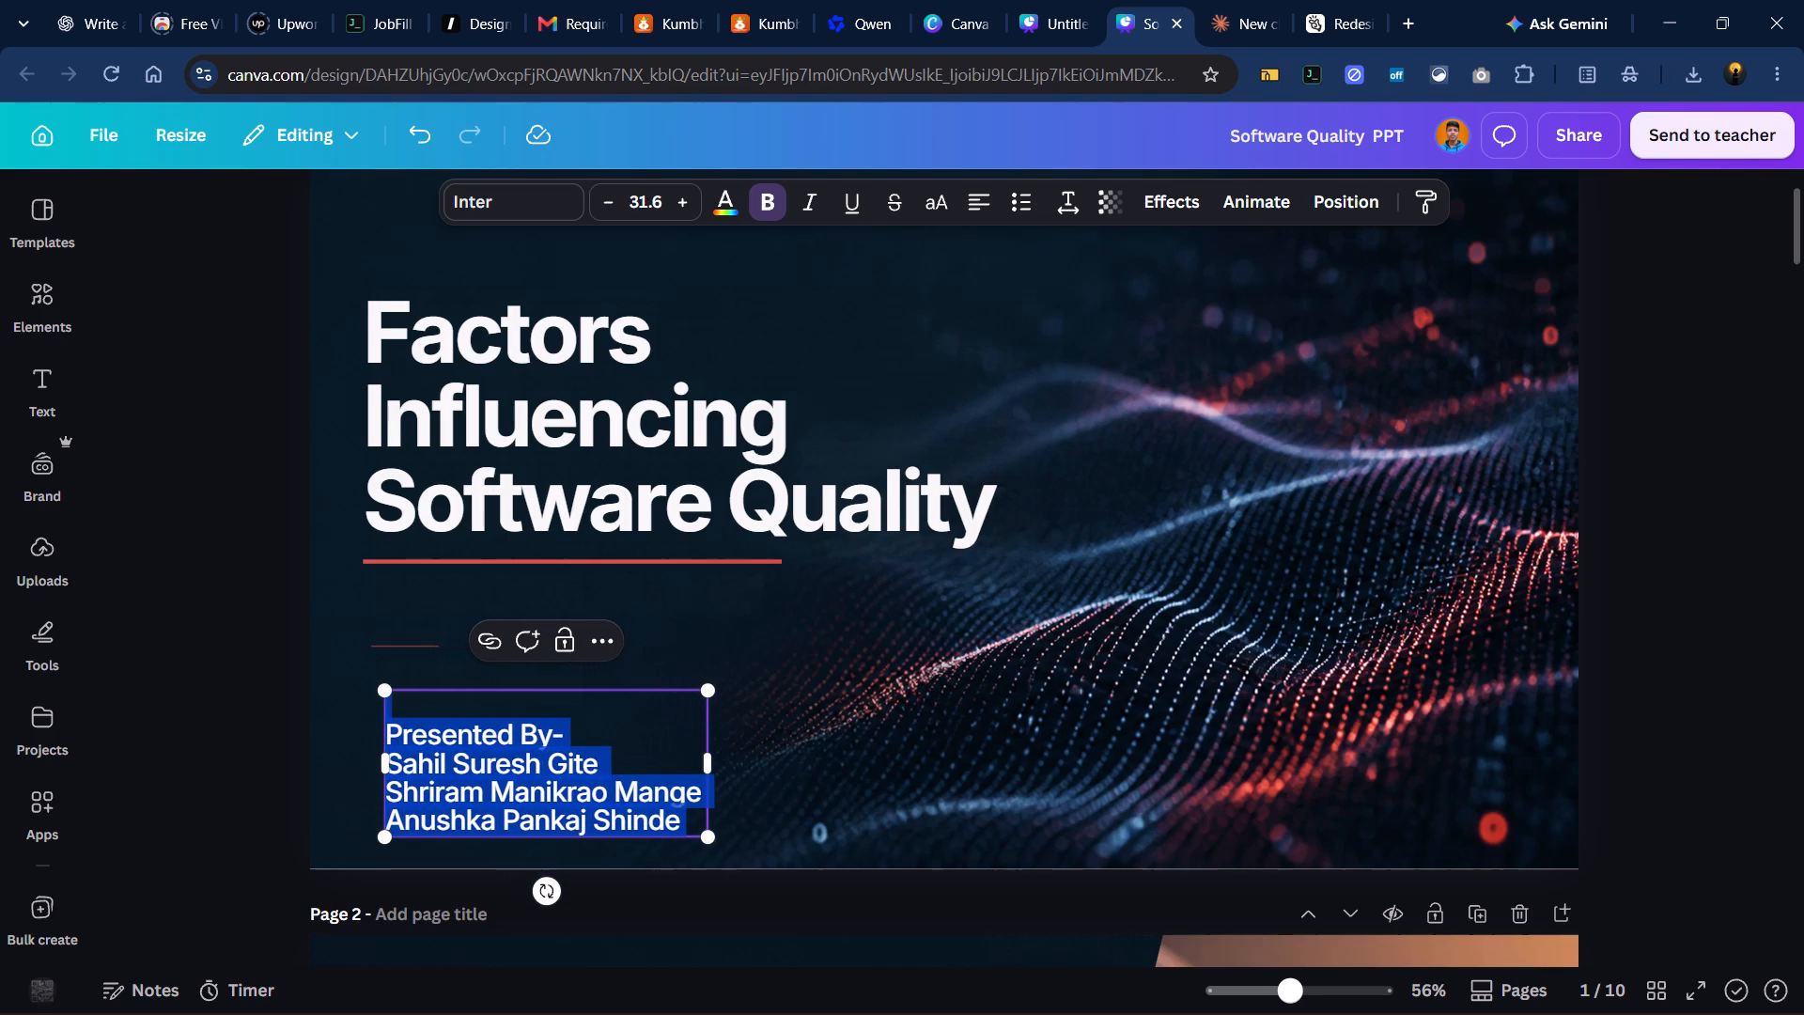
key(ctrl+shift+period)
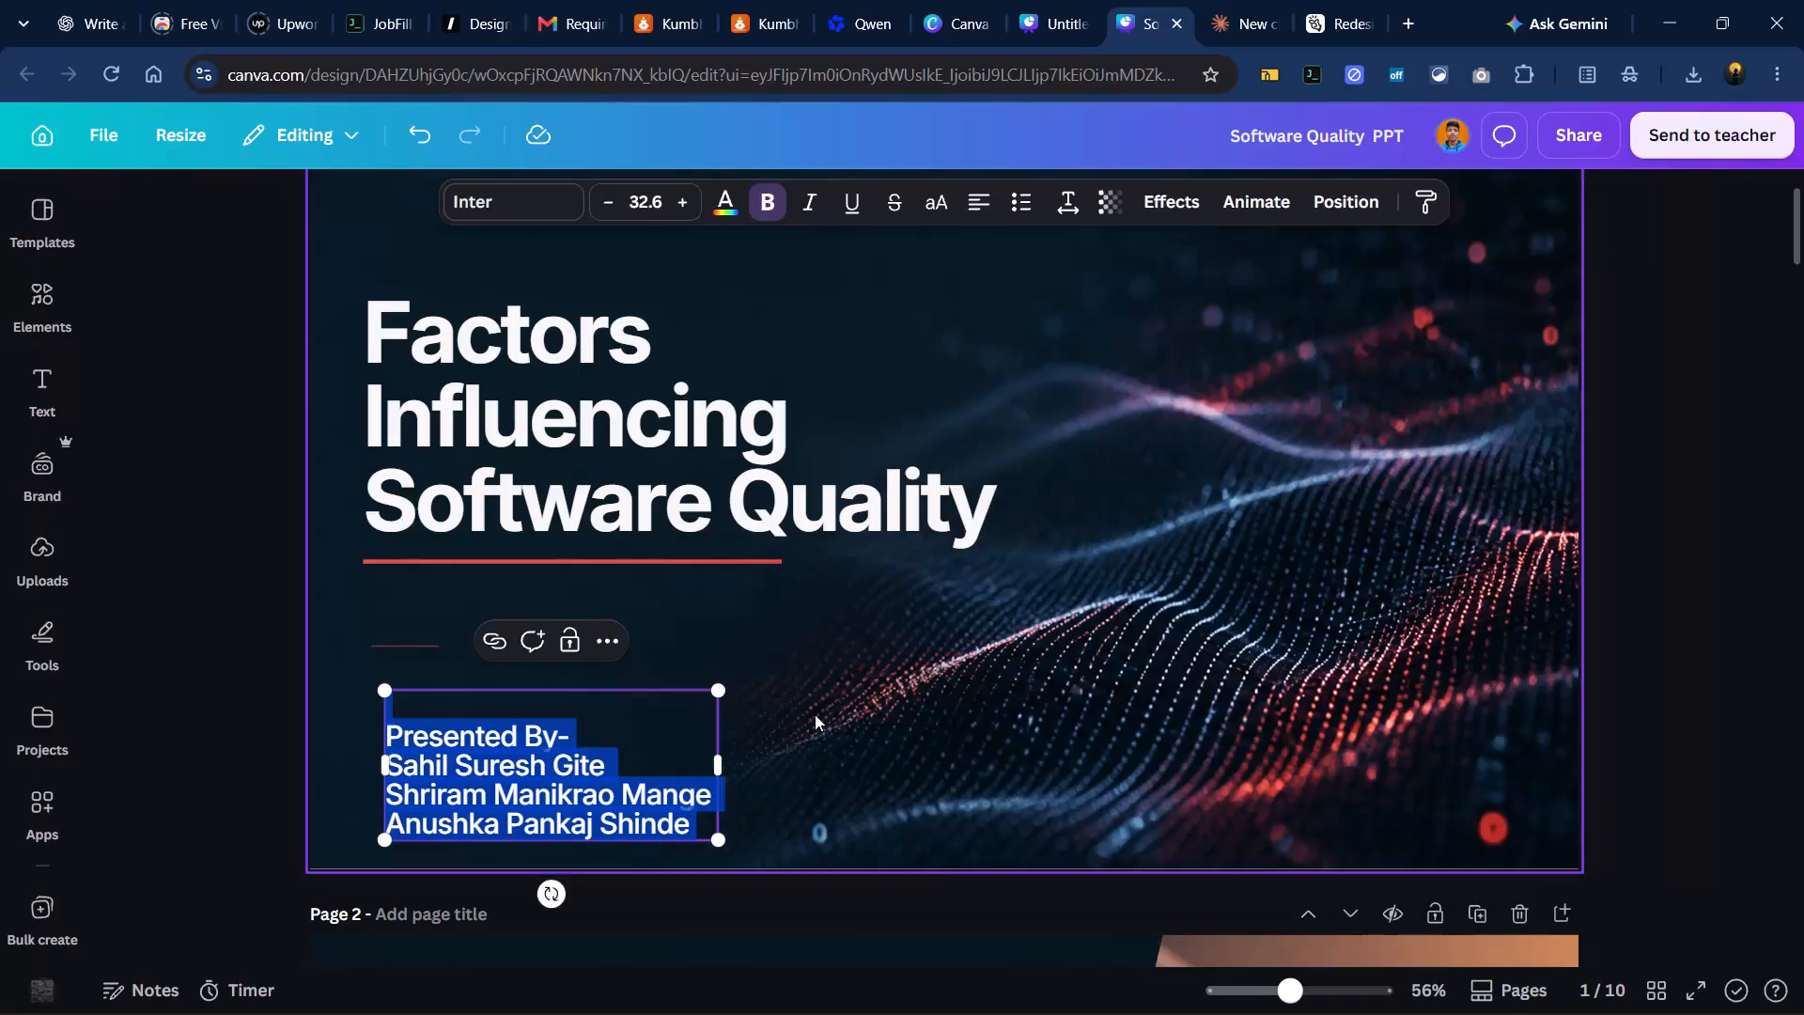
click(815, 714)
Move the presenter block slightly up and align its left edge with the title text and red underline.
drag(607, 795, 592, 773)
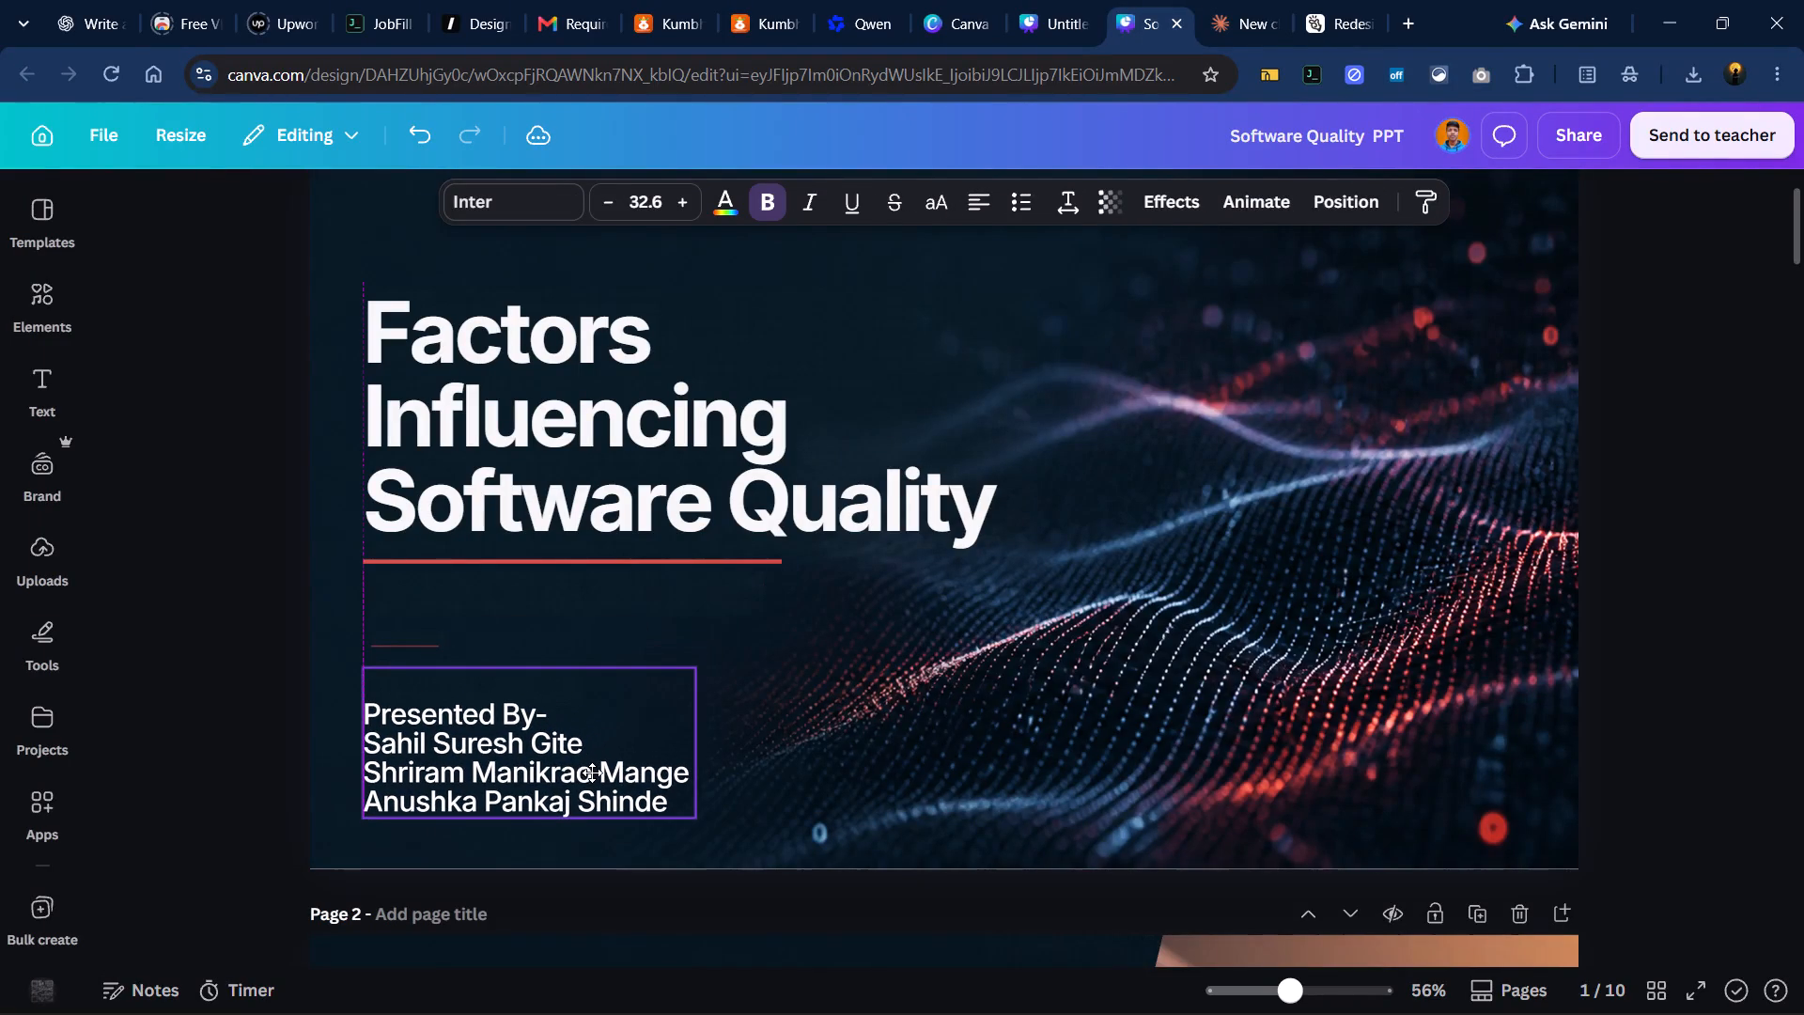
drag(592, 773, 592, 772)
click(405, 646)
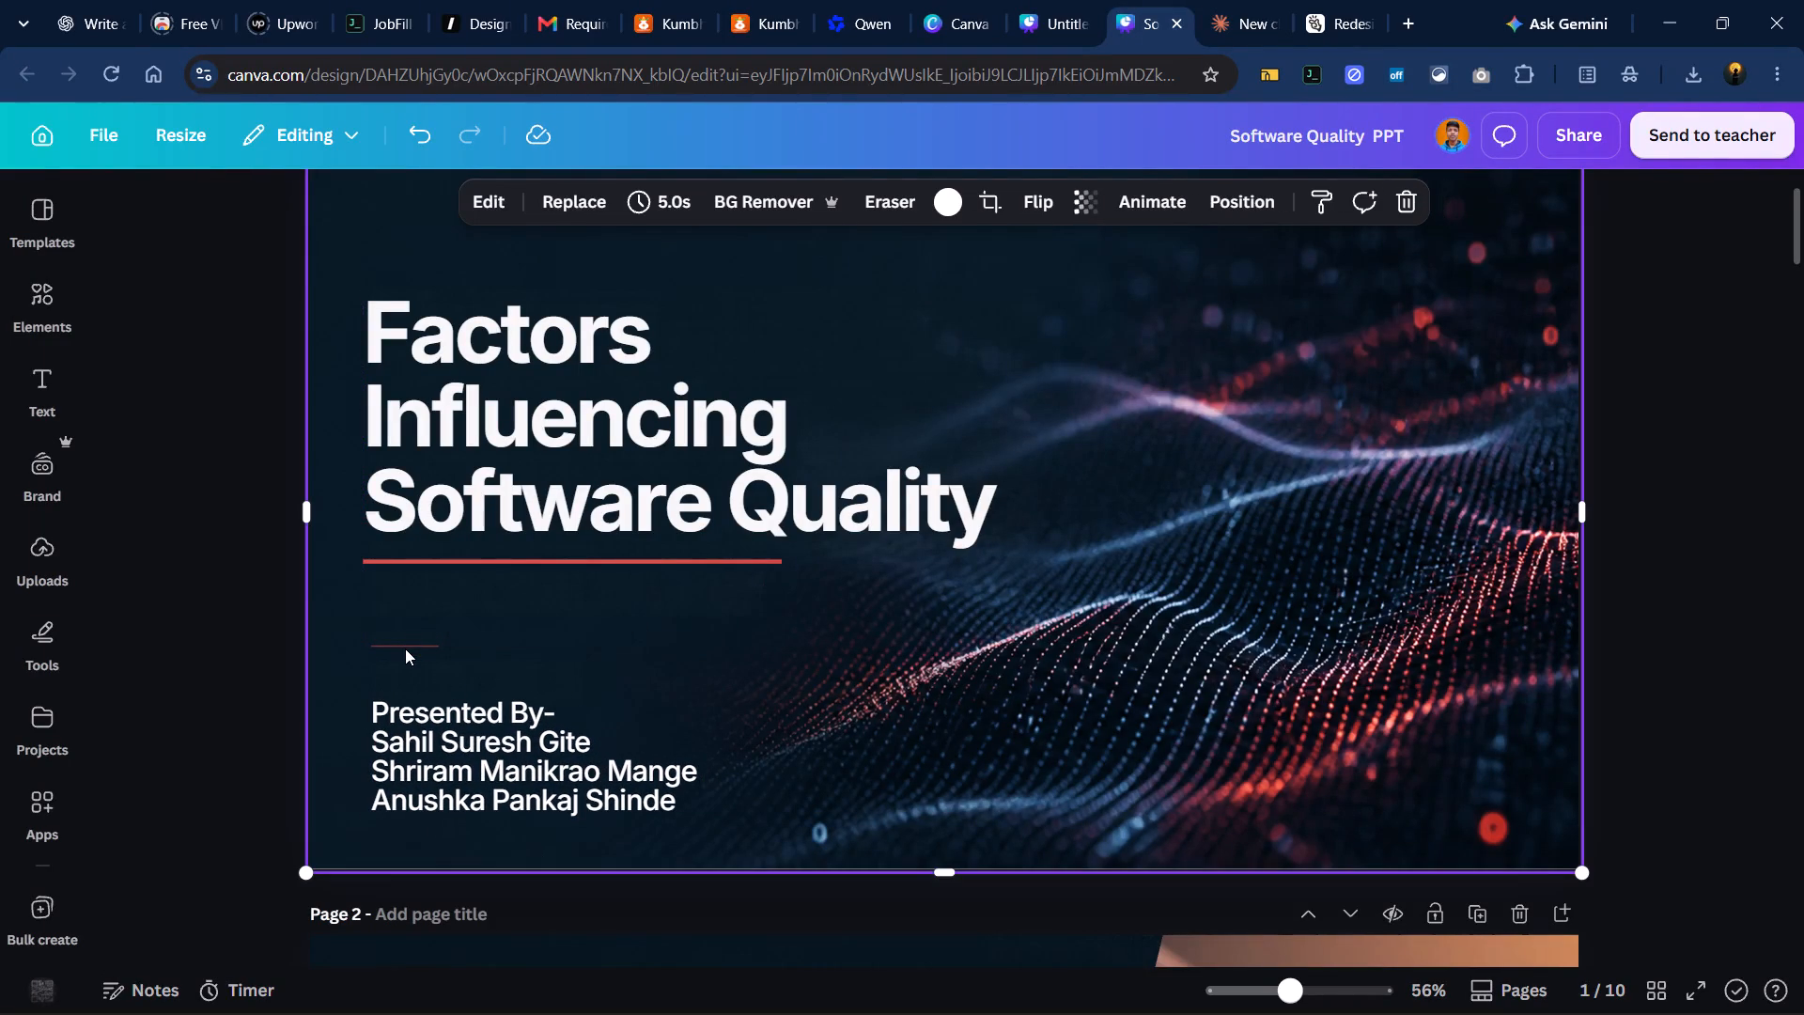
click(405, 648)
click(408, 641)
click(405, 647)
drag(444, 740, 442, 735)
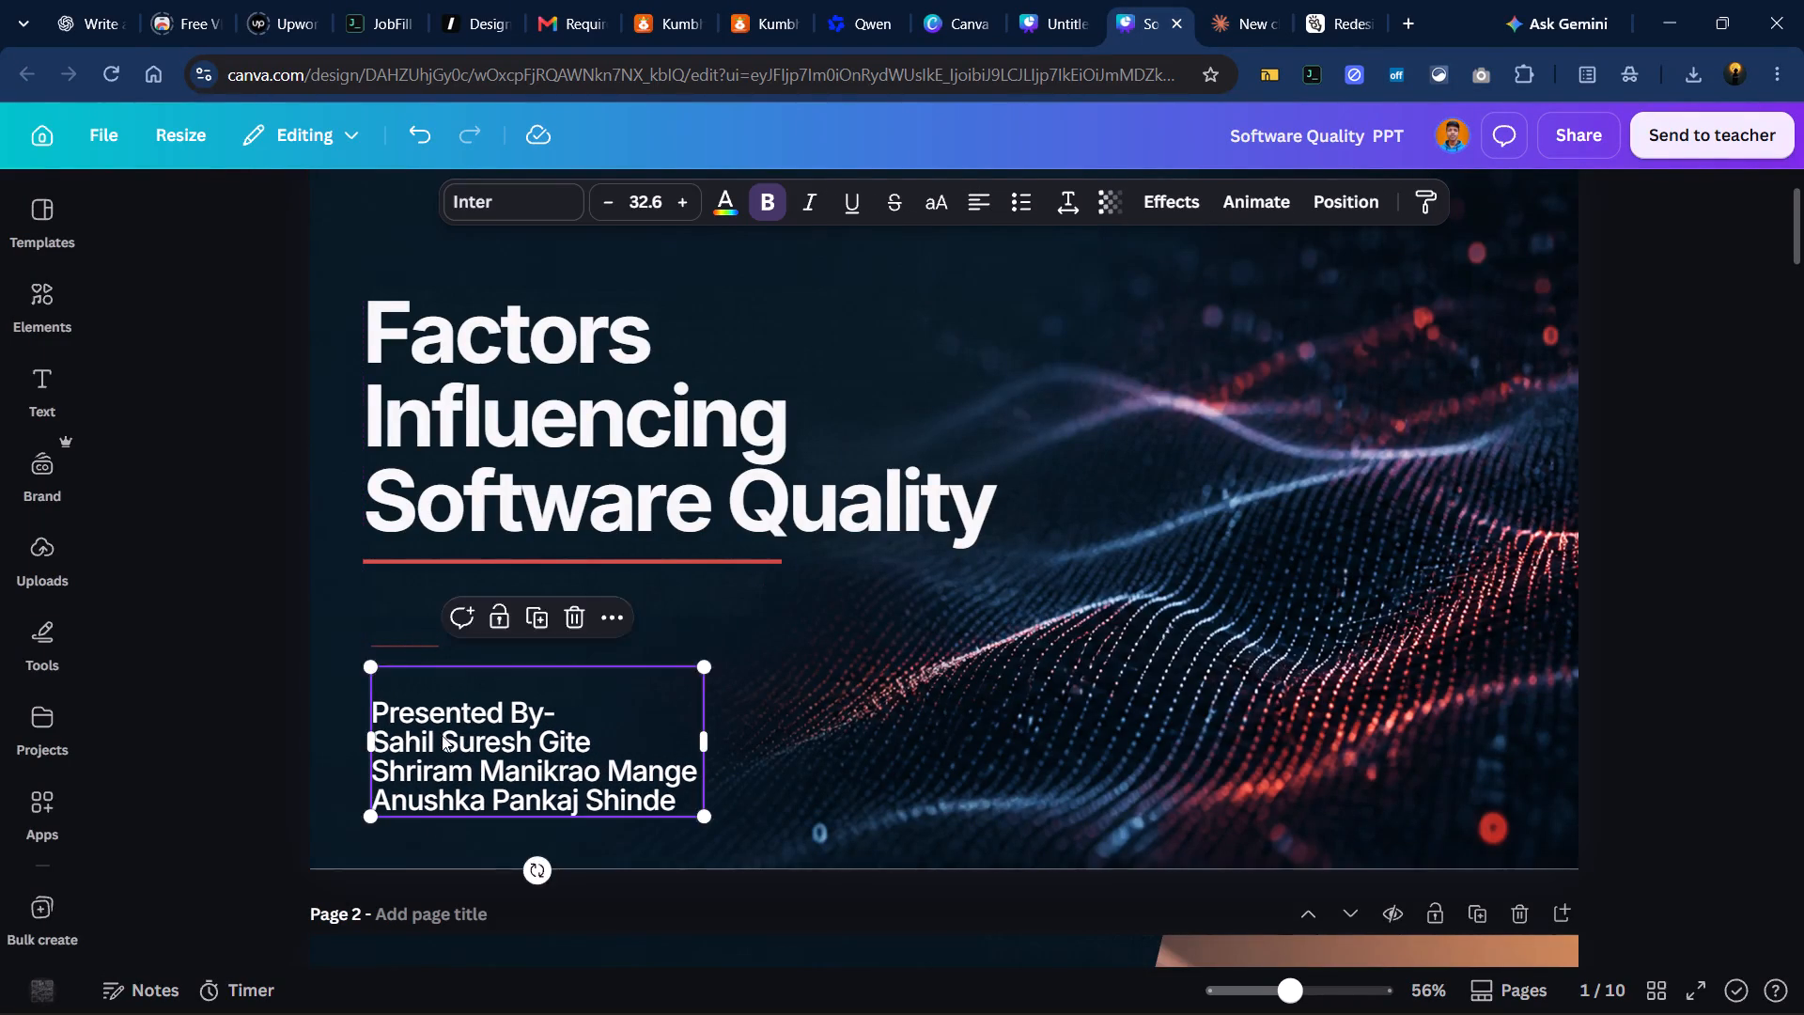
drag(442, 735, 436, 728)
Remove the blank first line of the presenter block and insert an empty line after "Presented By-".
double_click(418, 672)
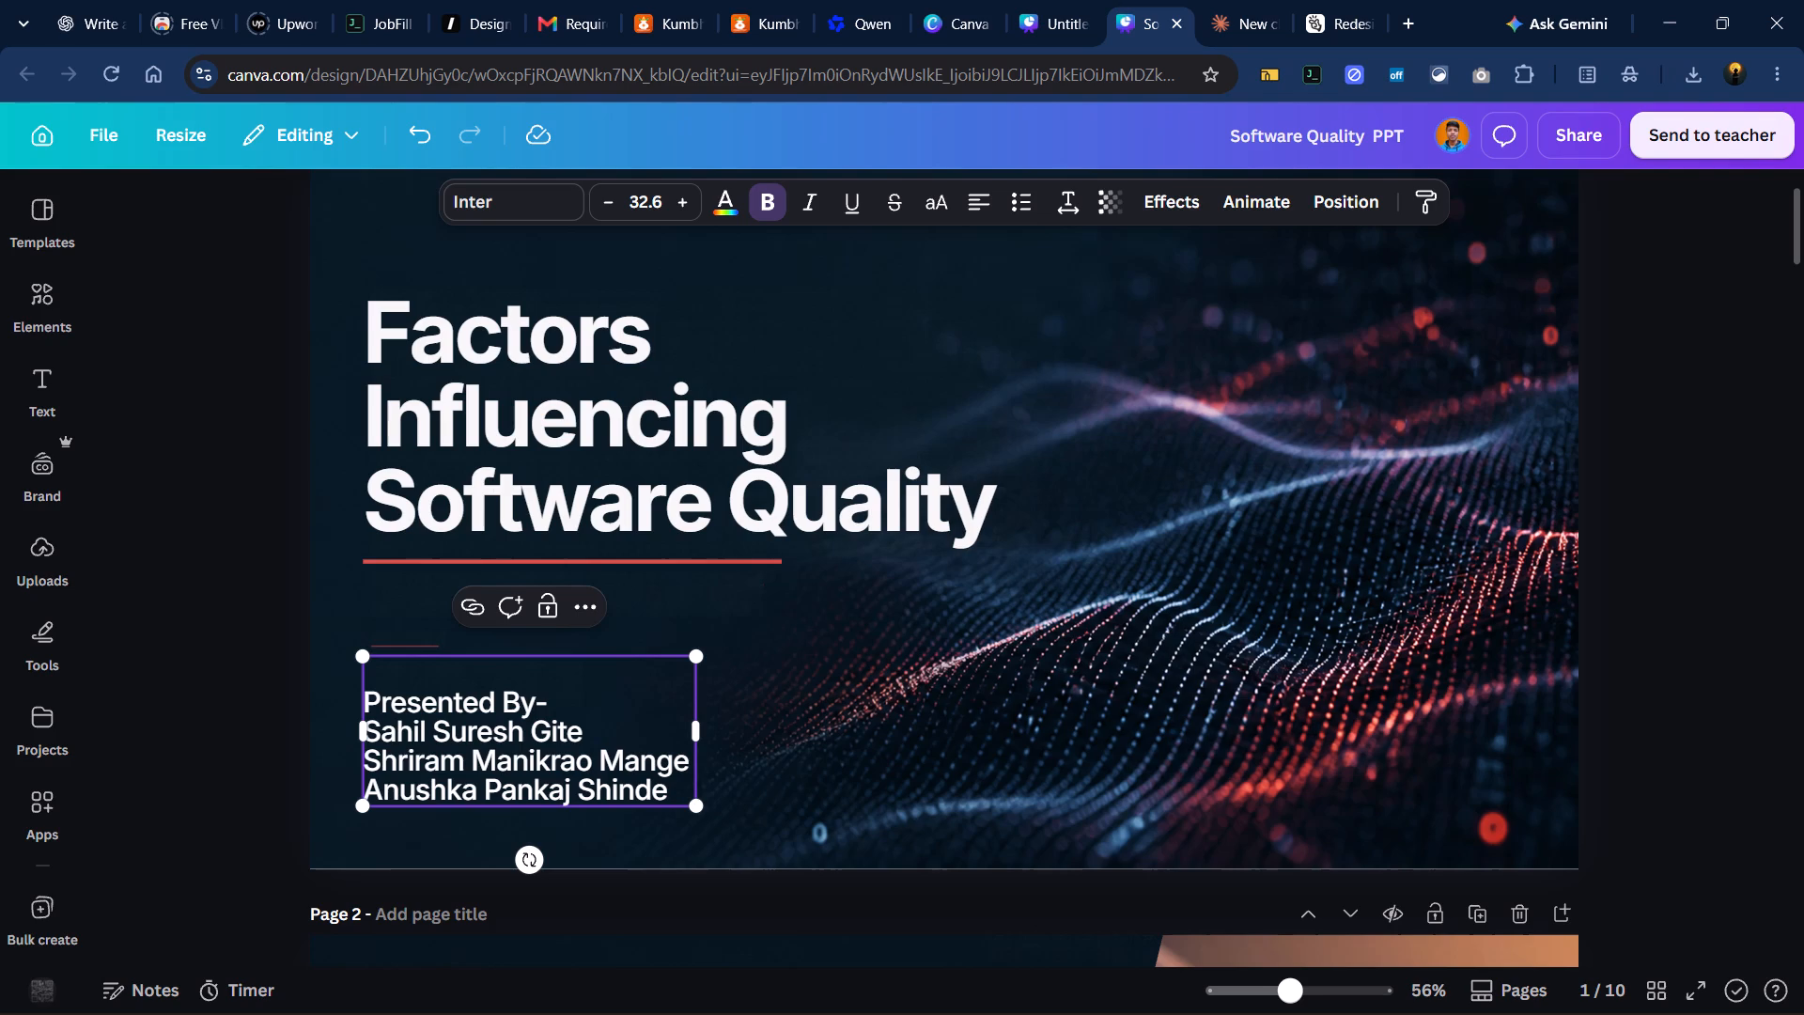
click(370, 698)
key(BackSpace)
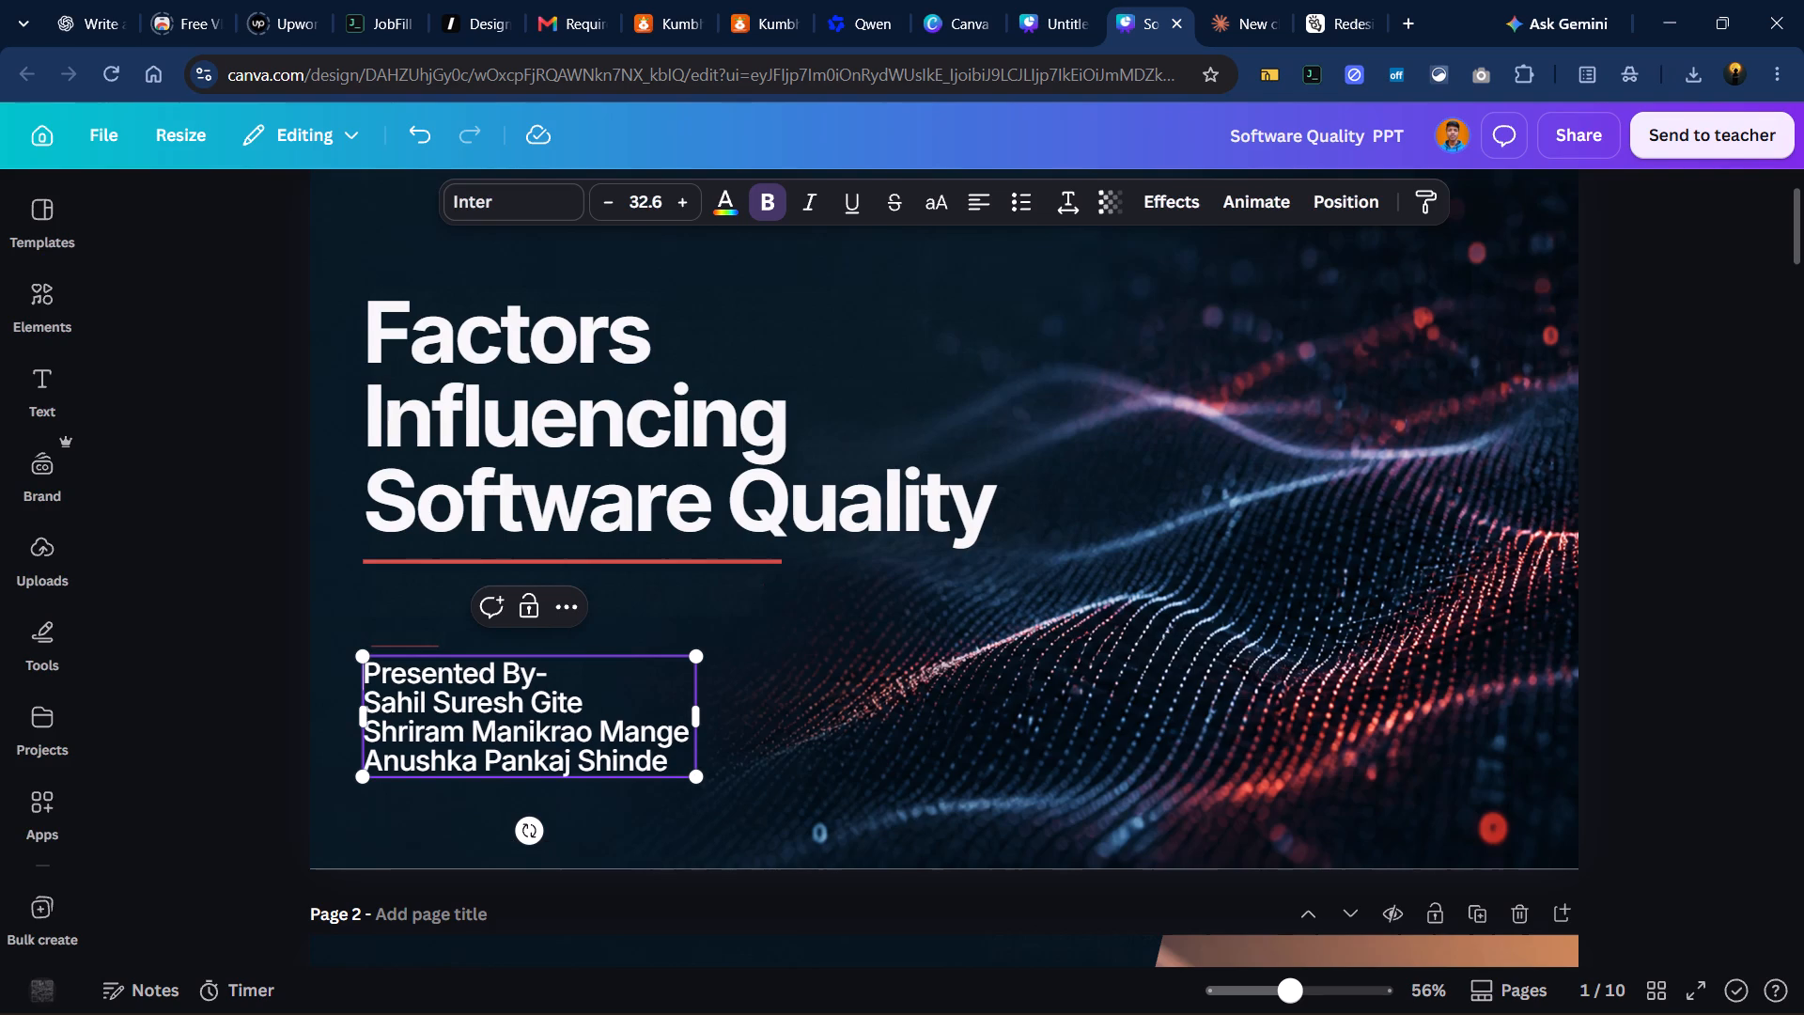
click(568, 678)
key(Return)
click(250, 688)
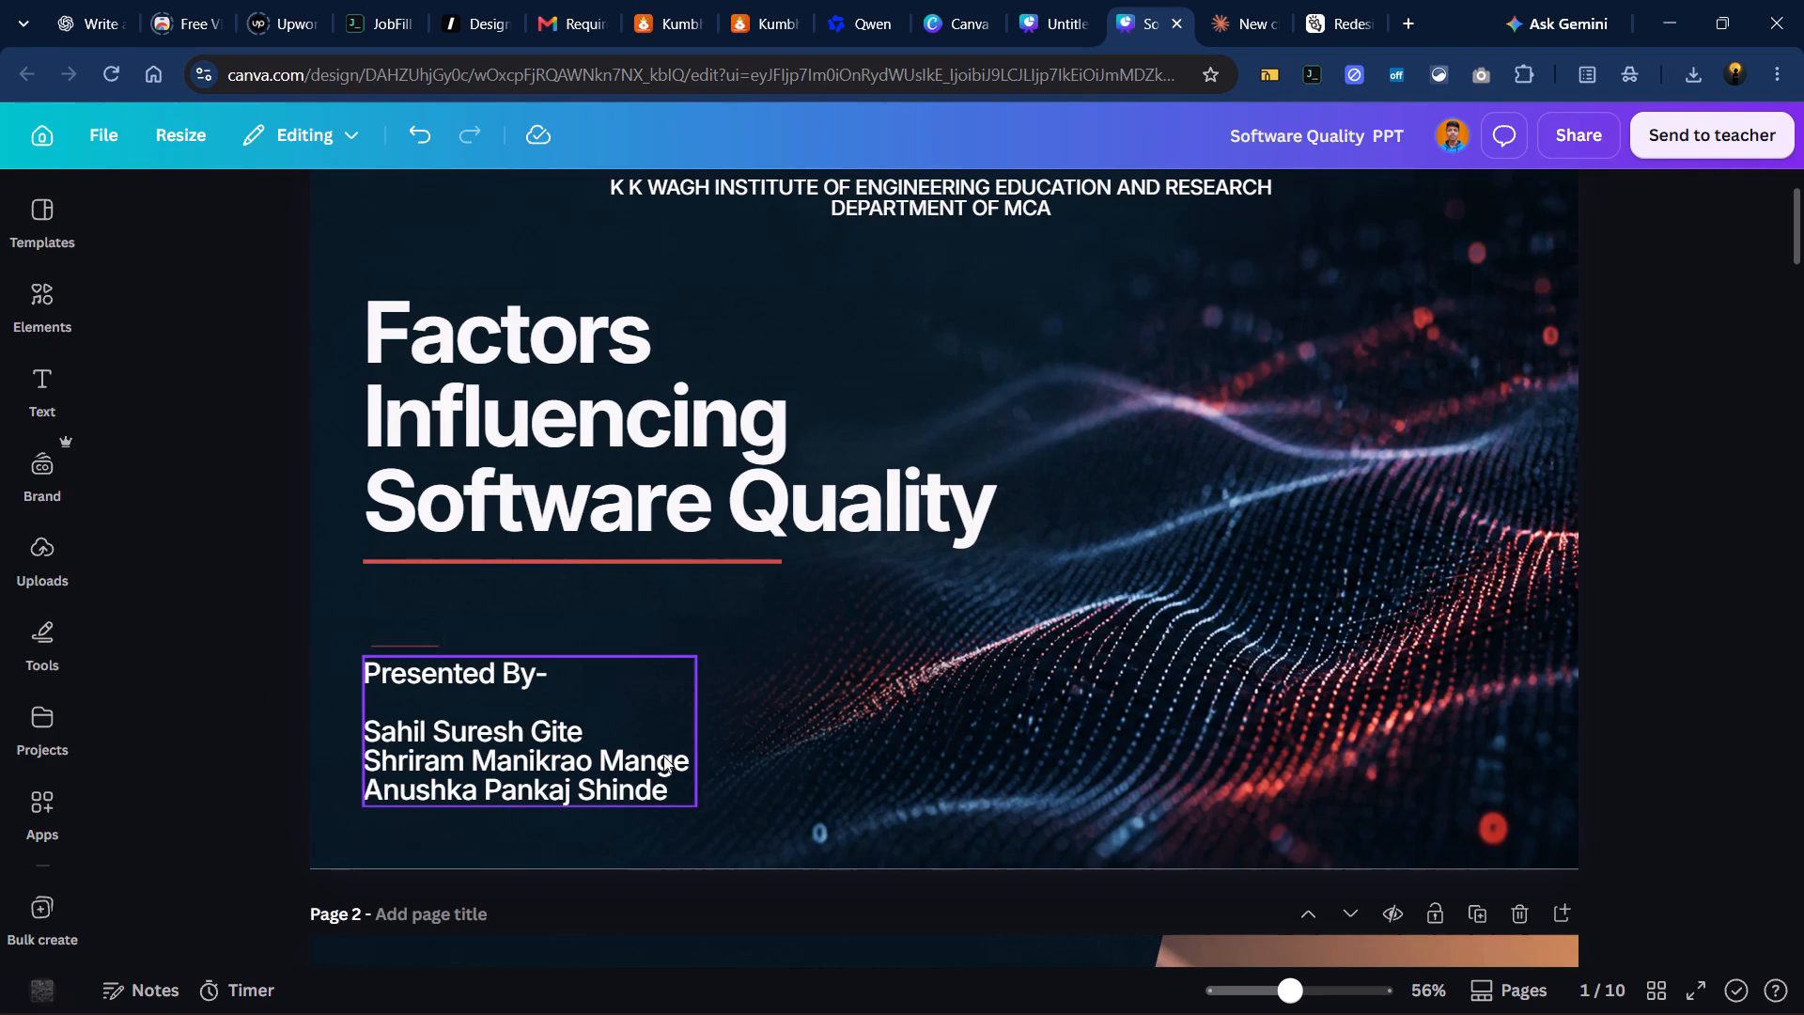
Format the three presenter names as a bulleted list, leaving the empty line above them without a bullet.
double_click(663, 756)
drag(679, 785, 357, 736)
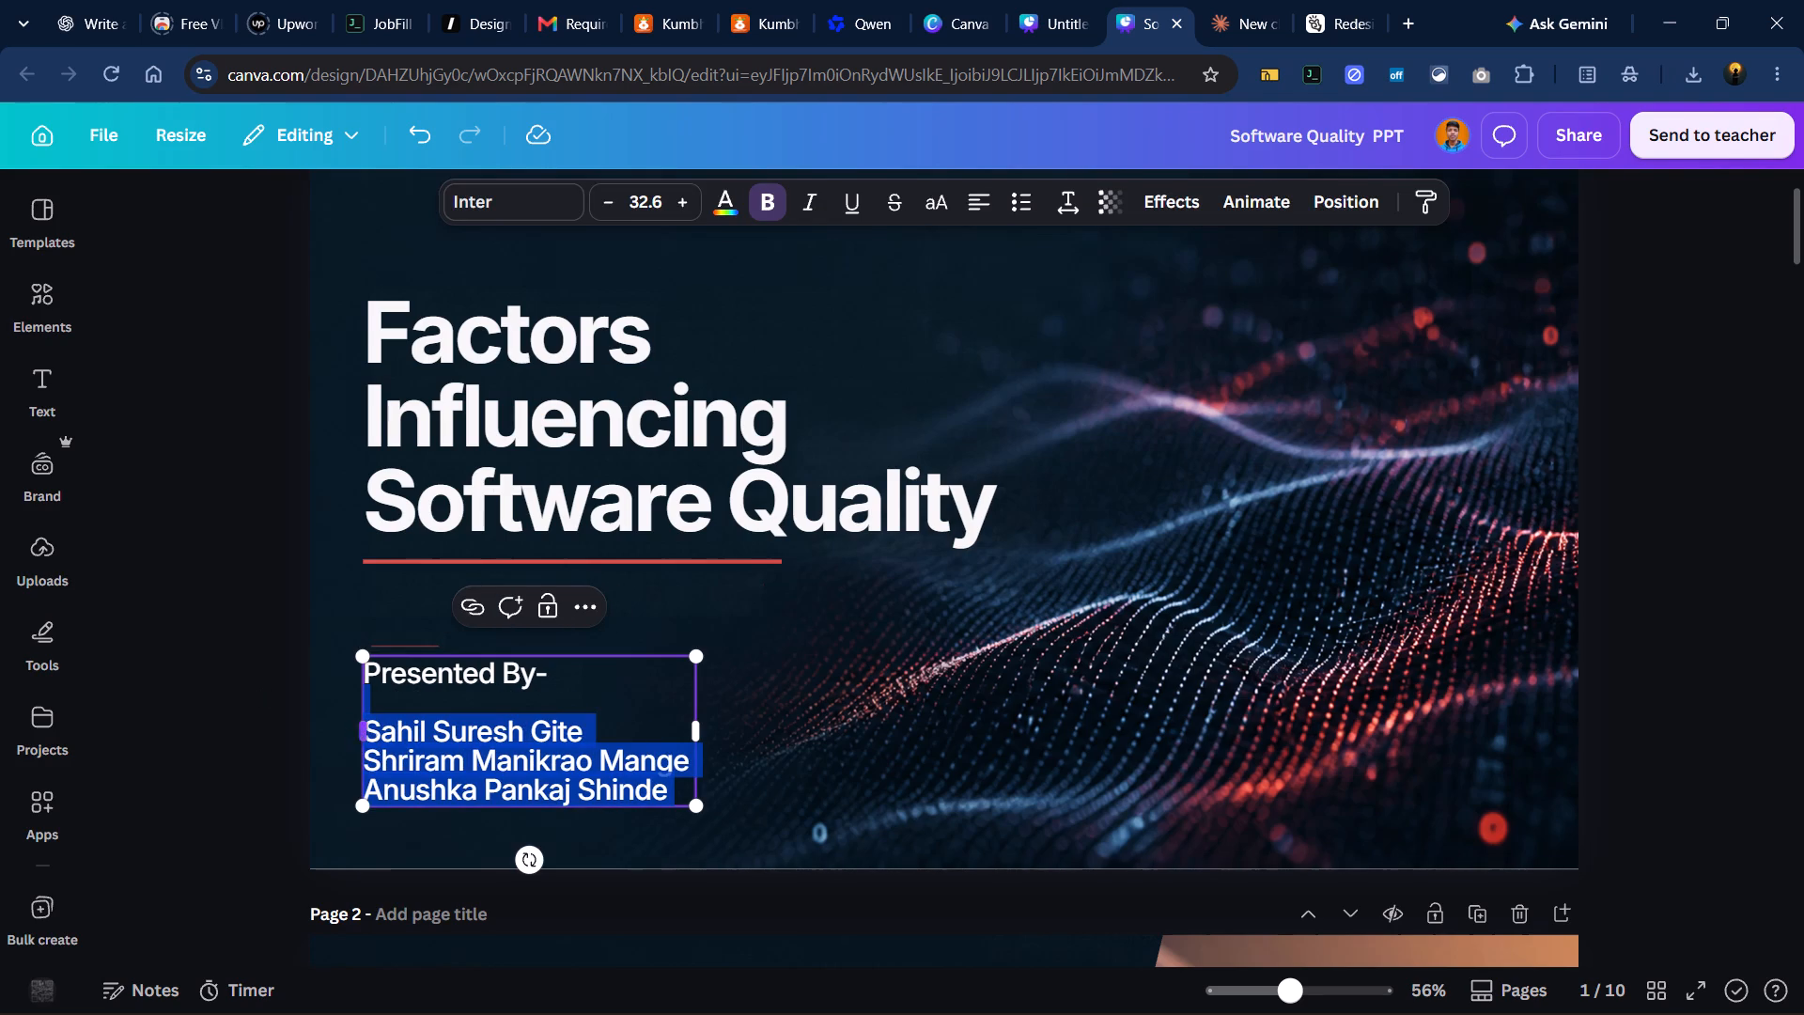
click(1020, 209)
click(993, 345)
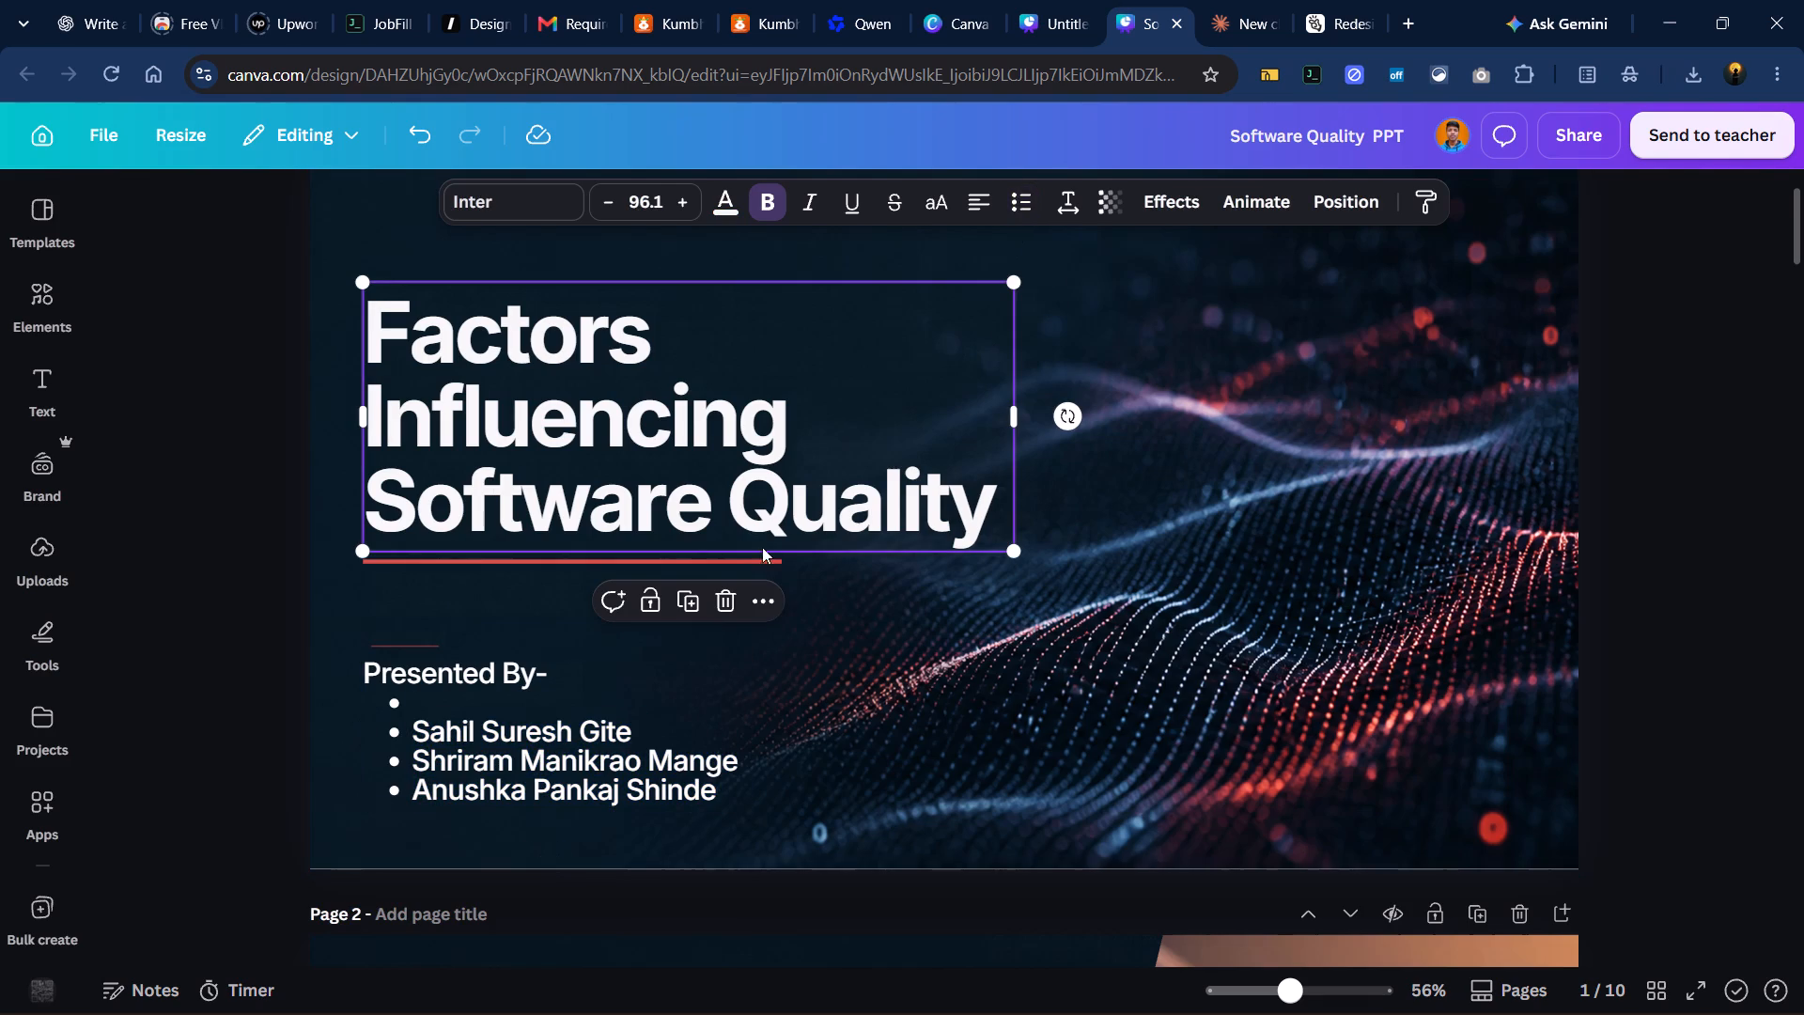
double_click(422, 705)
key(BackSpace)
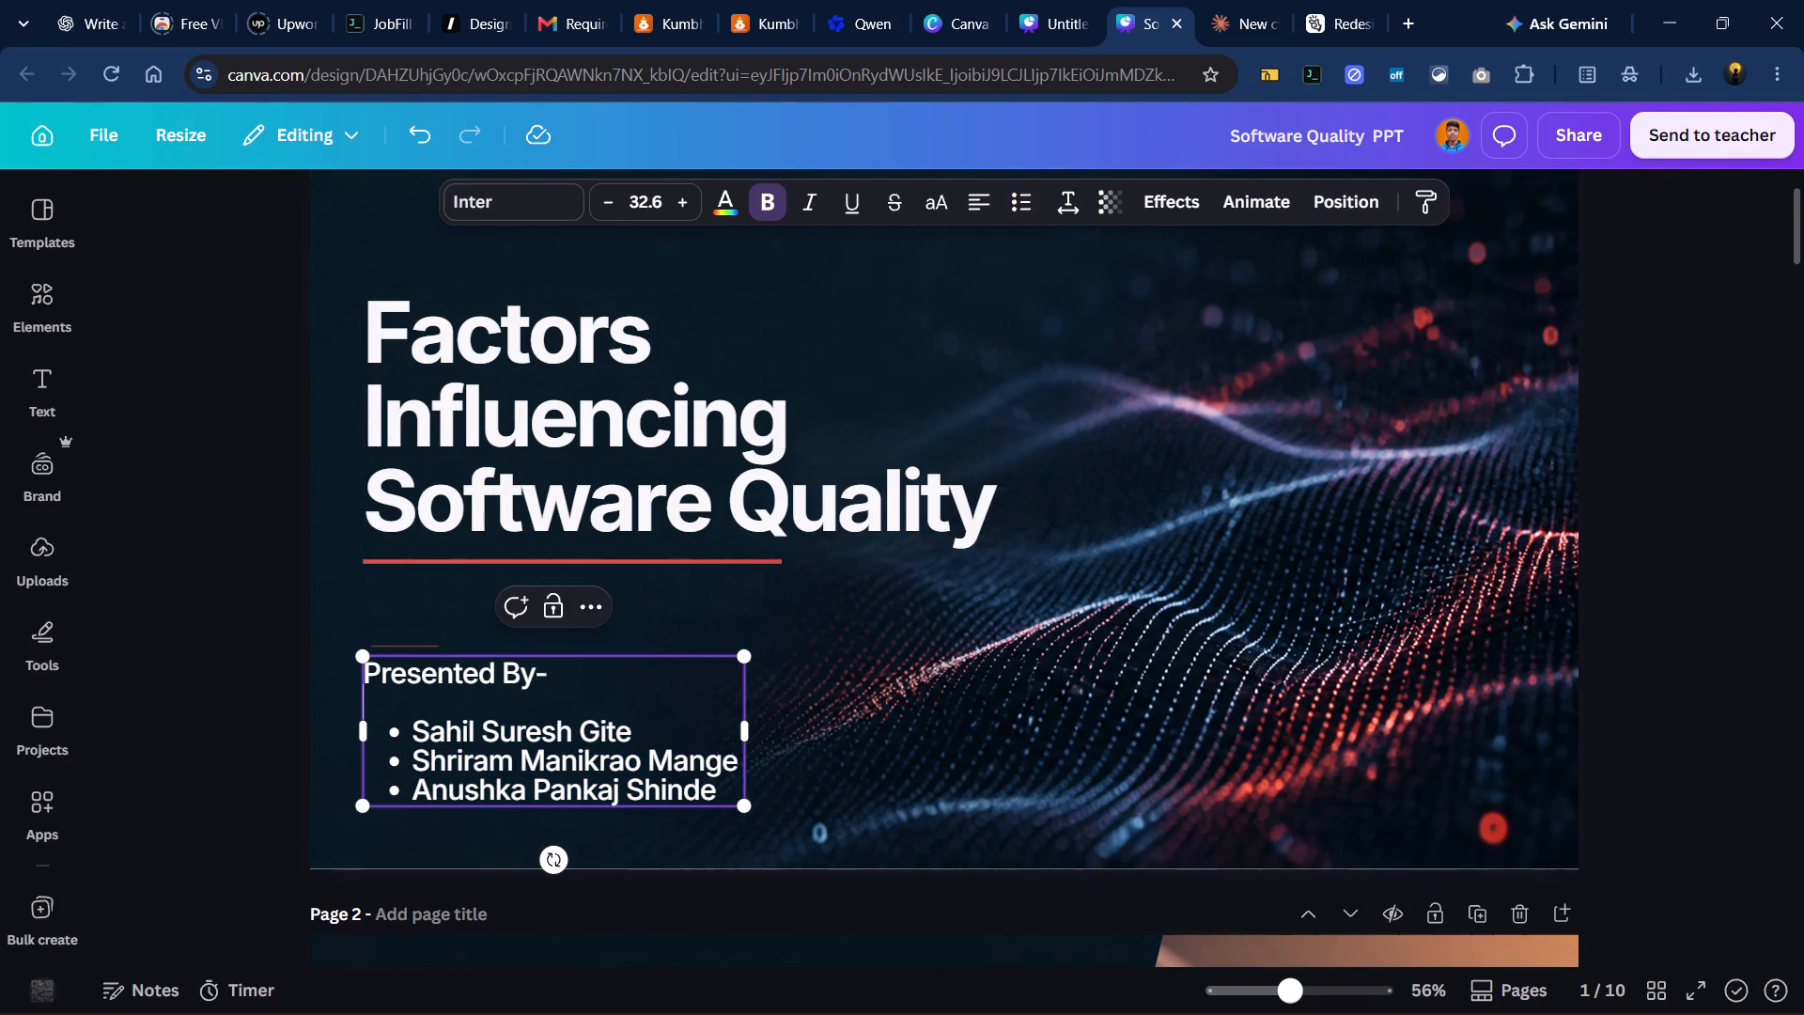
click(429, 613)
Examine the overall layout of the title slide, from the institute heading down to the presenter list.
ctrl+scroll(428, 625, up, 1)
ctrl+scroll(428, 625, down, 1)
ctrl+scroll(428, 625, up, 2)
ctrl+scroll(428, 625, down, 1)
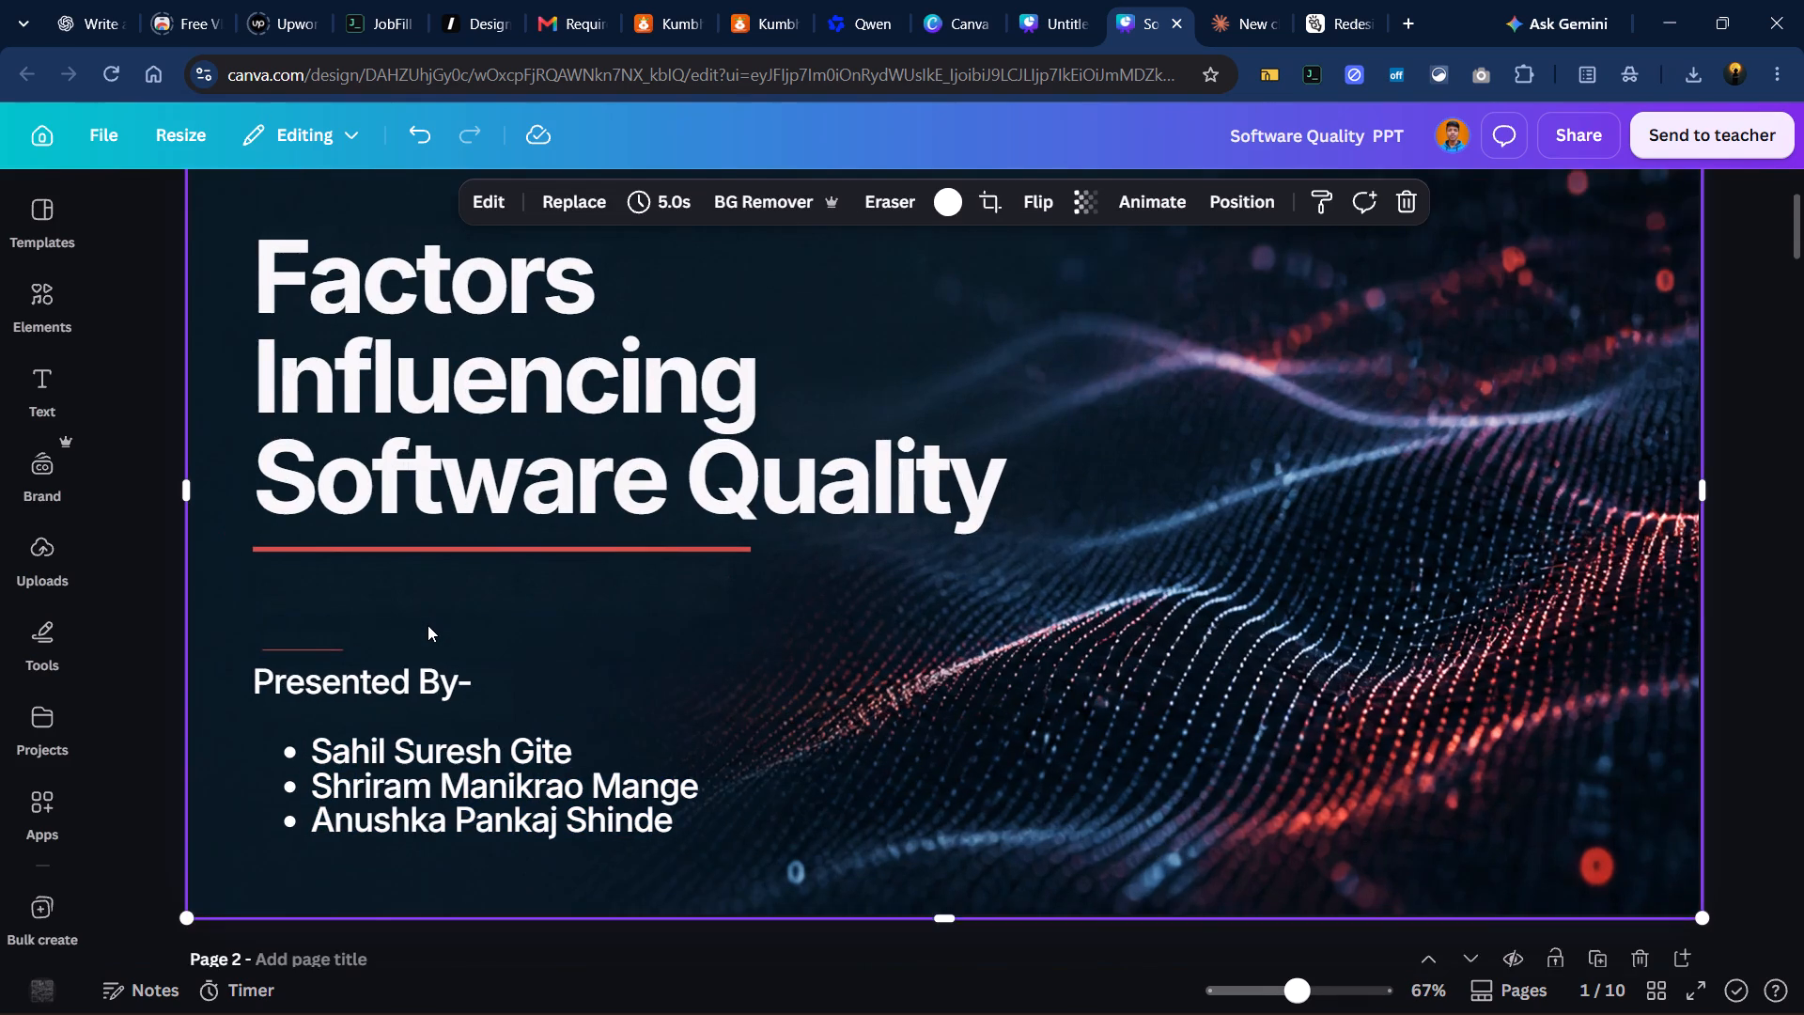
ctrl+scroll(428, 626, down, 3)
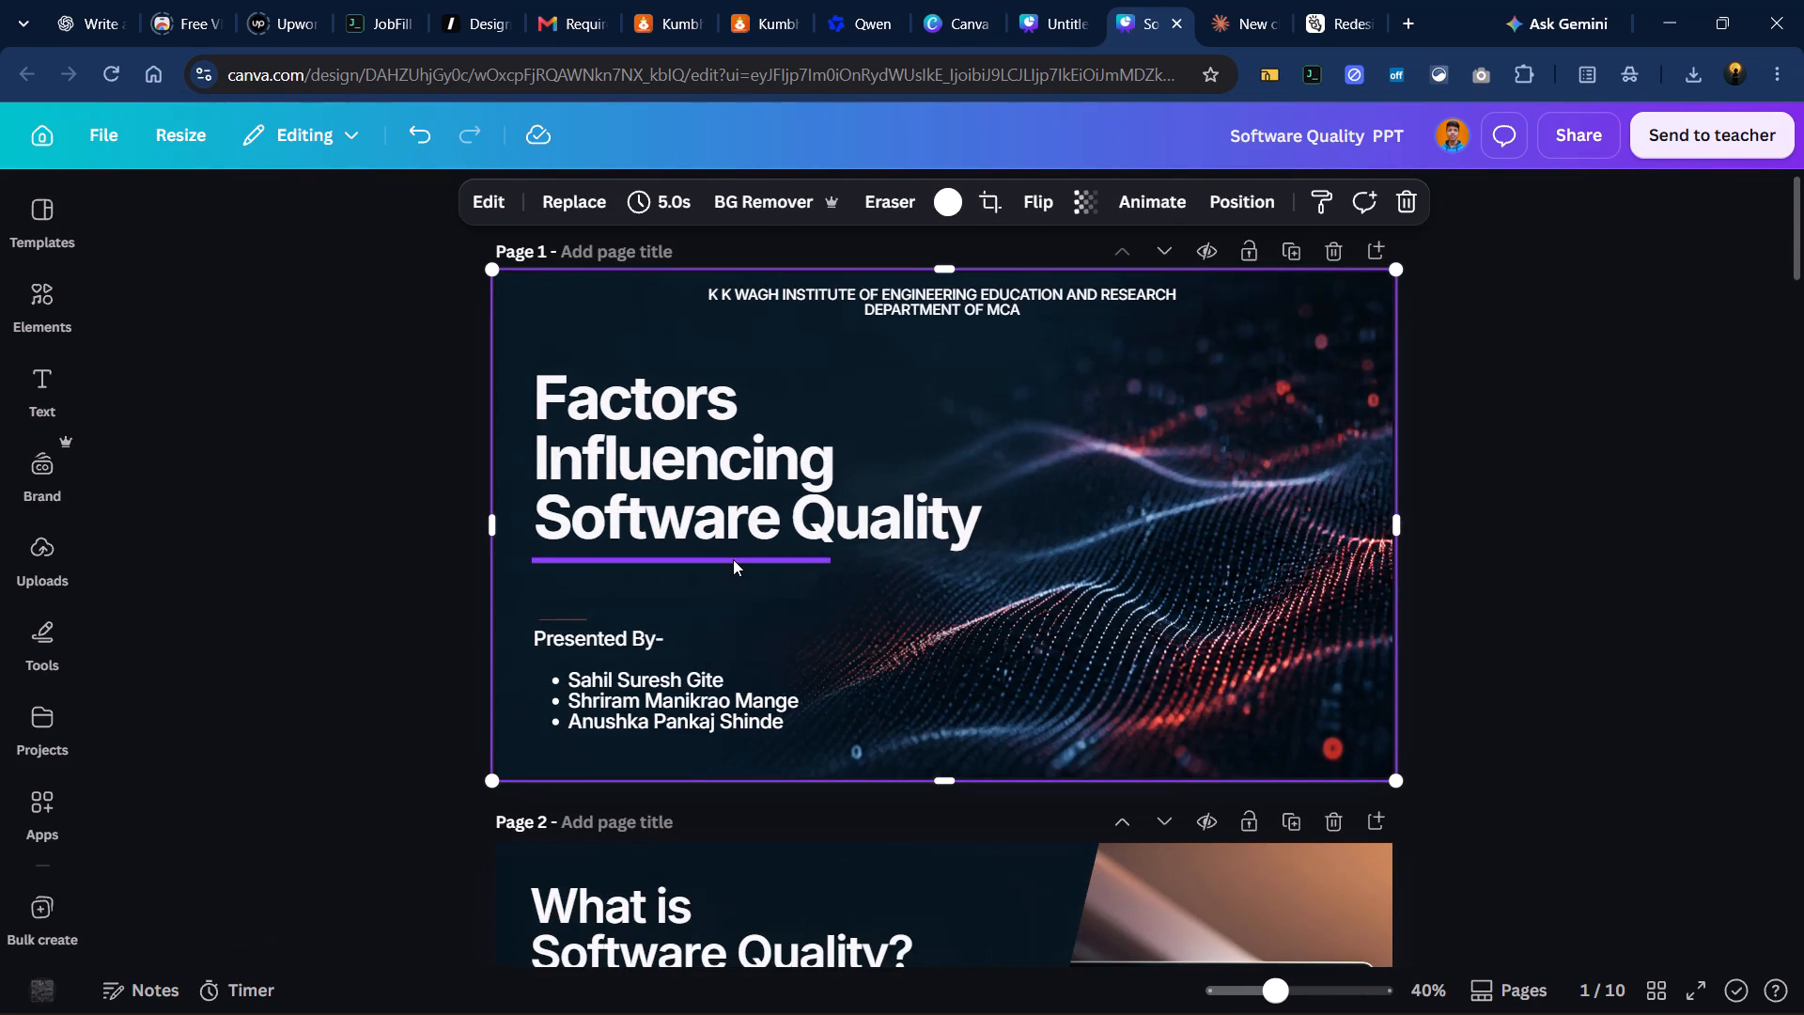
ctrl+scroll(733, 559, up, 1)
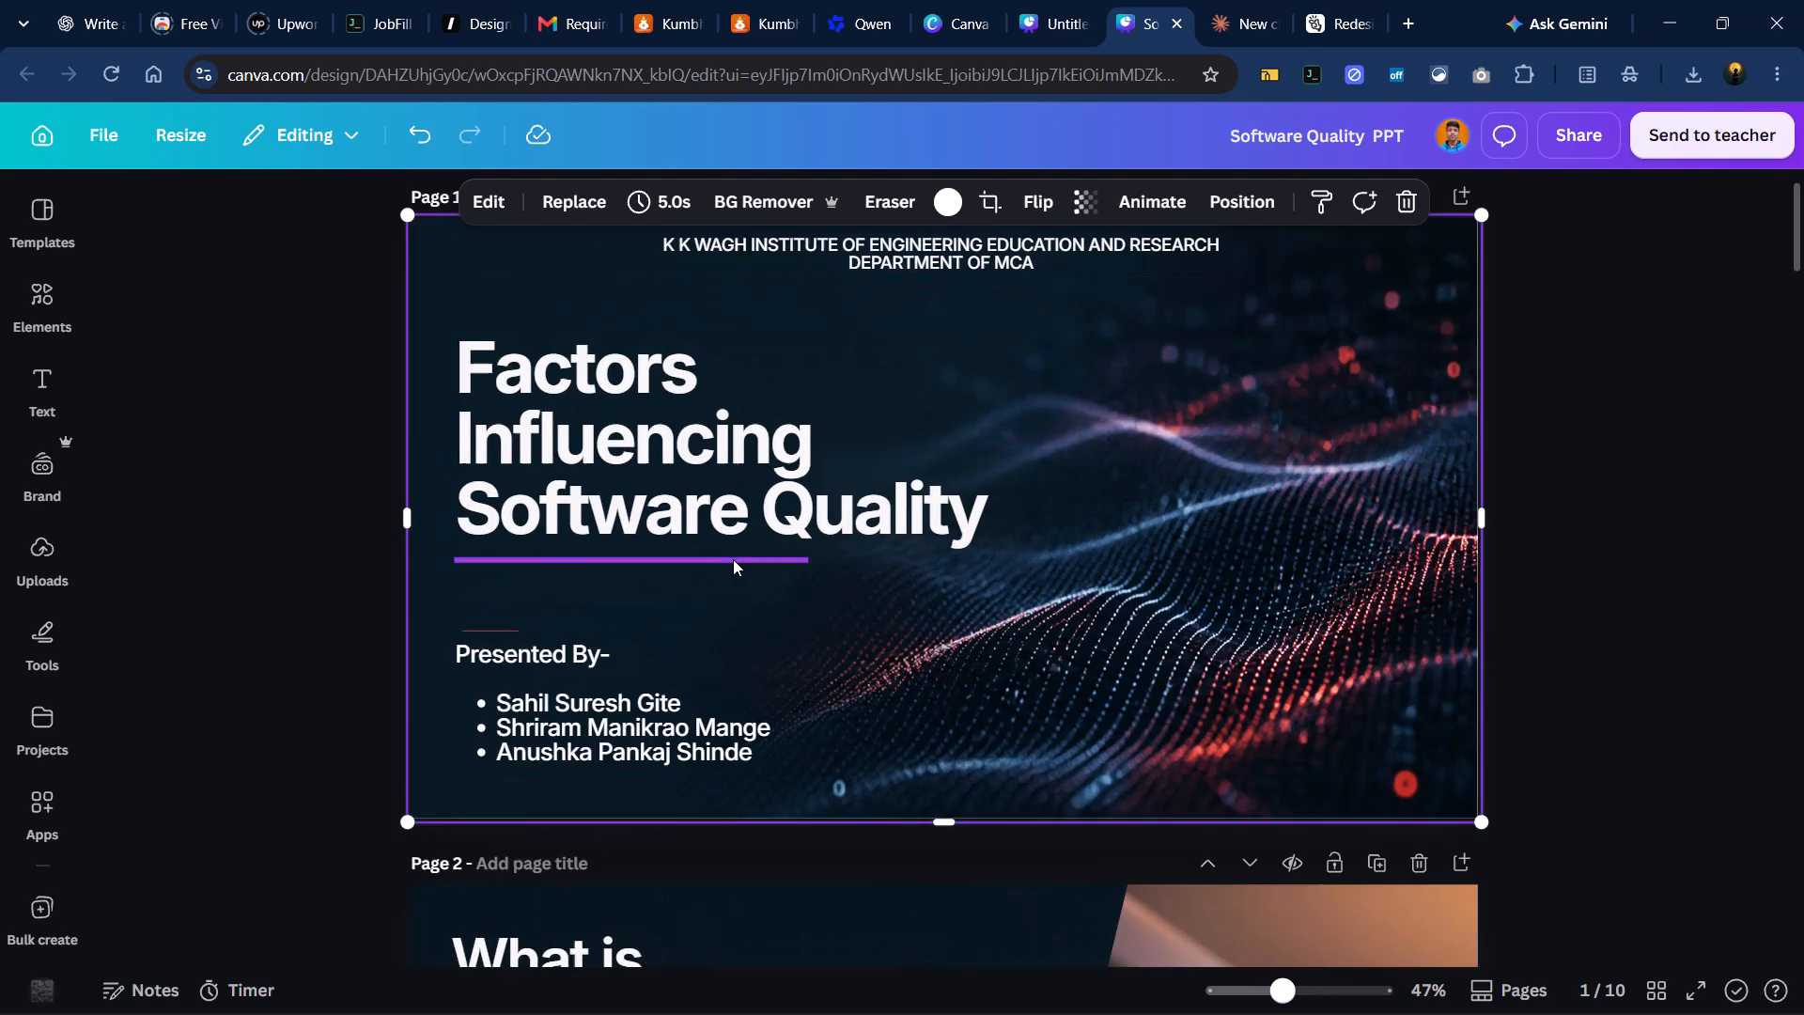
scroll(1067, 475, up, 1)
scroll(1067, 475, down, 1)
scroll(1067, 475, up, 1)
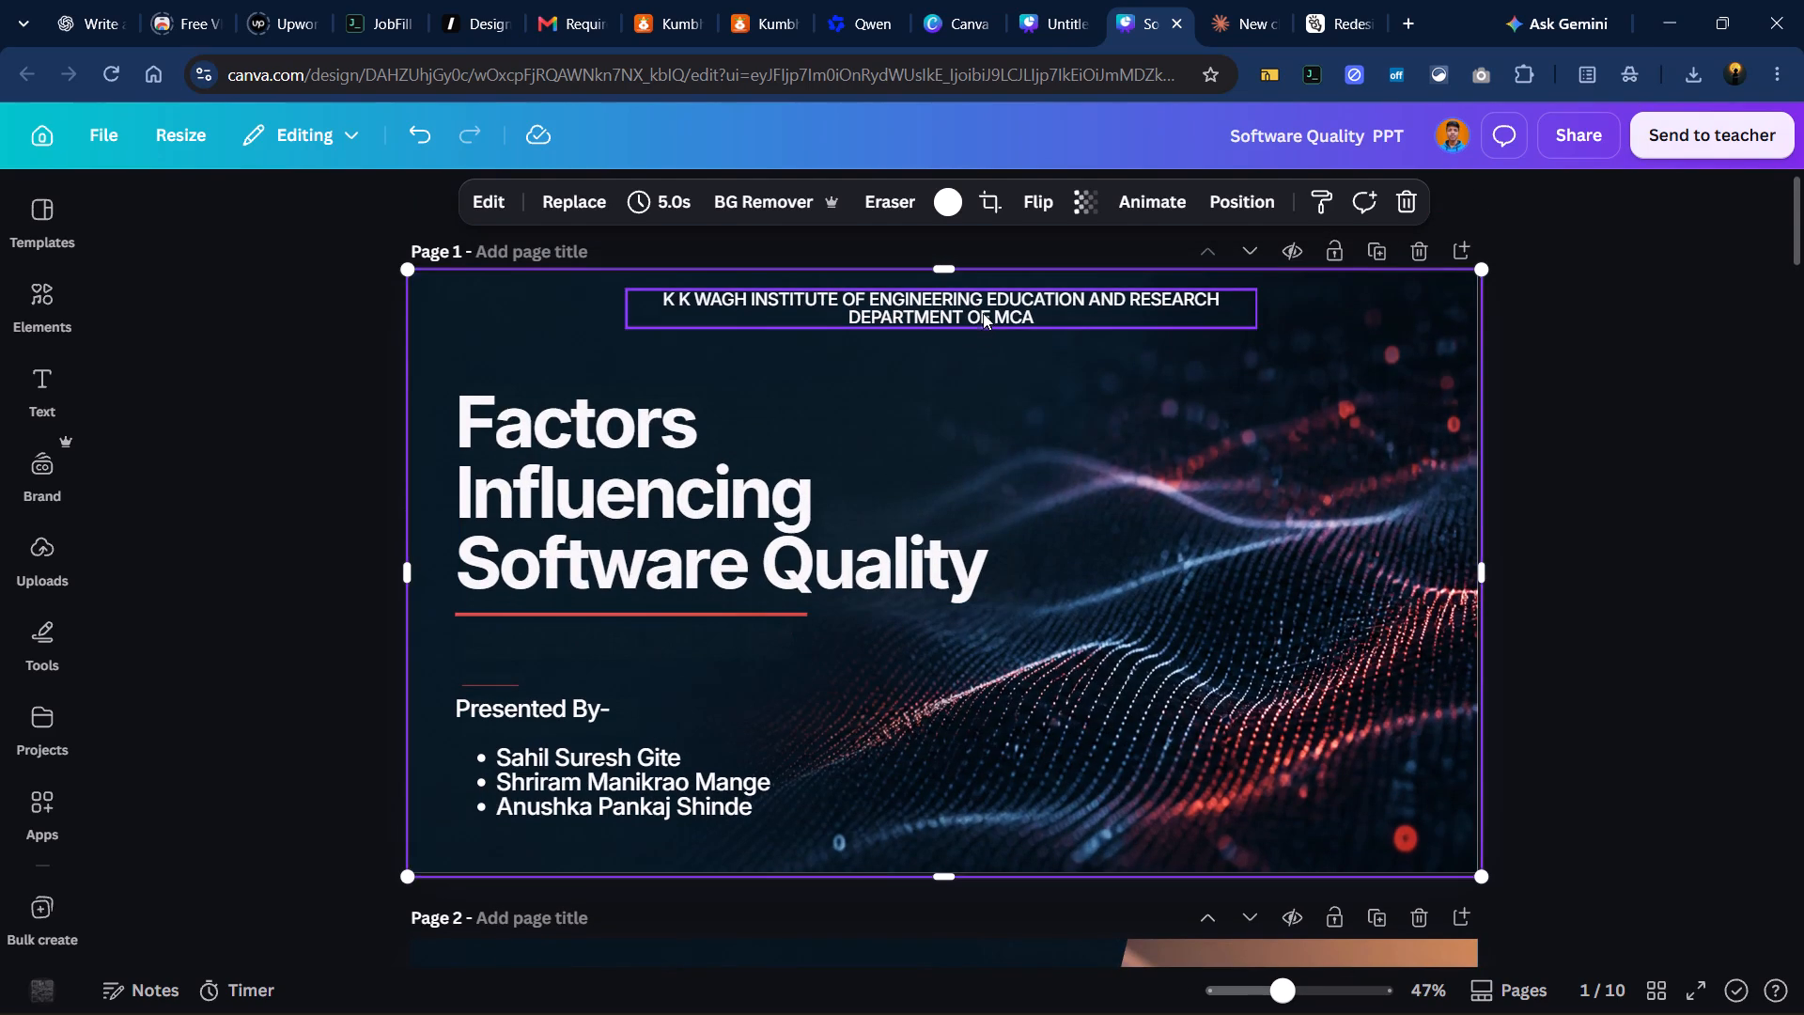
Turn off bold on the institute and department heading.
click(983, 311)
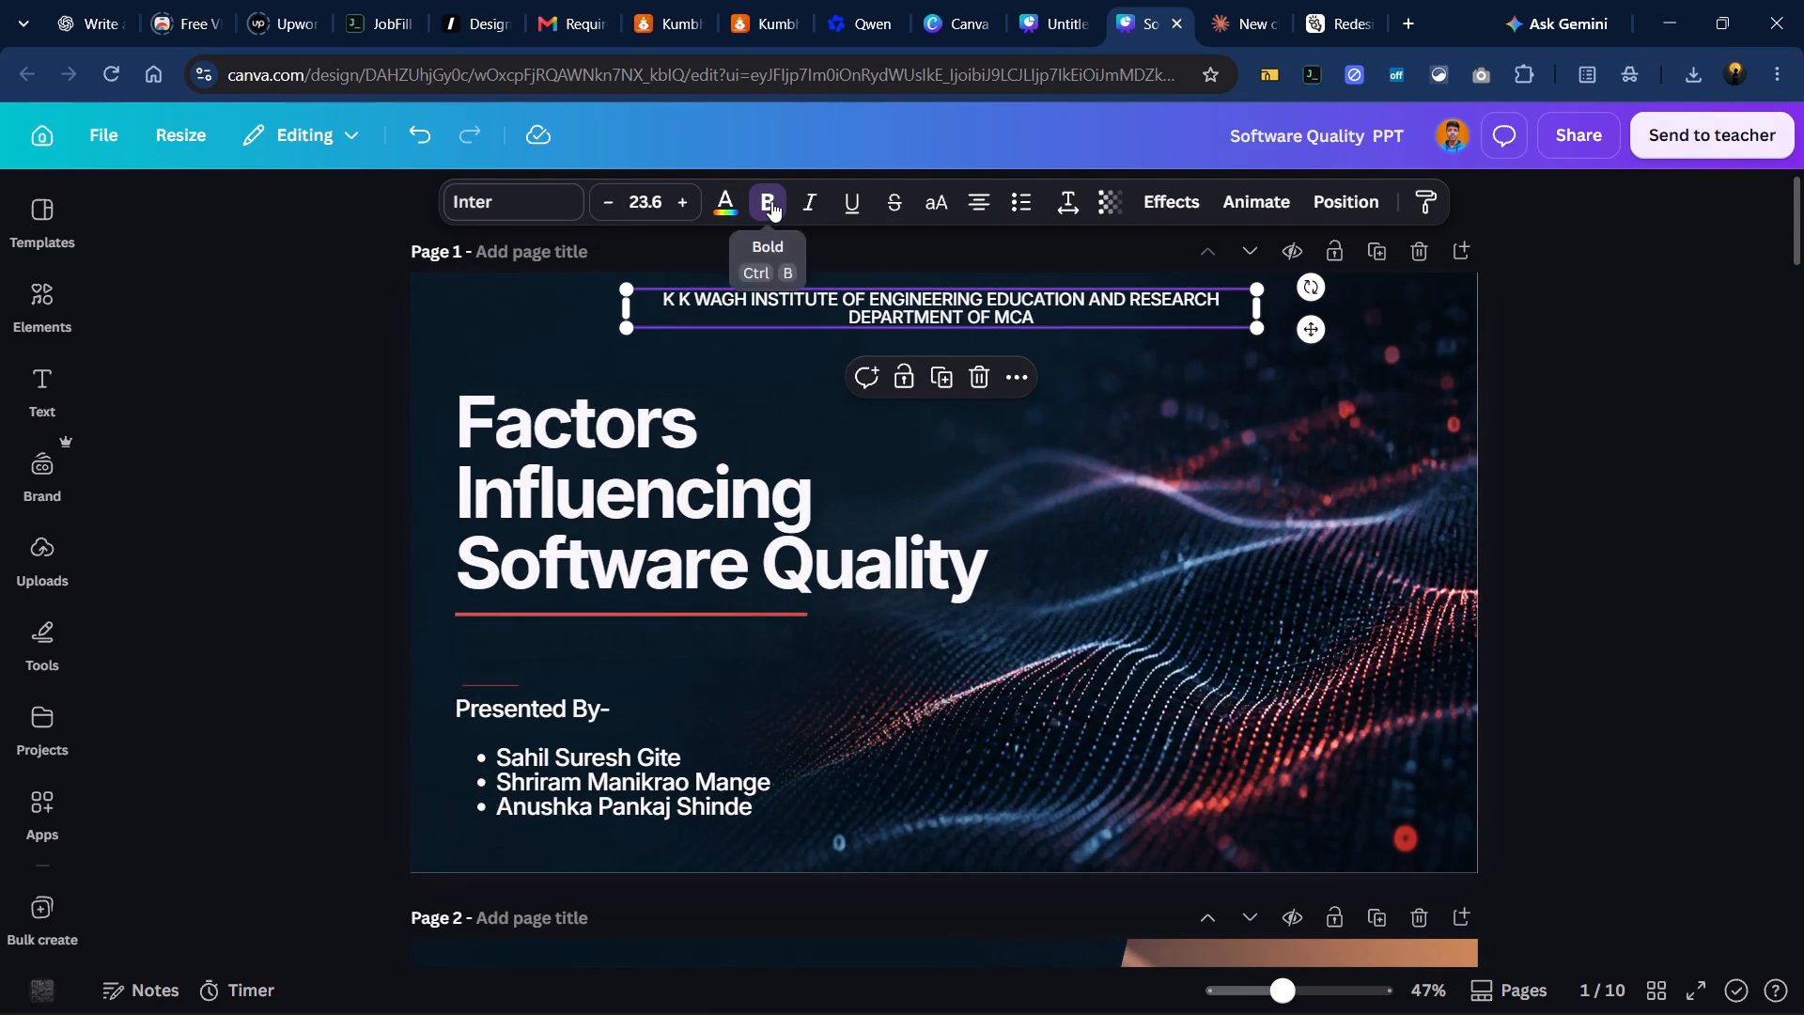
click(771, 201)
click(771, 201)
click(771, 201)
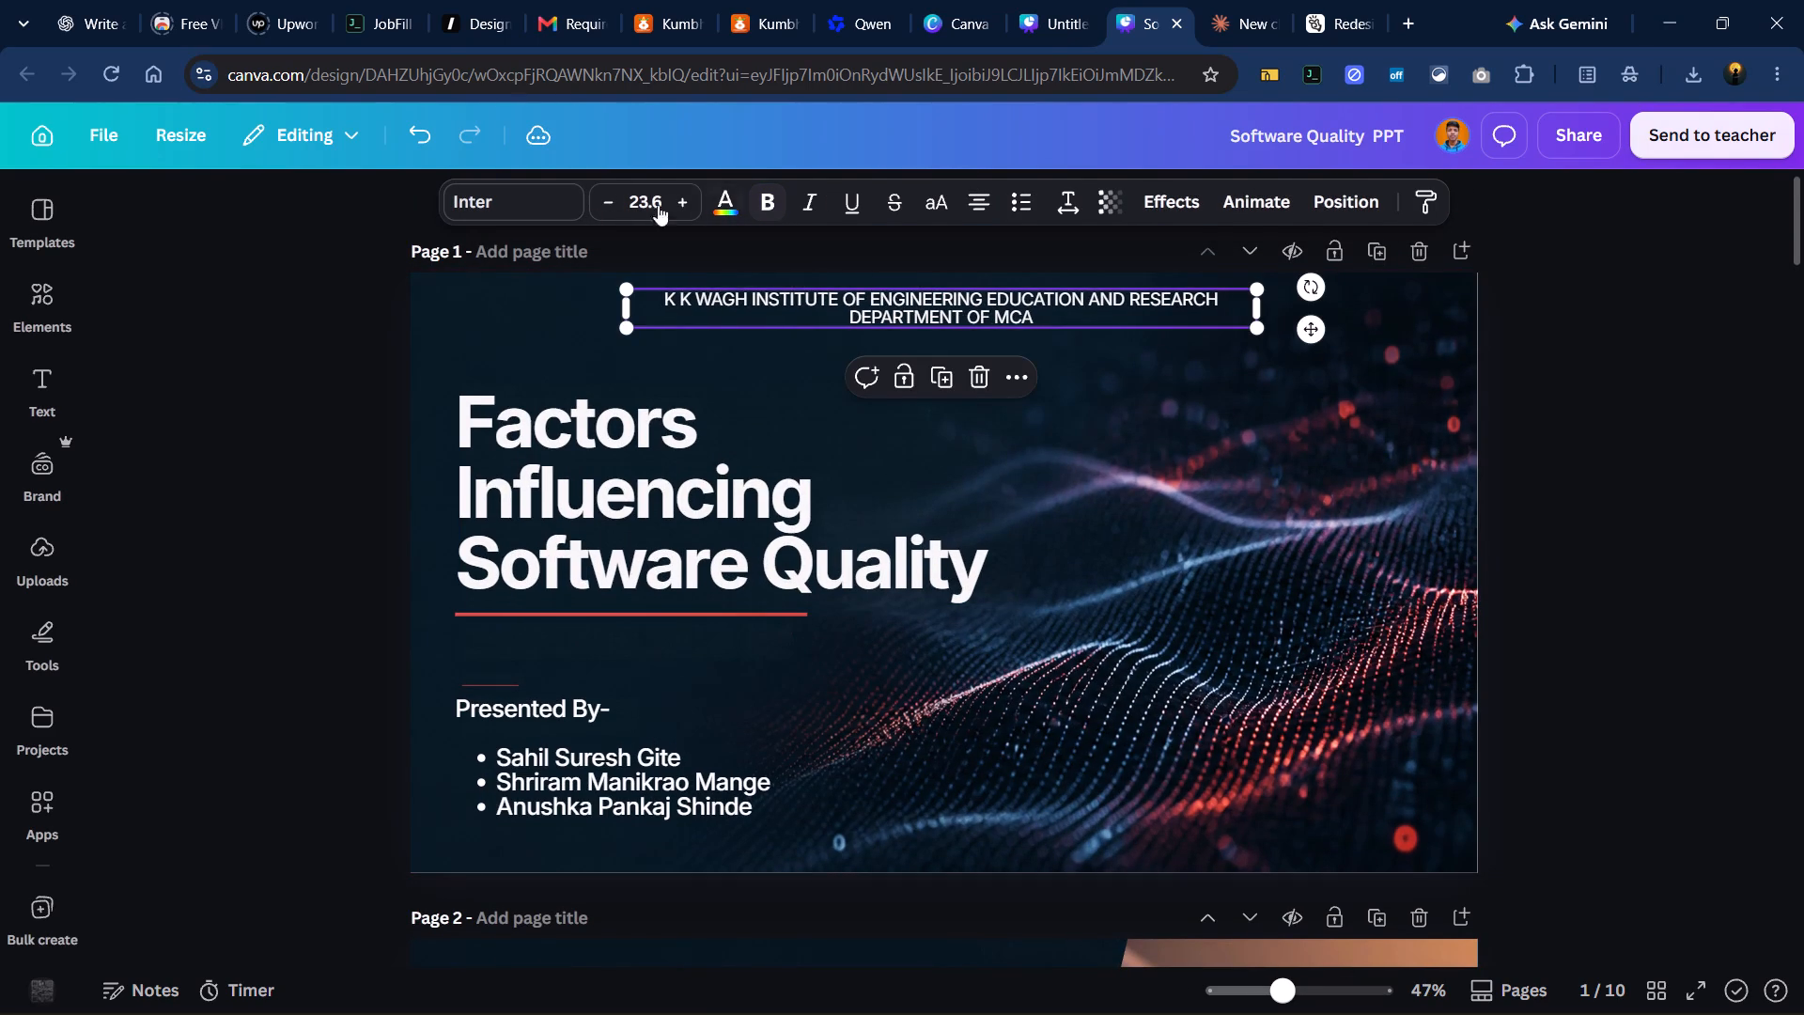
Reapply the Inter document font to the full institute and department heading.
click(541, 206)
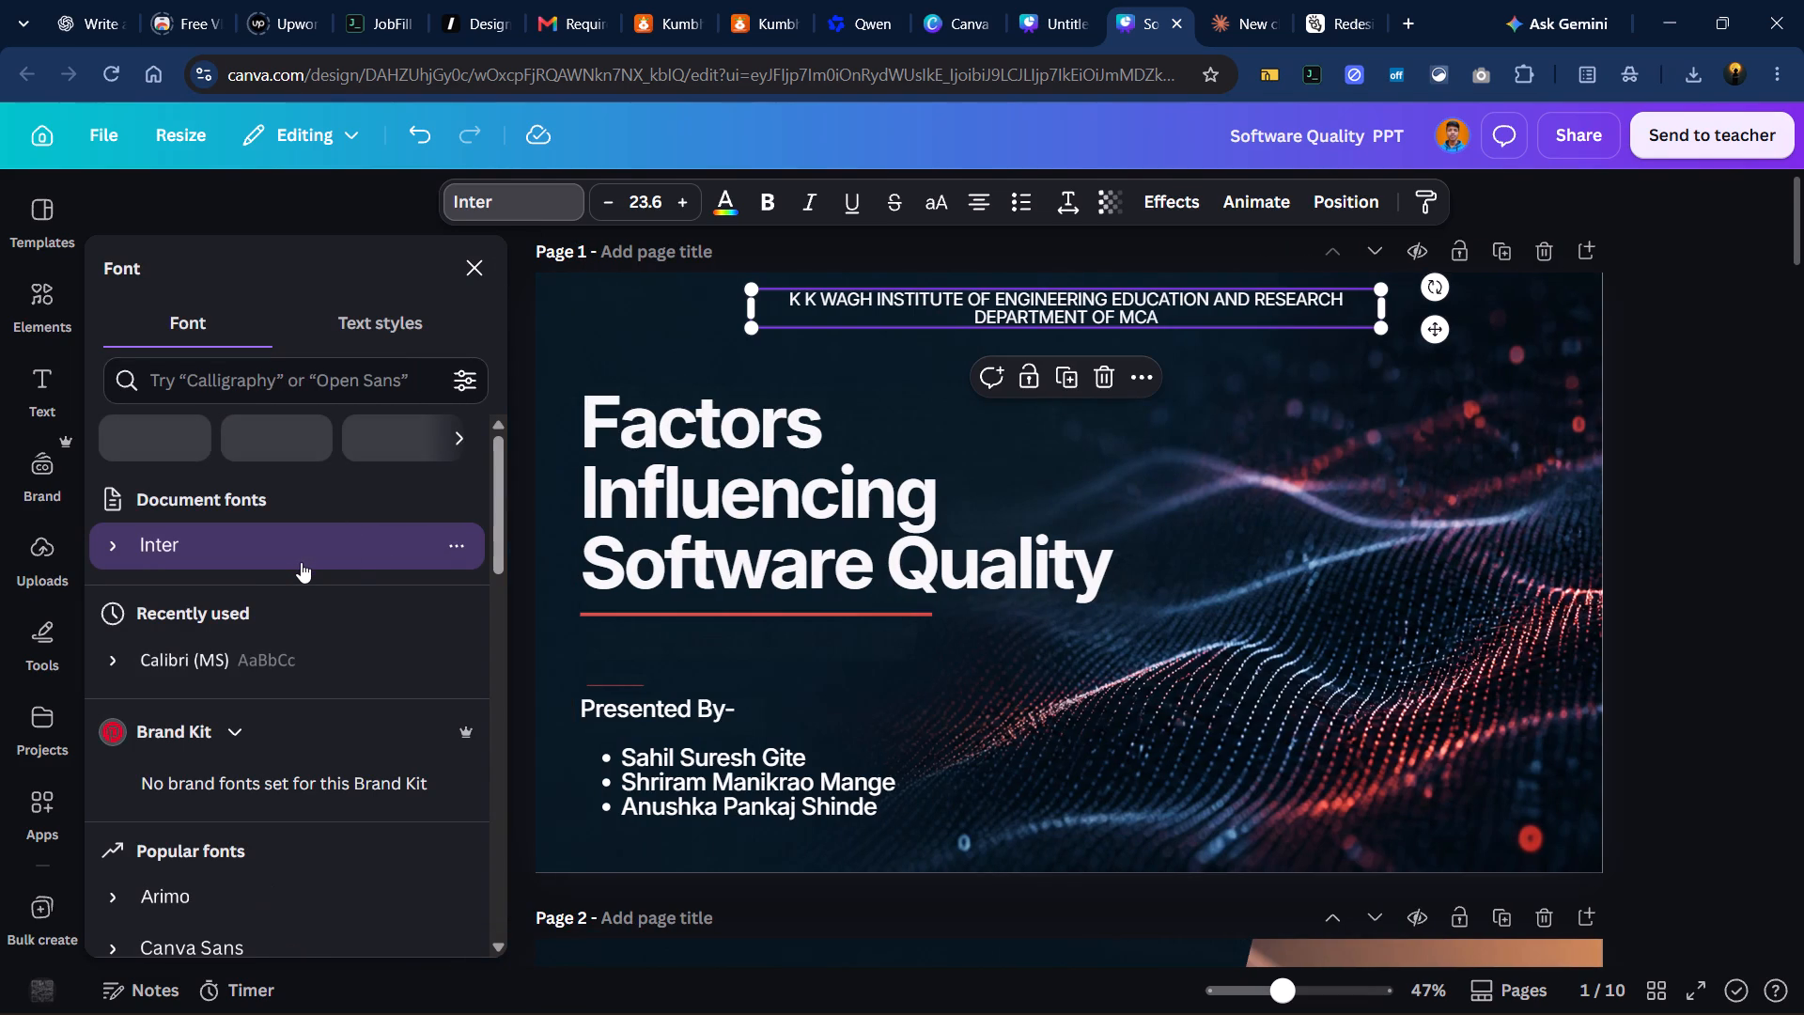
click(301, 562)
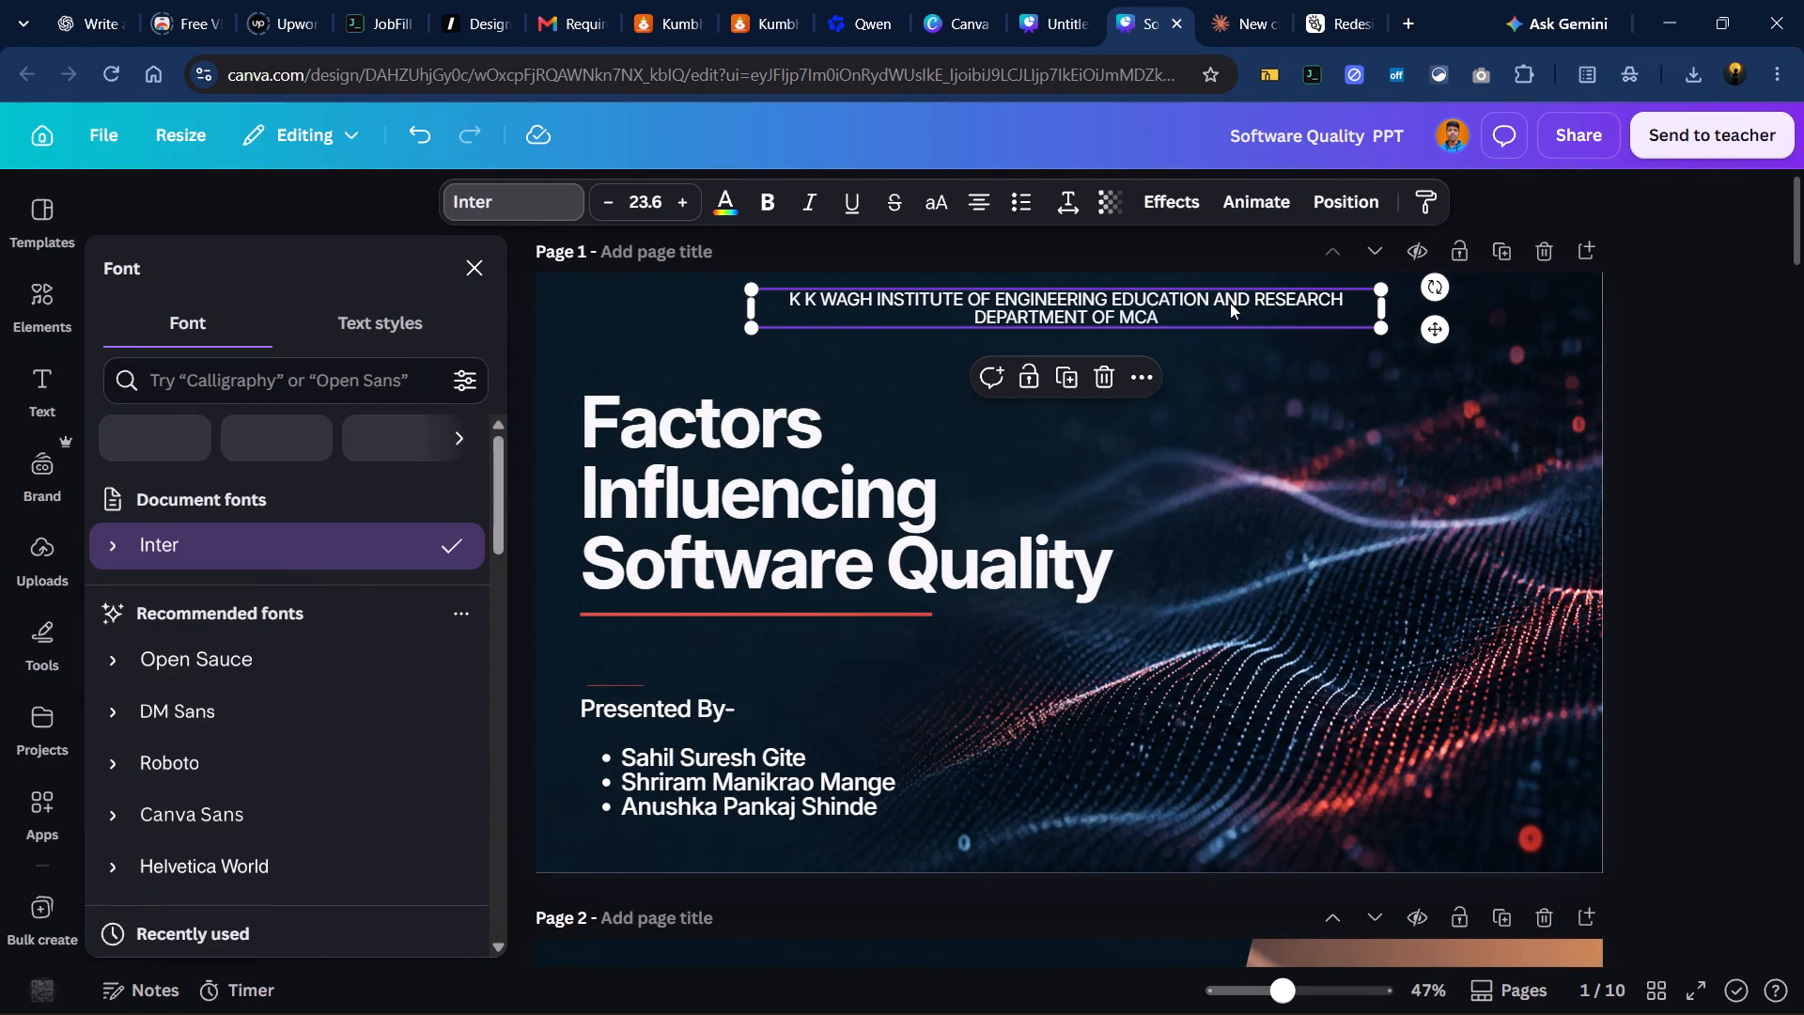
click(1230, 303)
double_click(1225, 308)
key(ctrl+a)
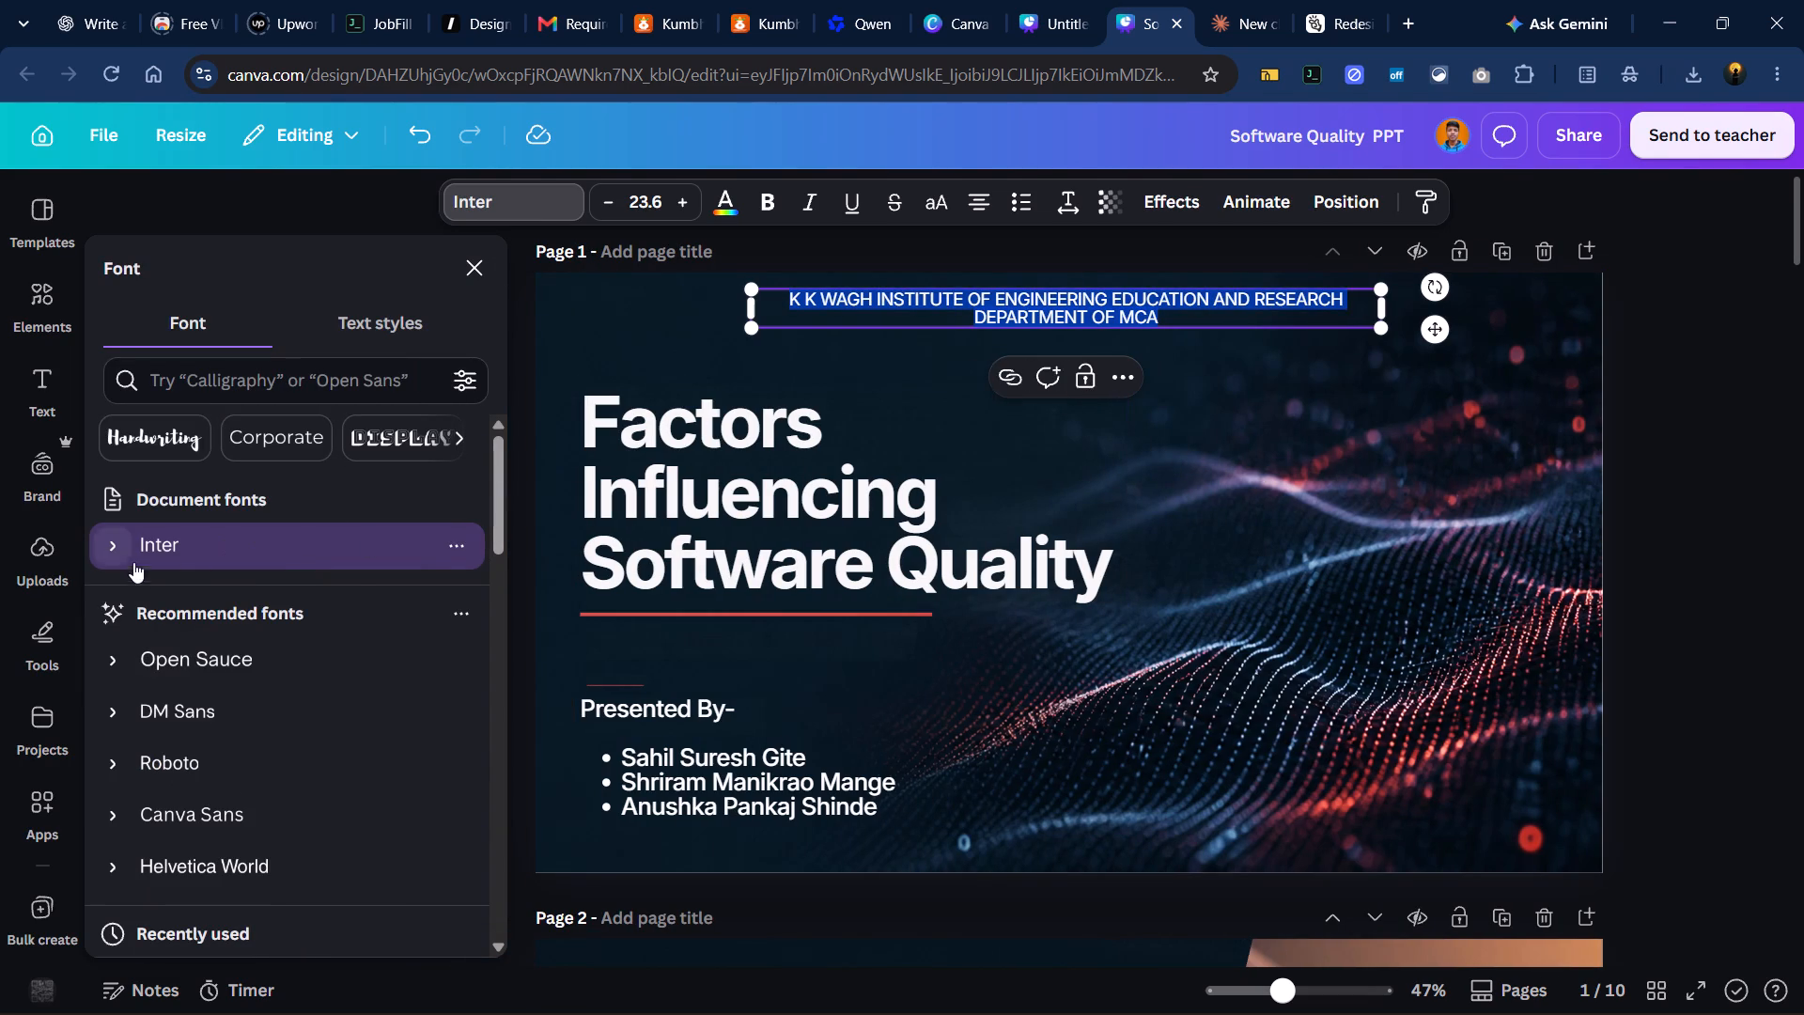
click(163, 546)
Set the institute and department heading to the SemiBold weight of Inter, after trying Medium and Bold.
click(702, 485)
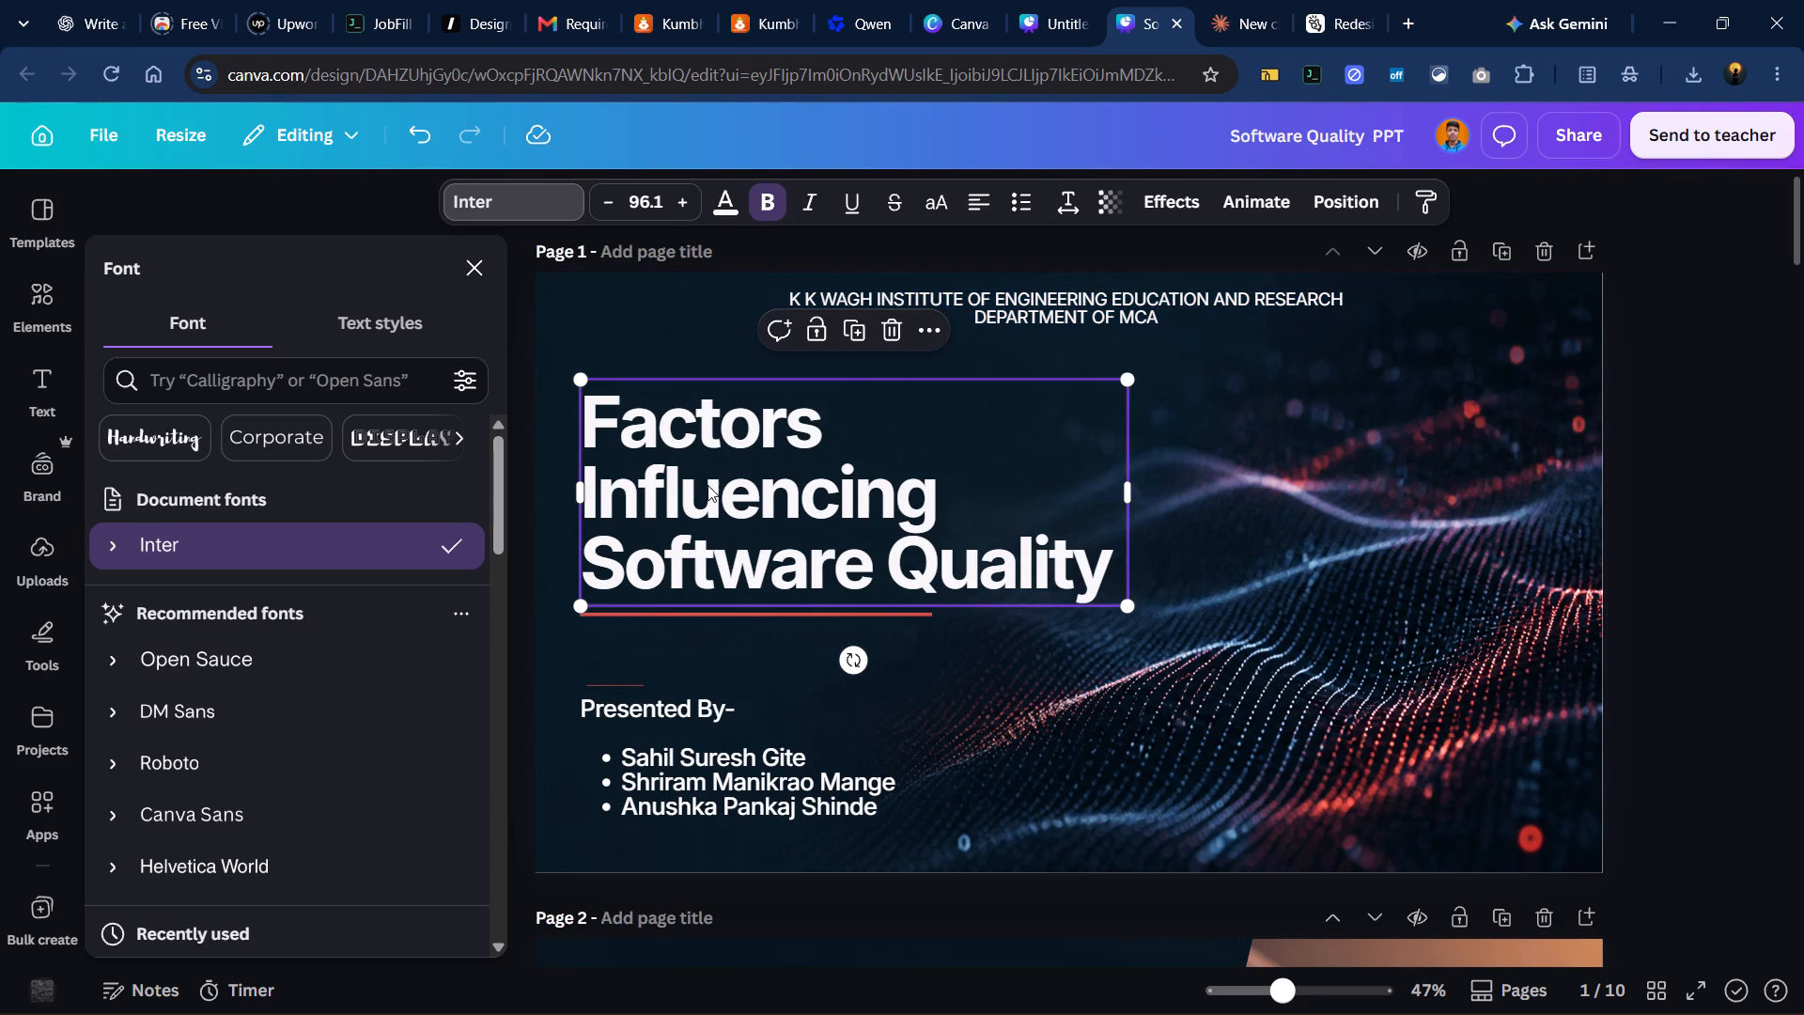
click(505, 209)
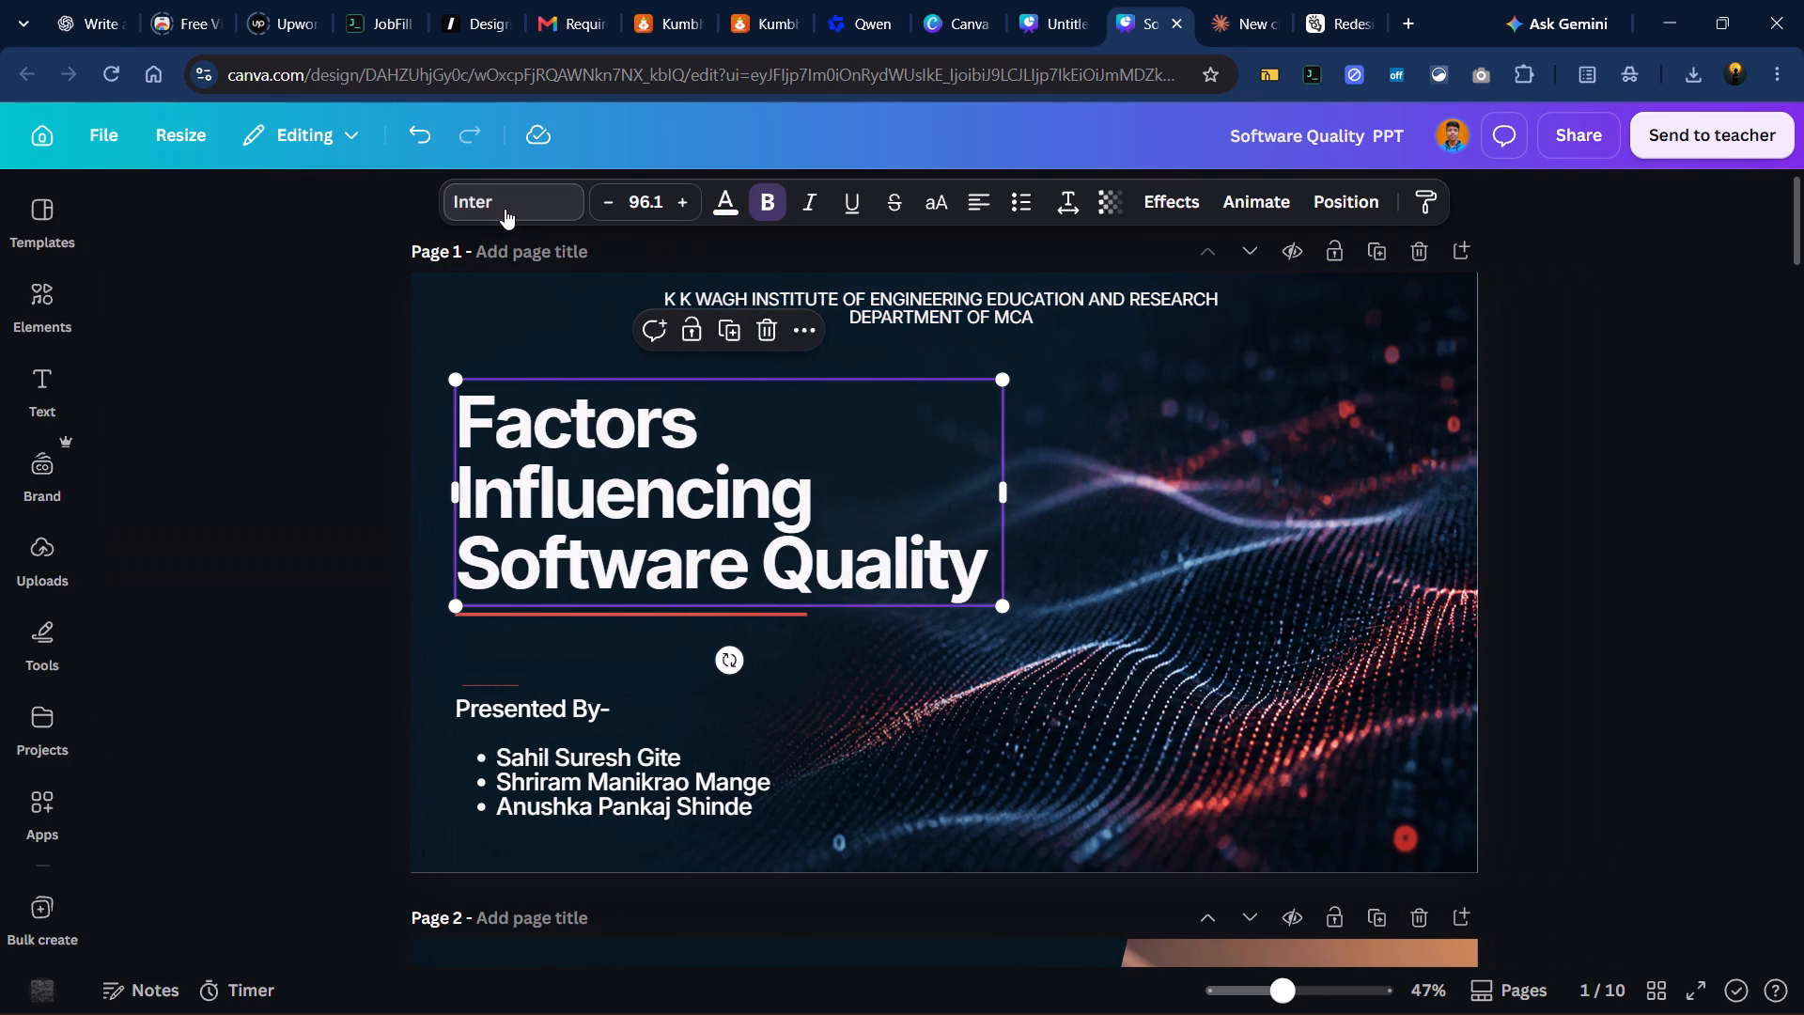
click(505, 209)
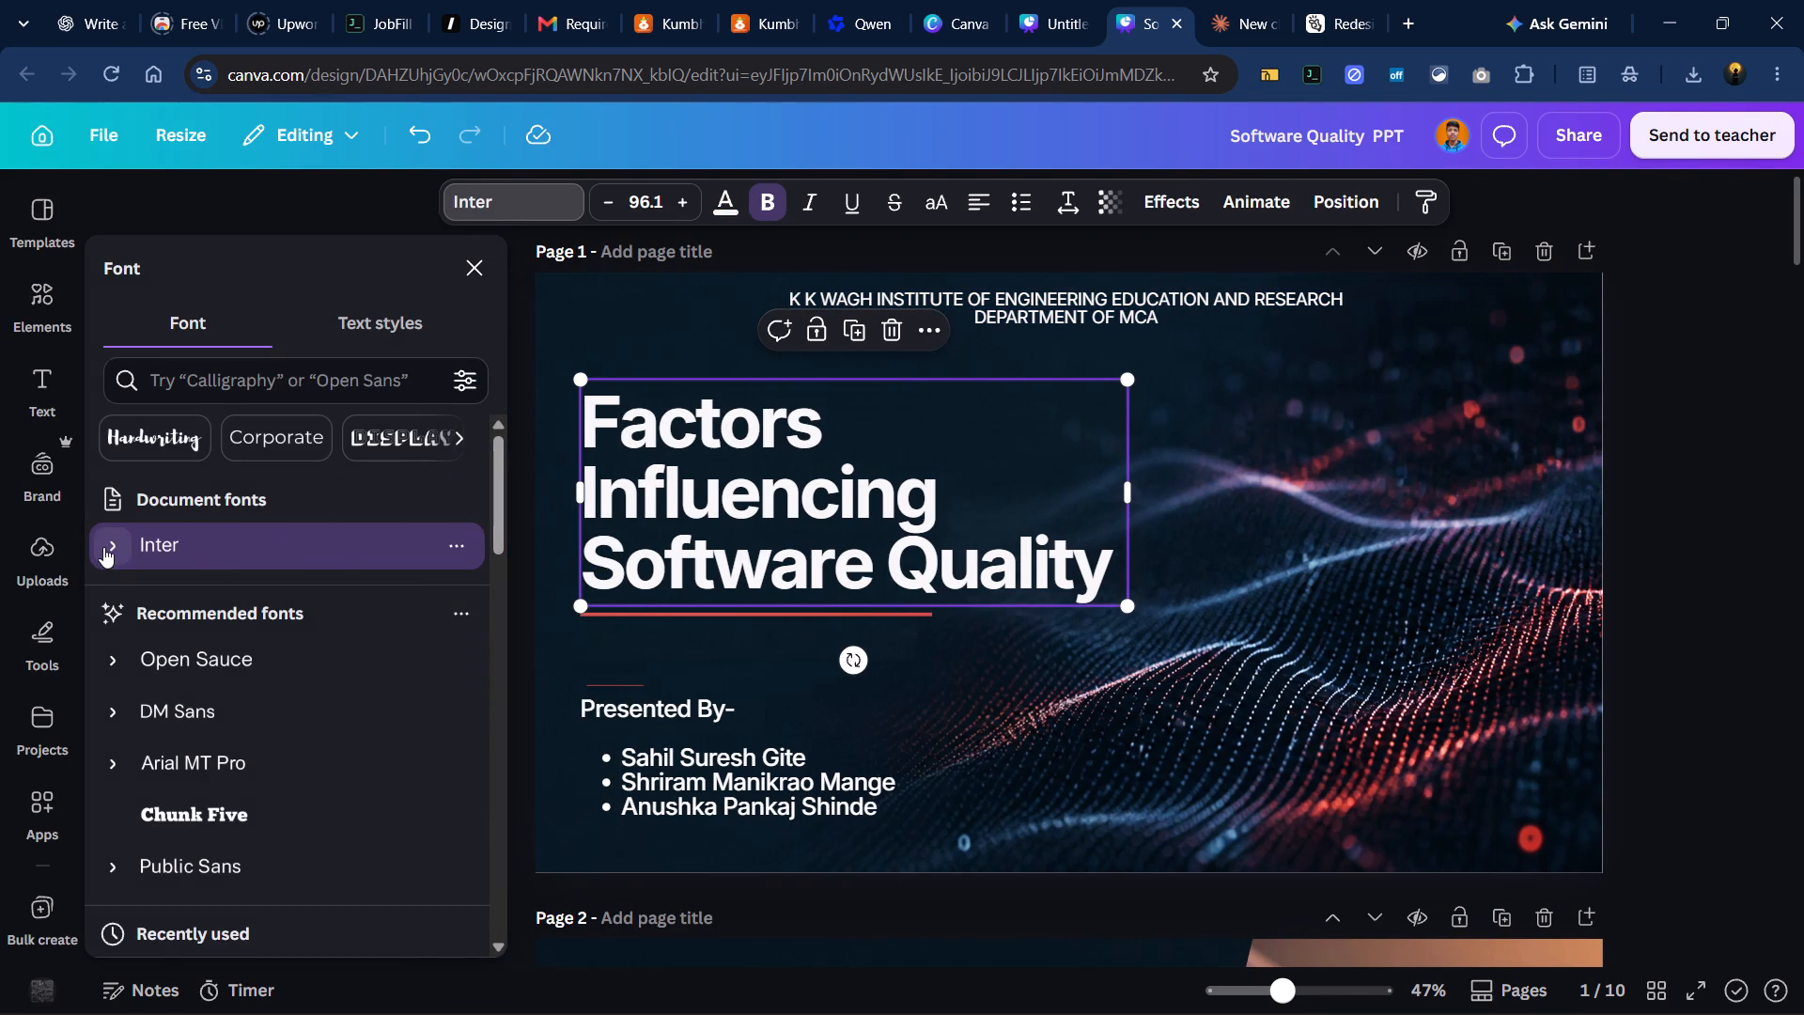
click(103, 547)
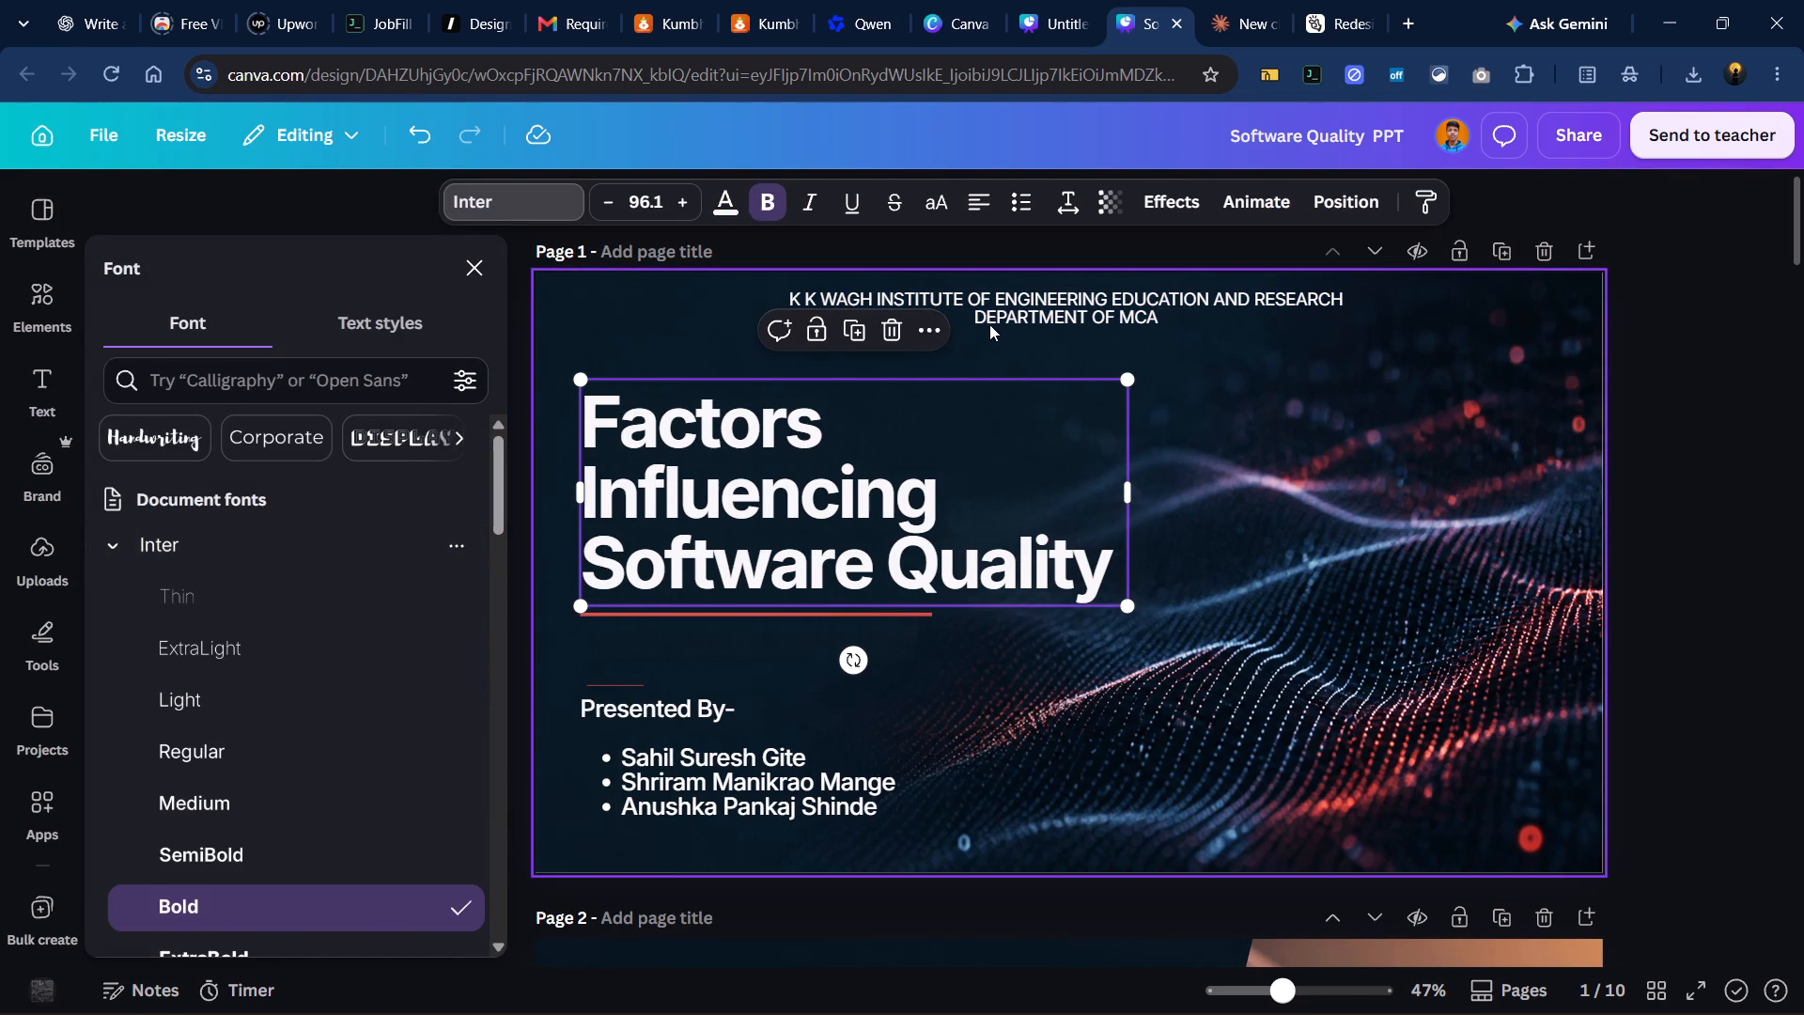
click(1017, 314)
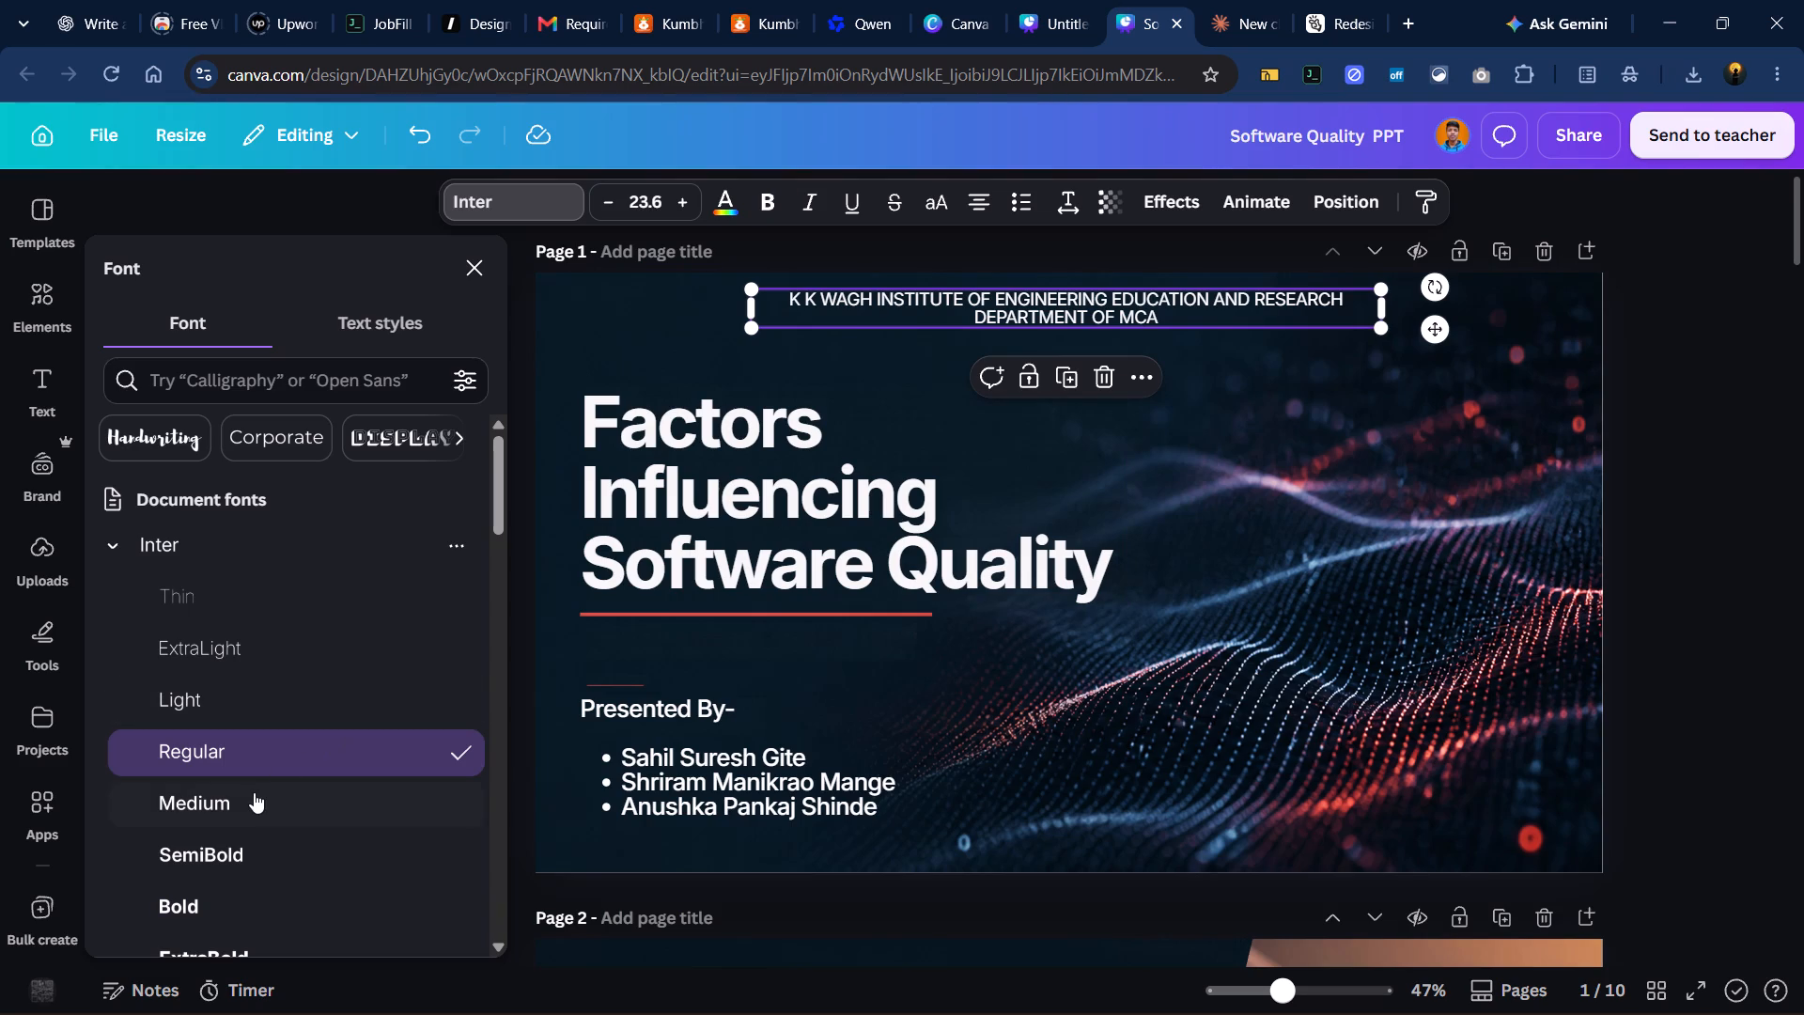
click(249, 798)
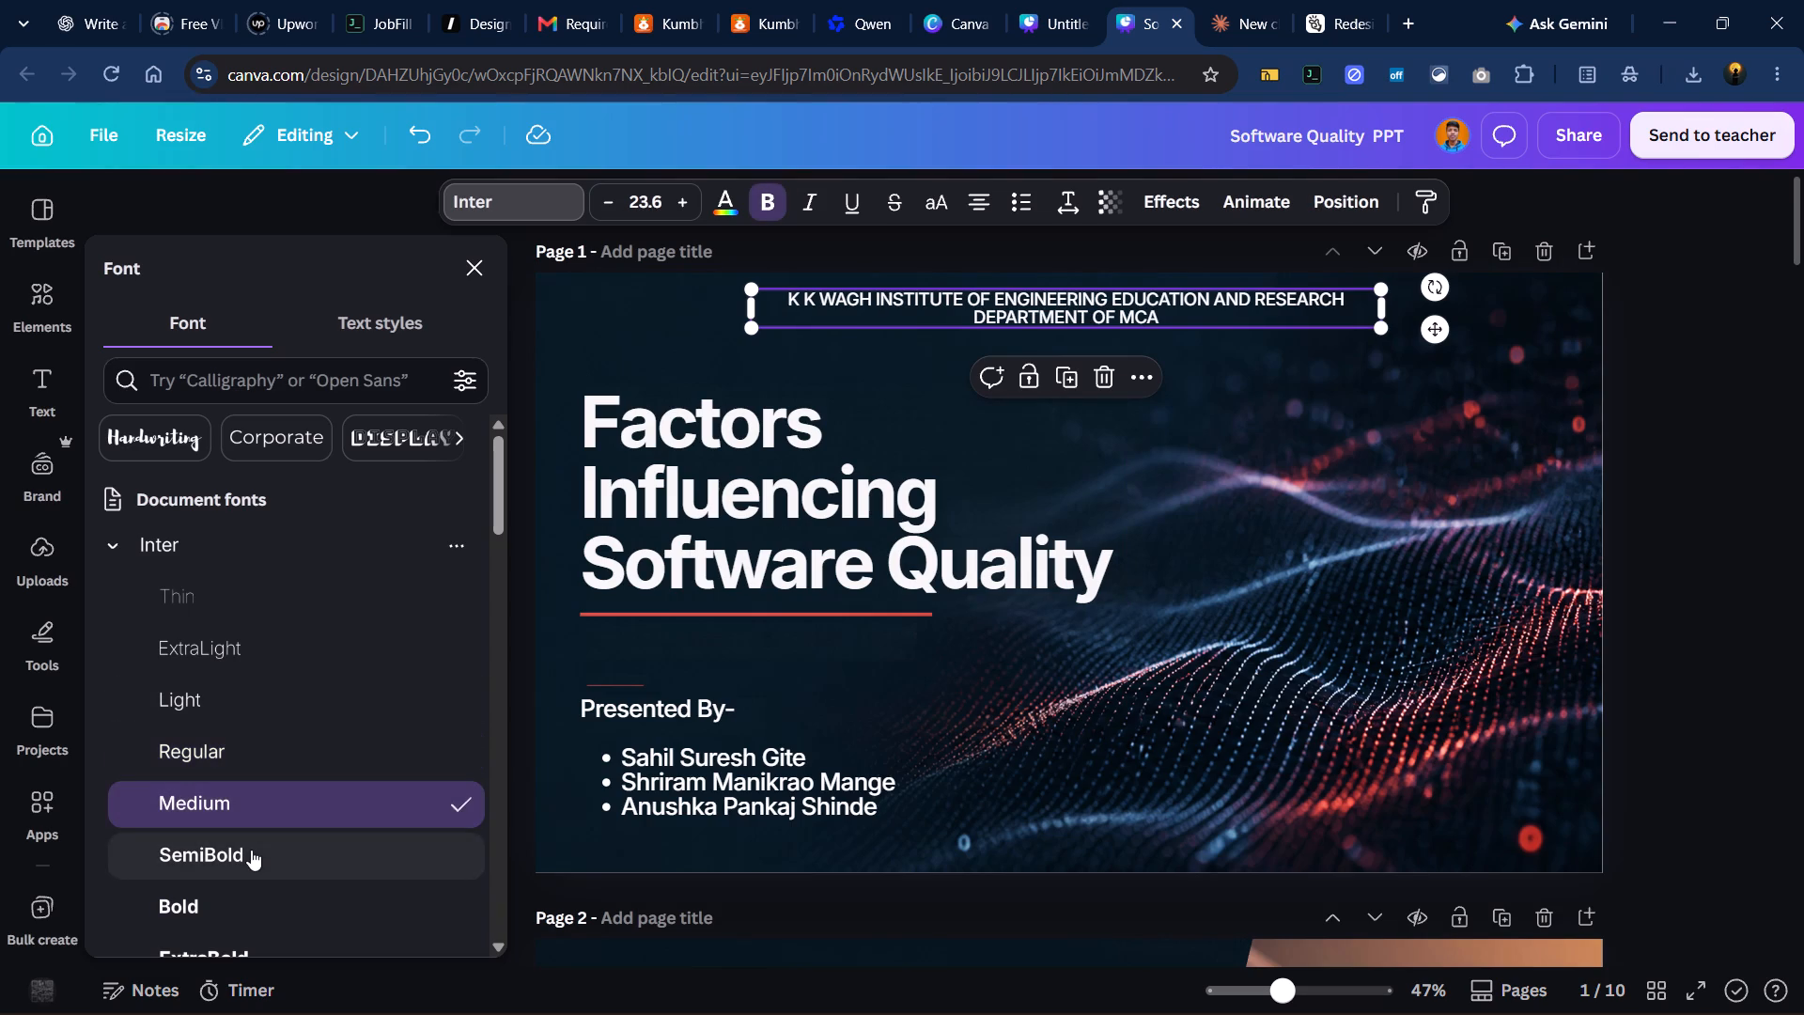
click(251, 850)
click(251, 904)
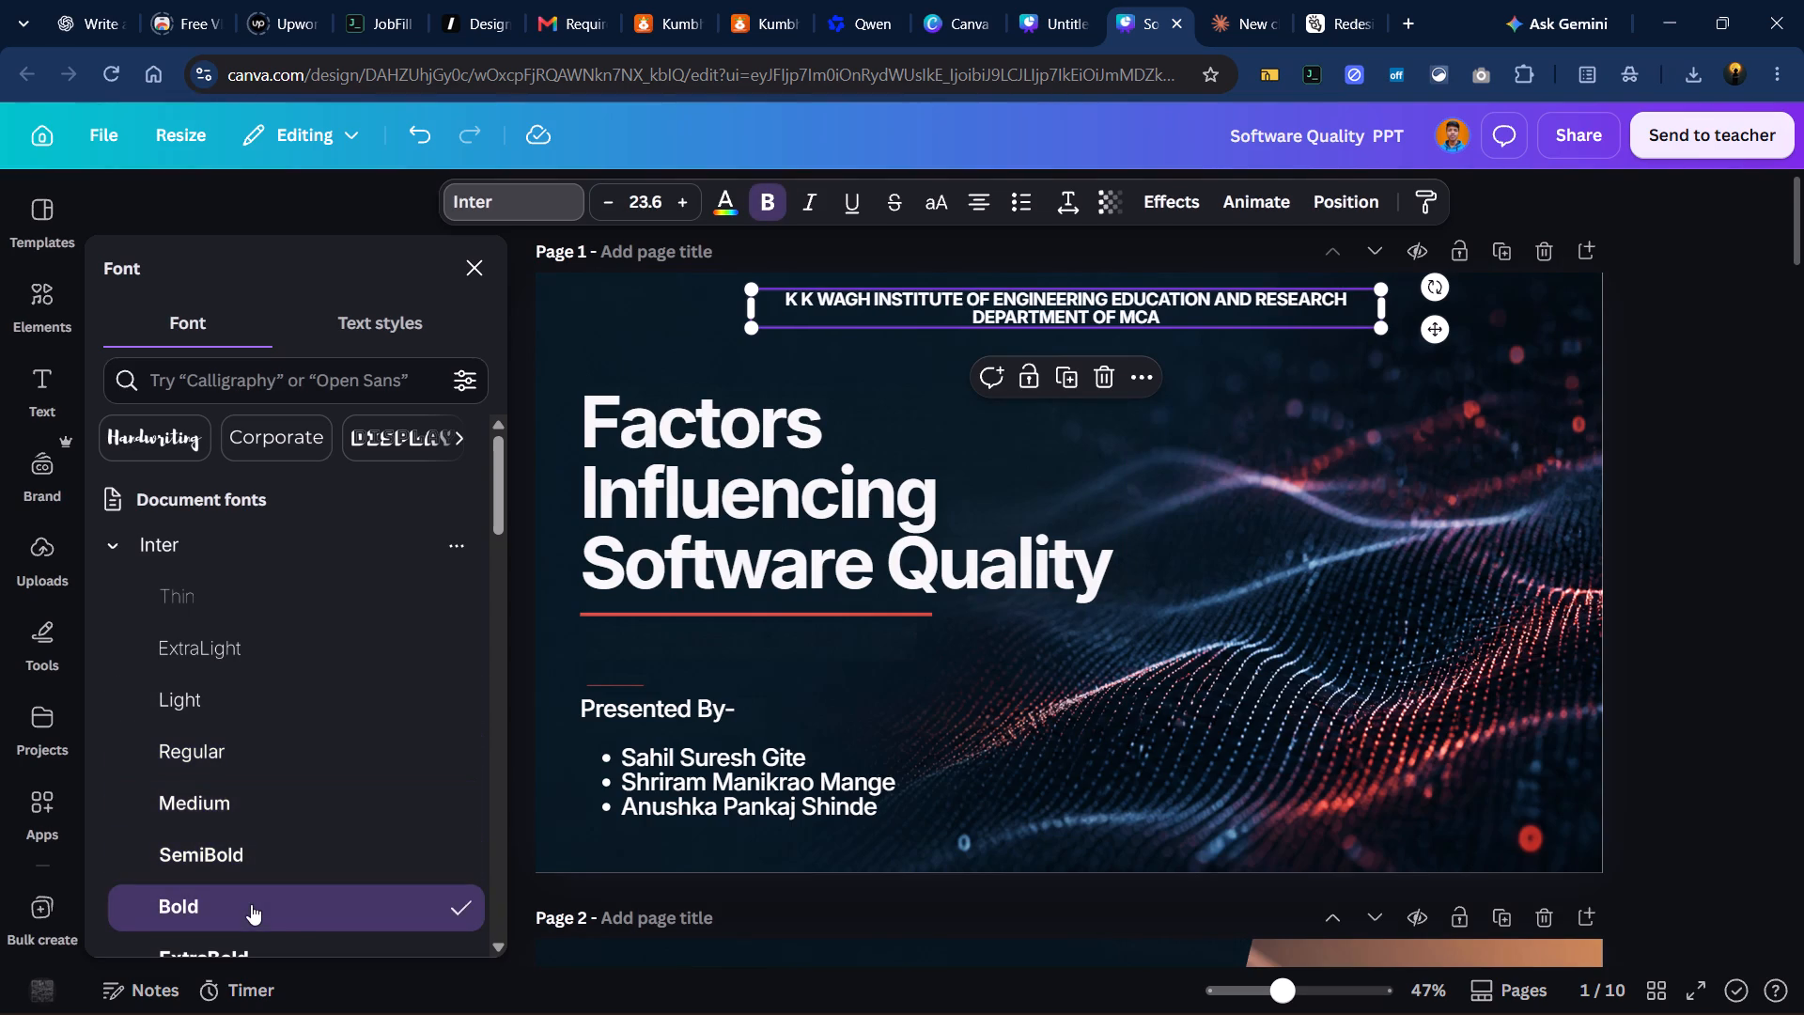
click(280, 849)
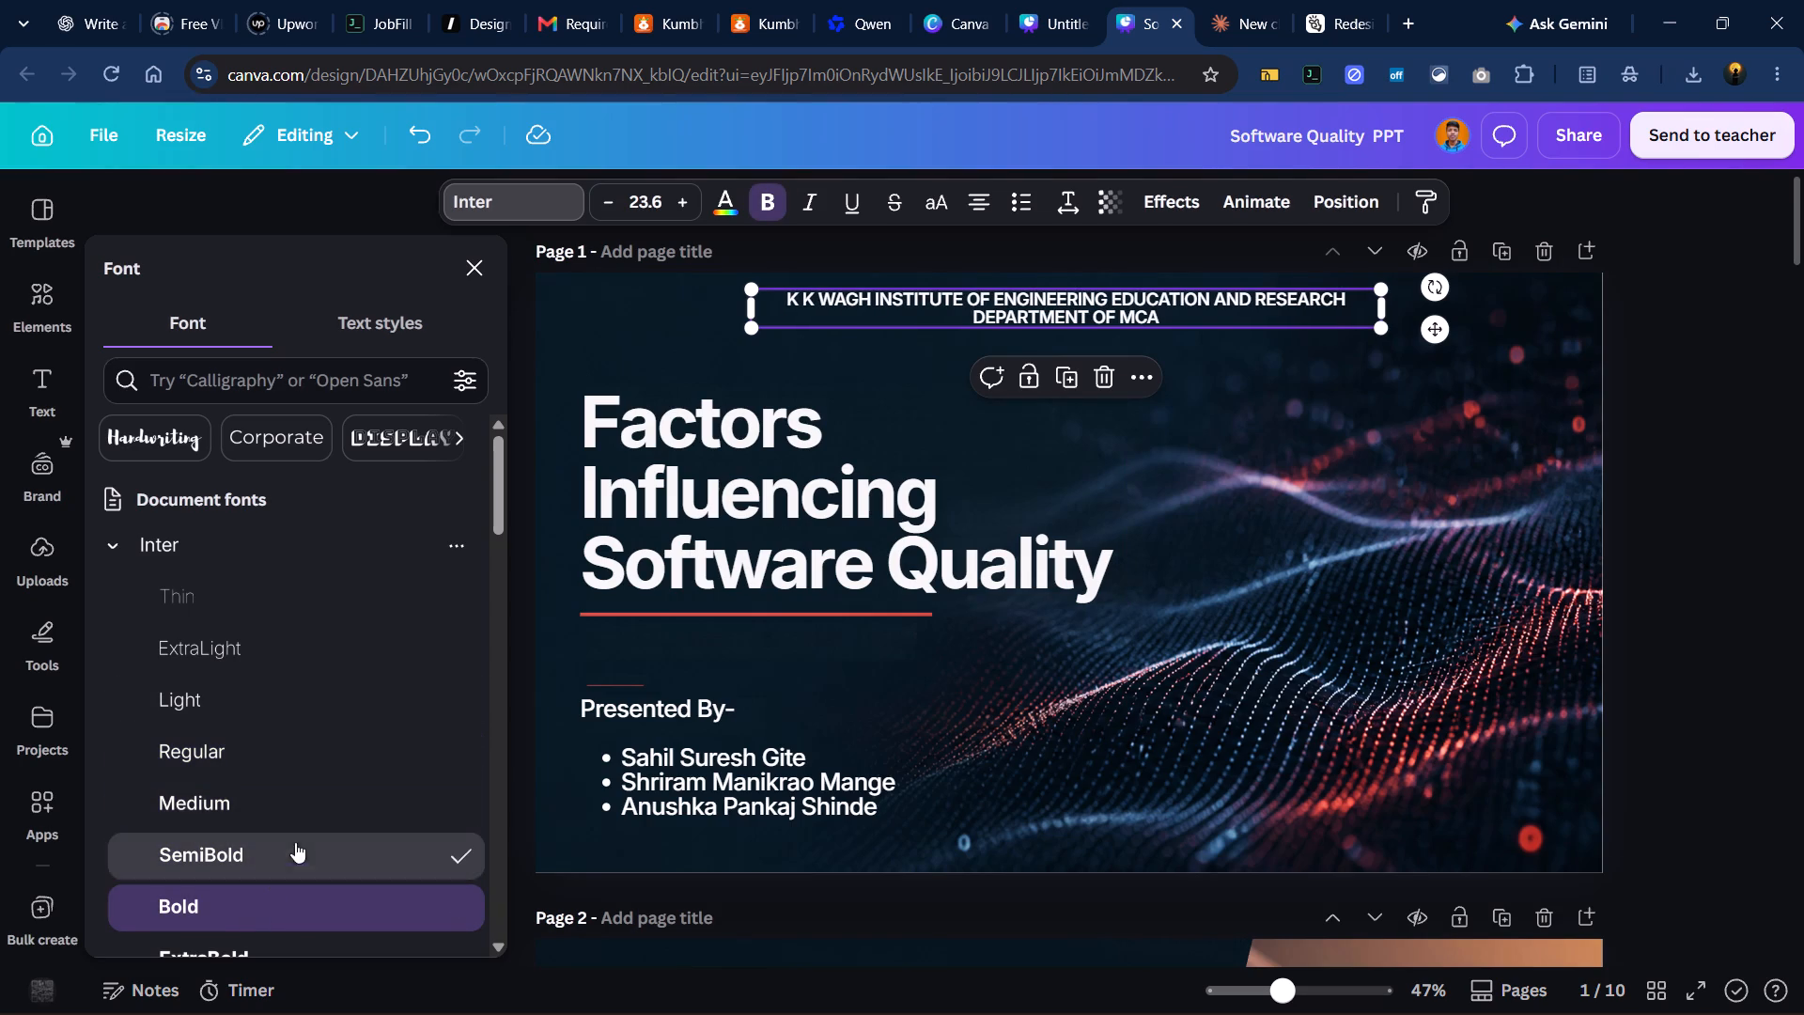
click(1316, 535)
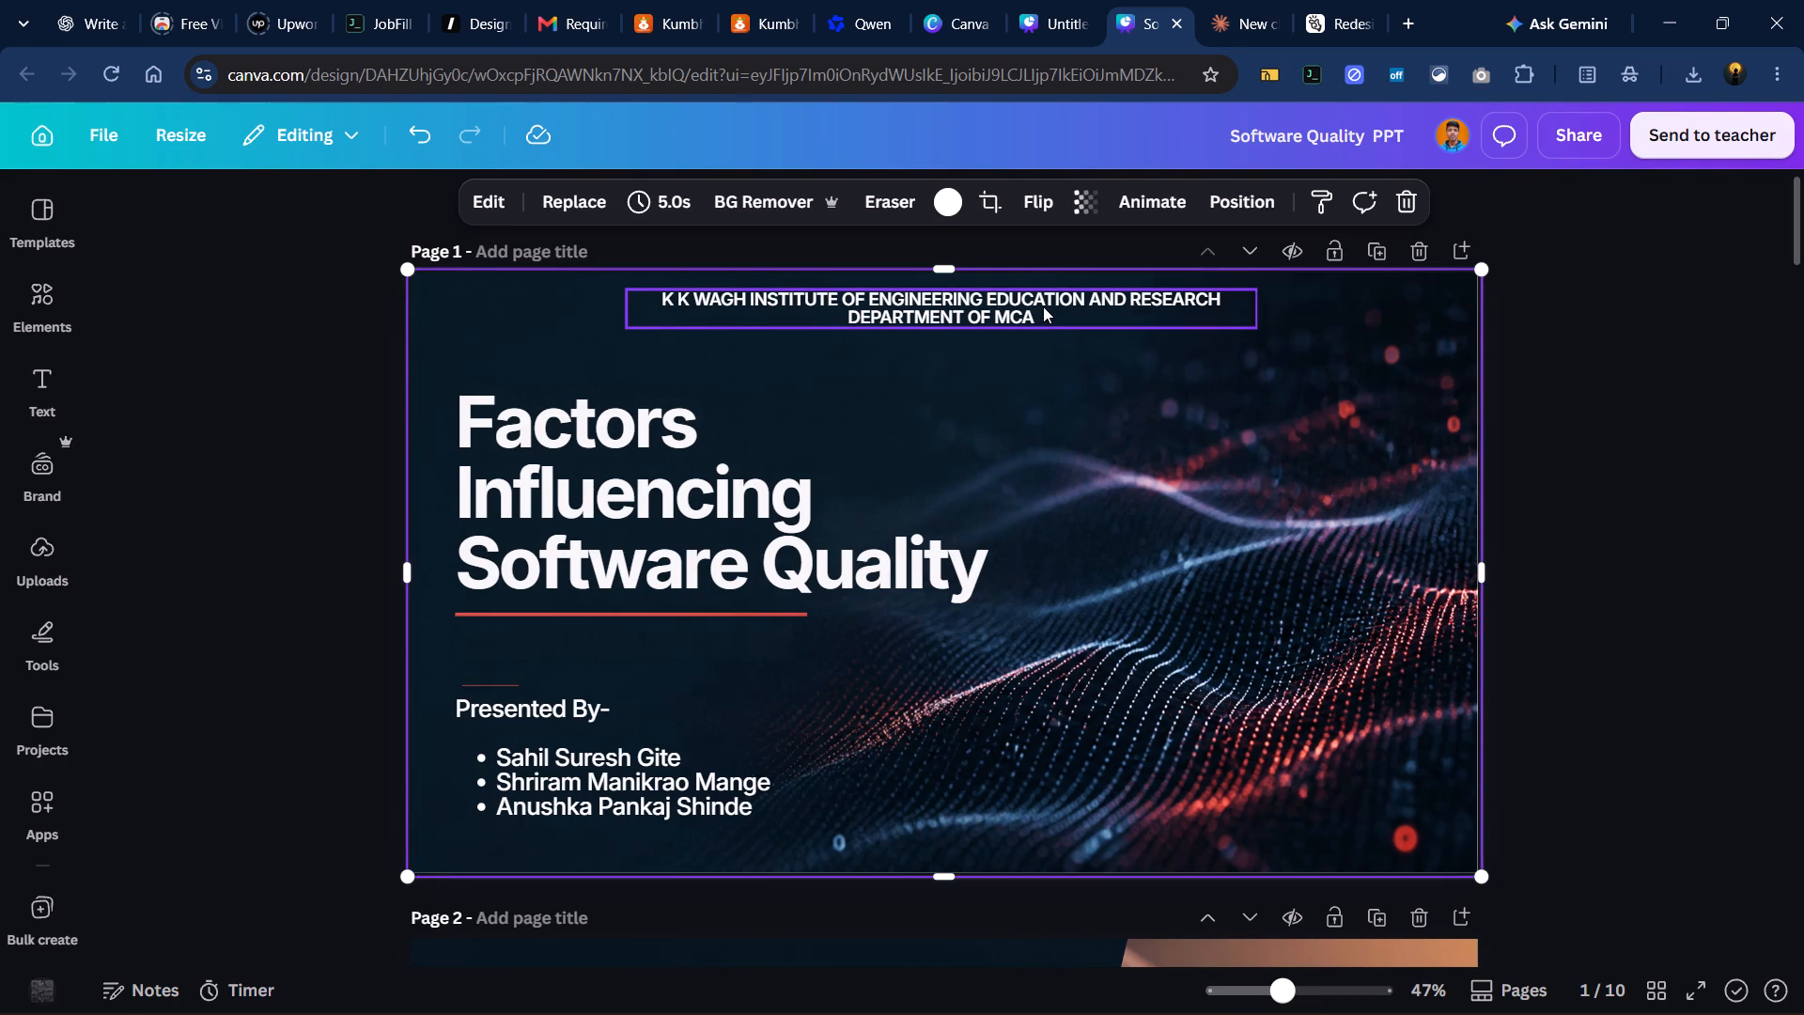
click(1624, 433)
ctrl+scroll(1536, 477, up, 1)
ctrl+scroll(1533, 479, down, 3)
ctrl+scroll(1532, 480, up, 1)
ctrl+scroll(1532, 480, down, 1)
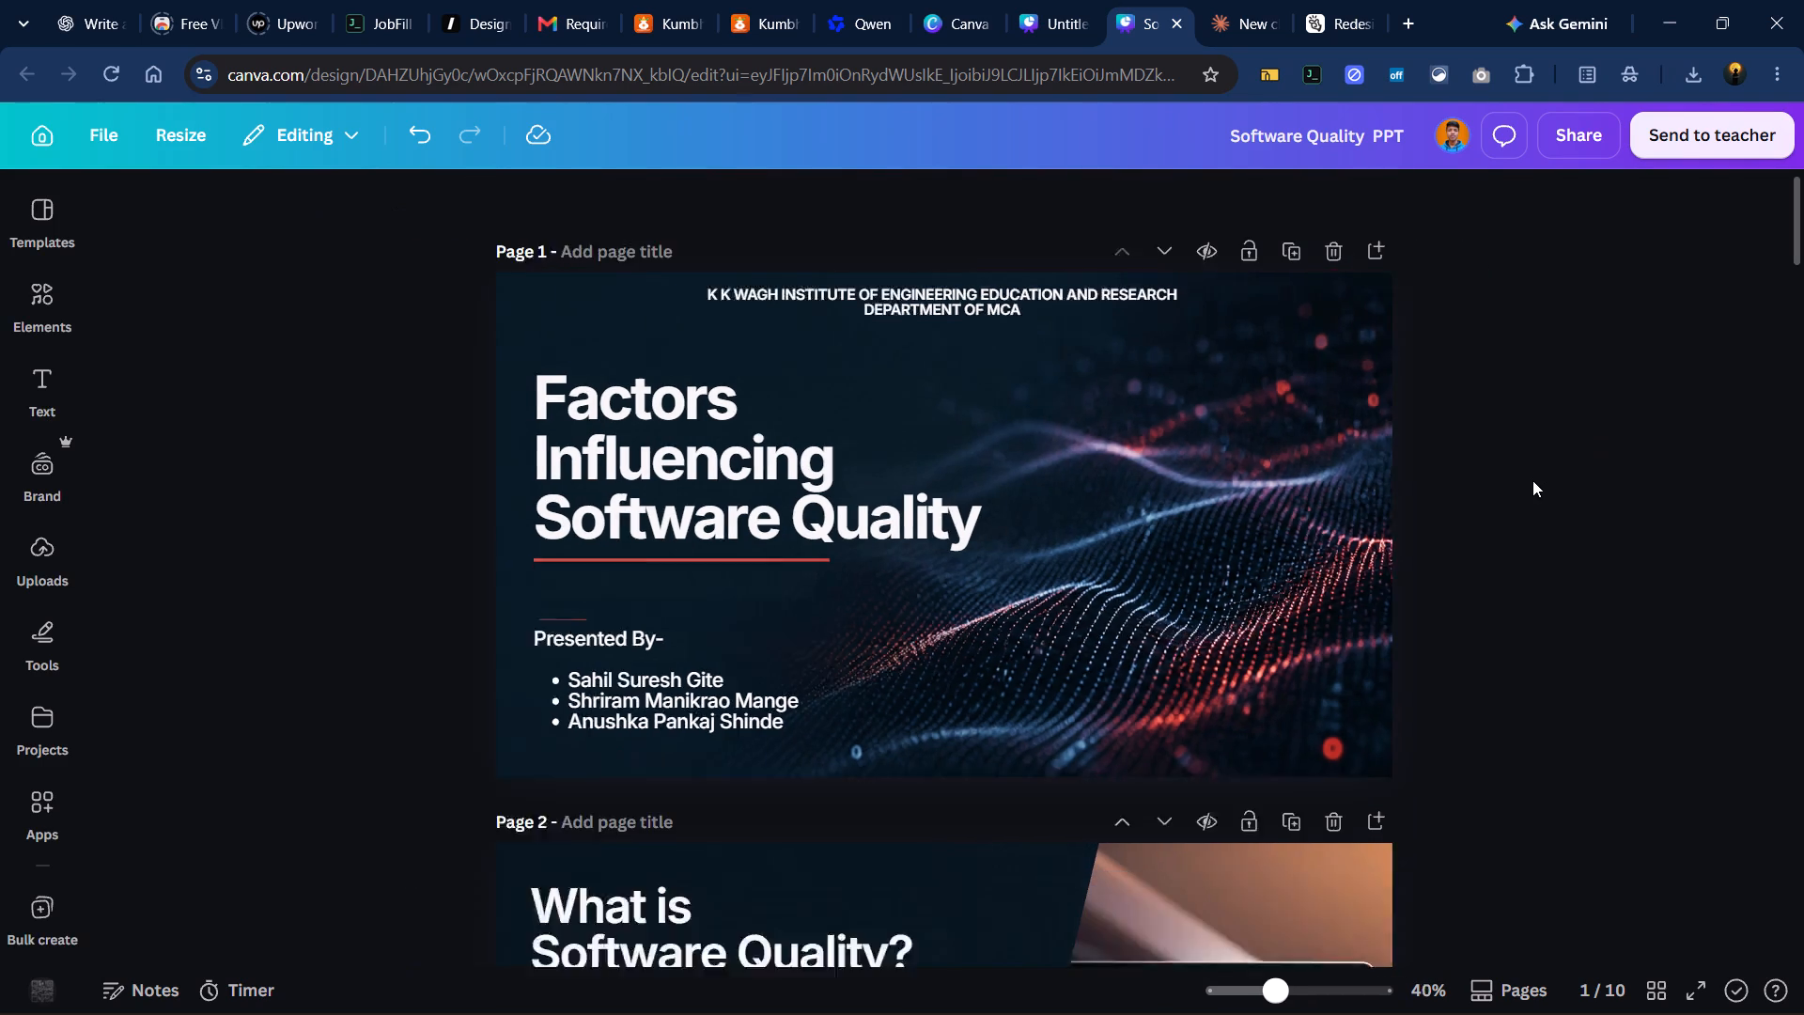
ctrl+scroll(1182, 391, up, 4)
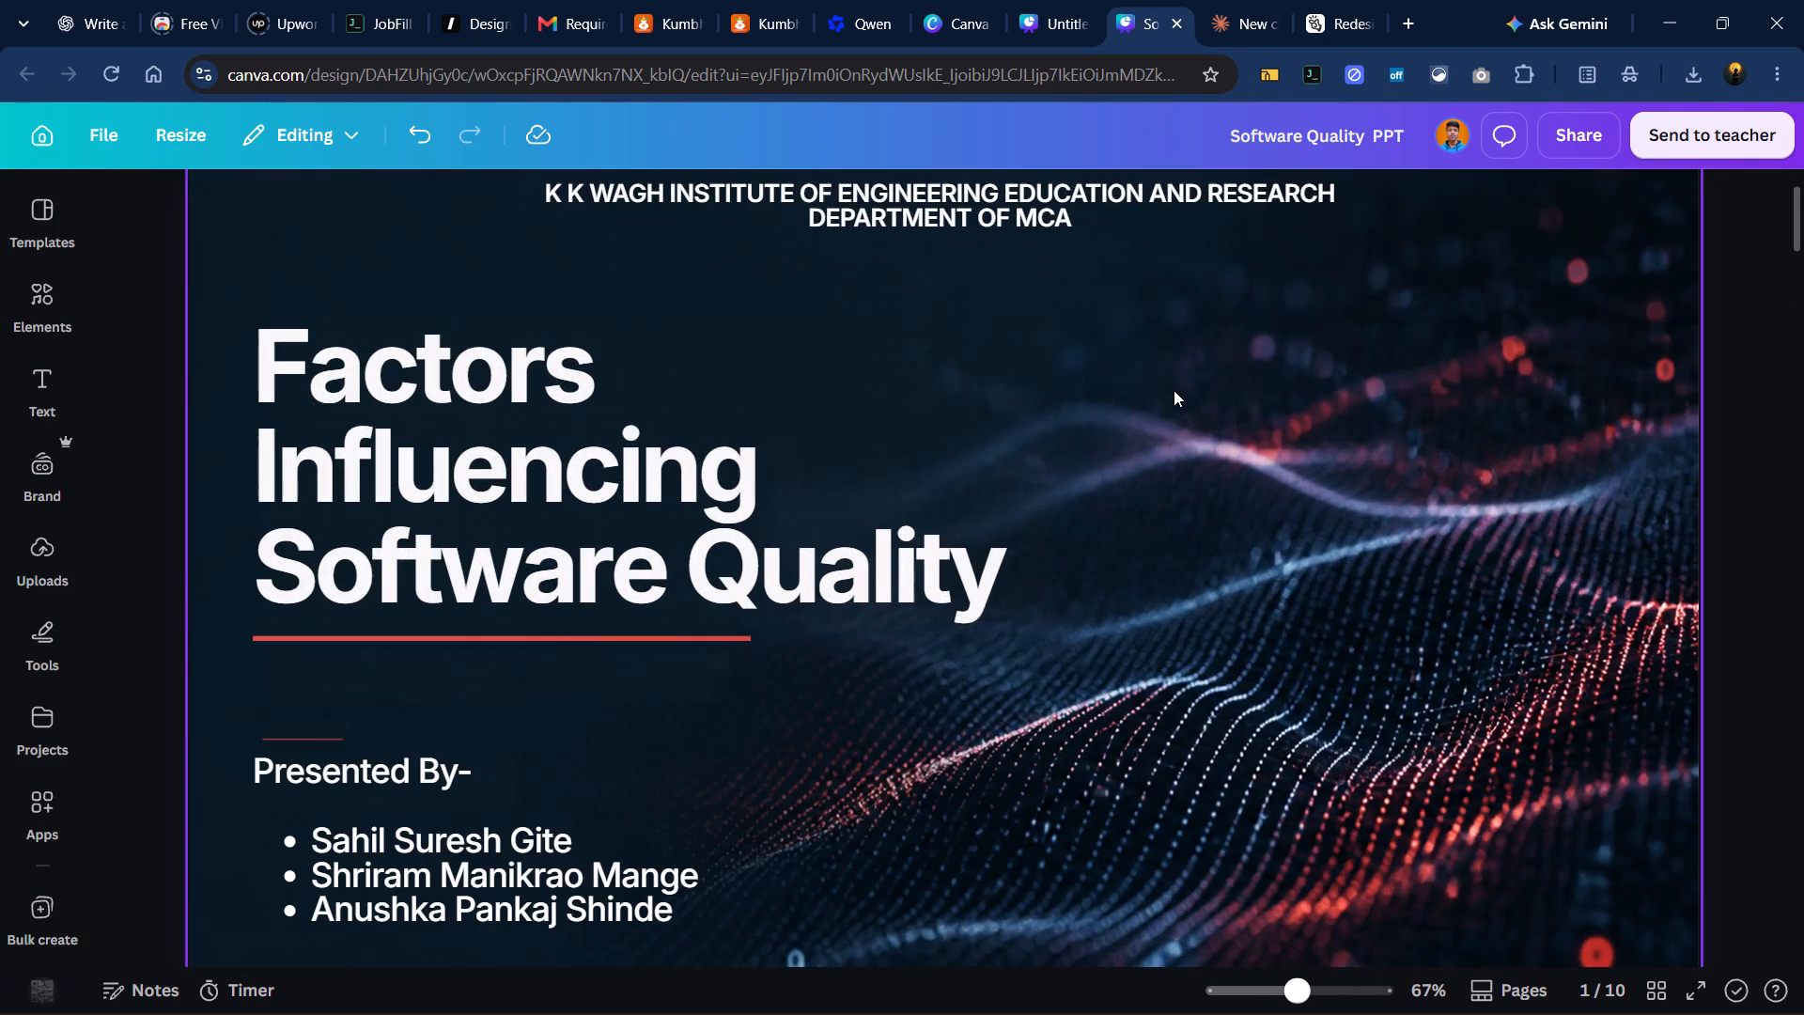
Delete the institute and department heading from the title slide.
ctrl+scroll(1127, 390, down, 2)
click(988, 267)
key(Delete)
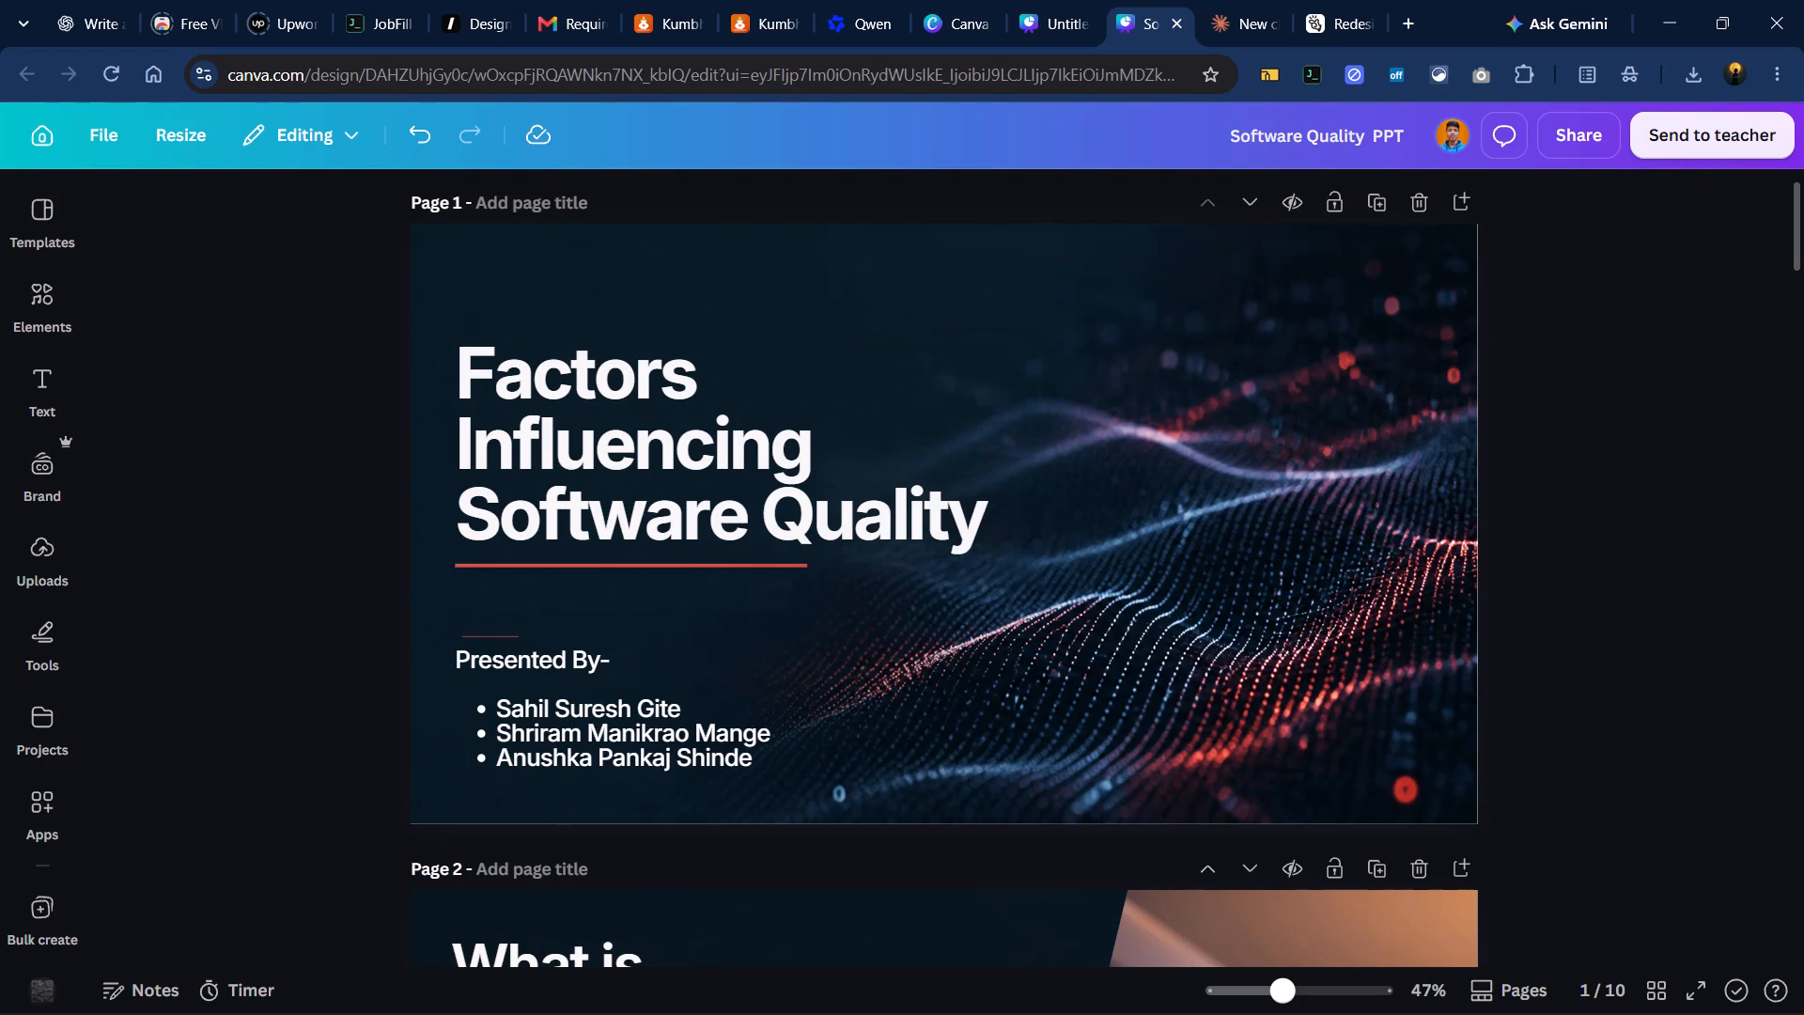
Review the slides in full-screen presentation, from the title slide to Product Factors Affecting Quality.
ctrl+scroll(1005, 421, down, 2)
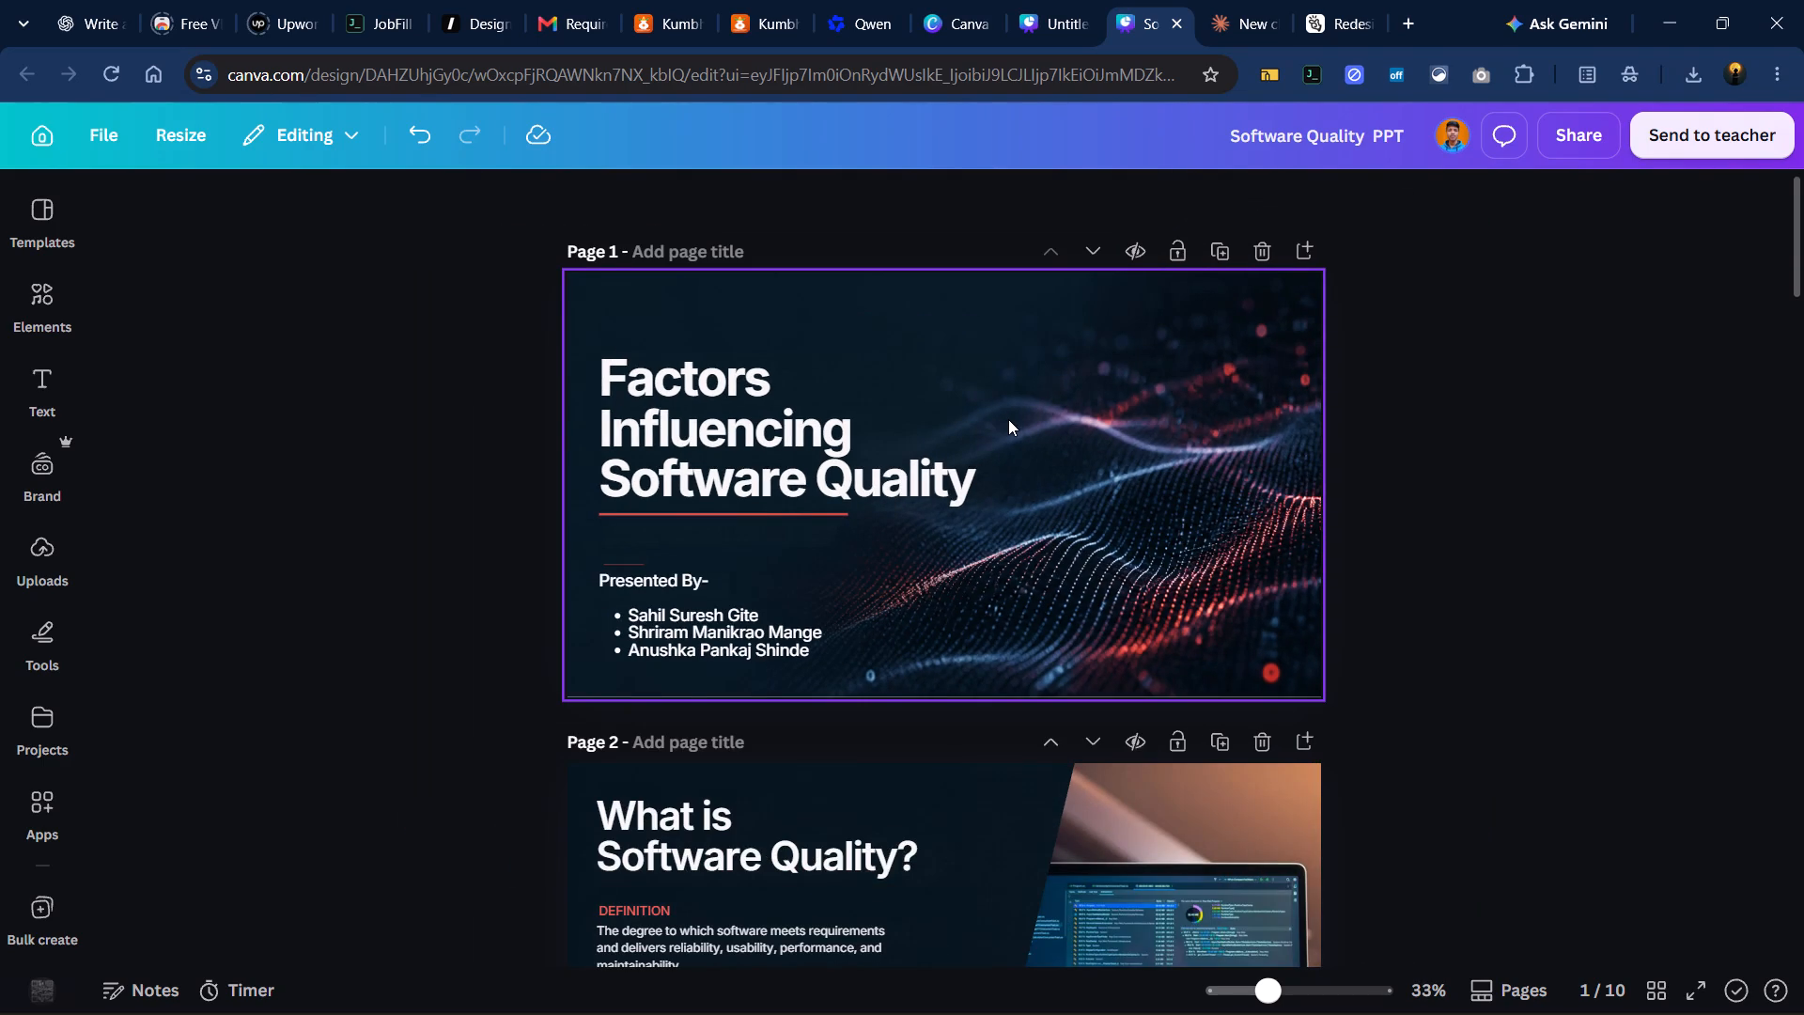
ctrl+scroll(1008, 419, up, 1)
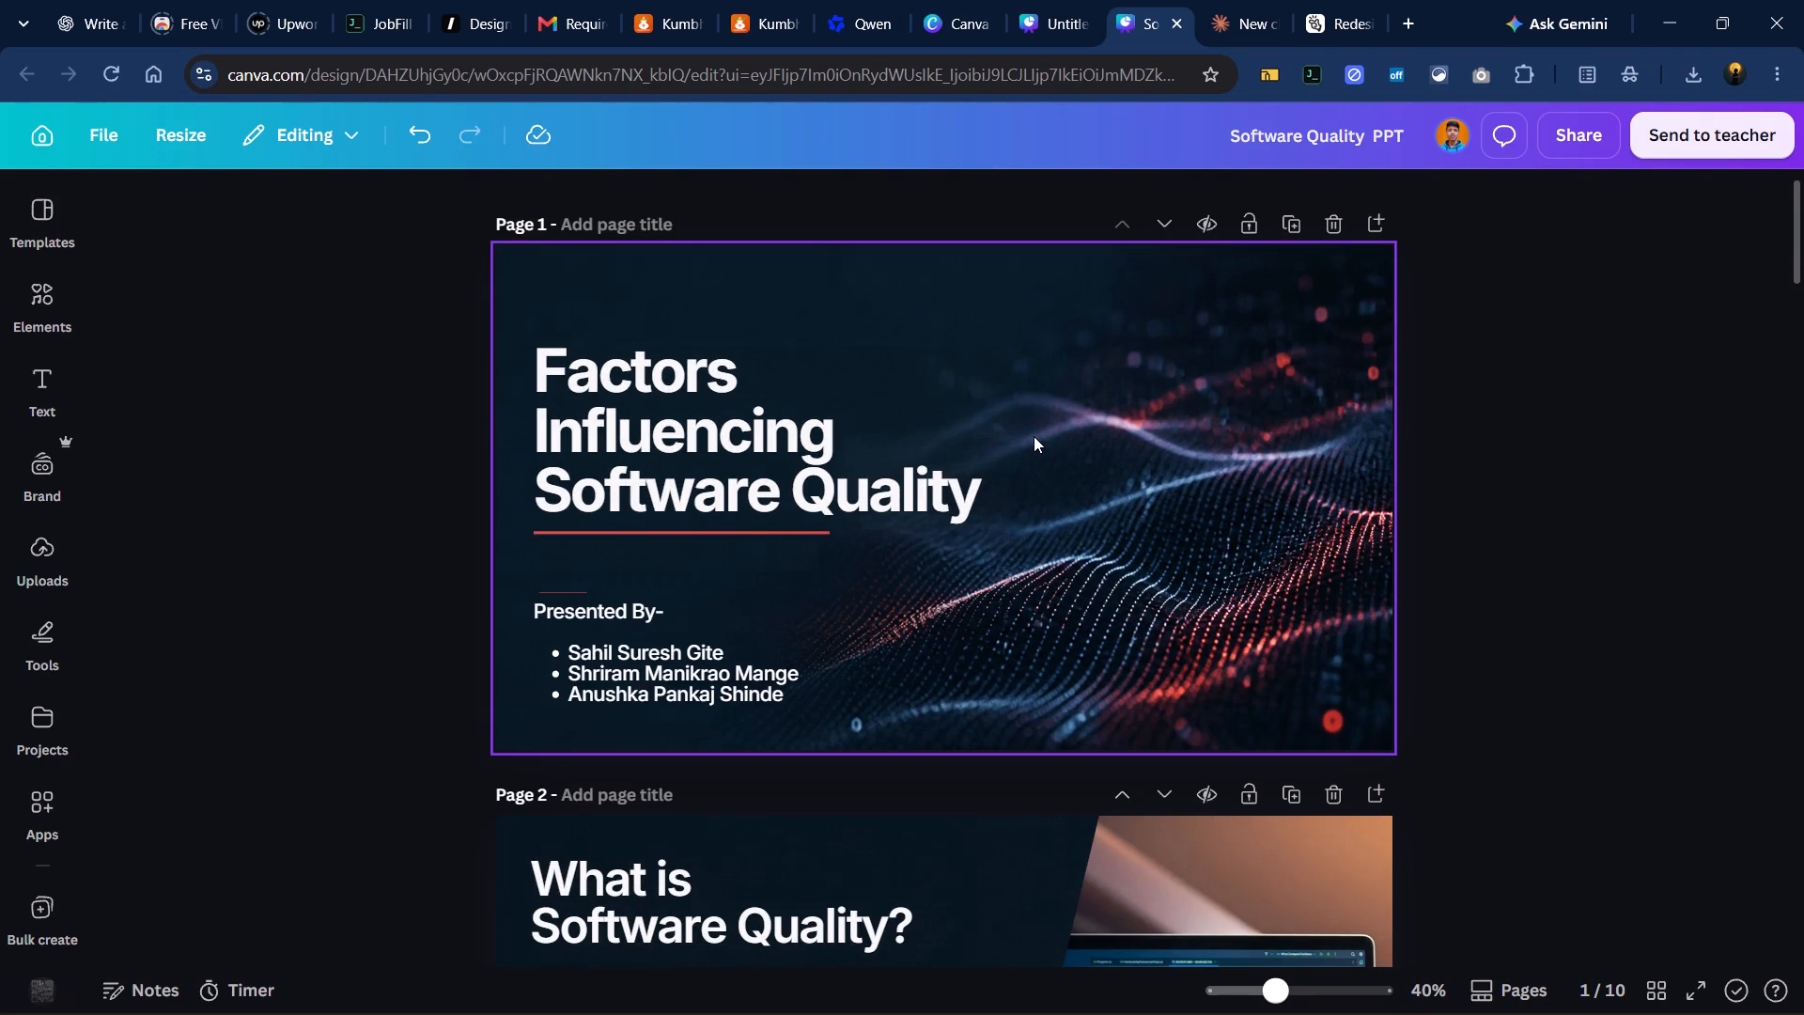
ctrl+scroll(1034, 436, down, 1)
ctrl+scroll(1034, 436, up, 1)
ctrl+scroll(1034, 436, down, 2)
scroll(1040, 439, down, 1)
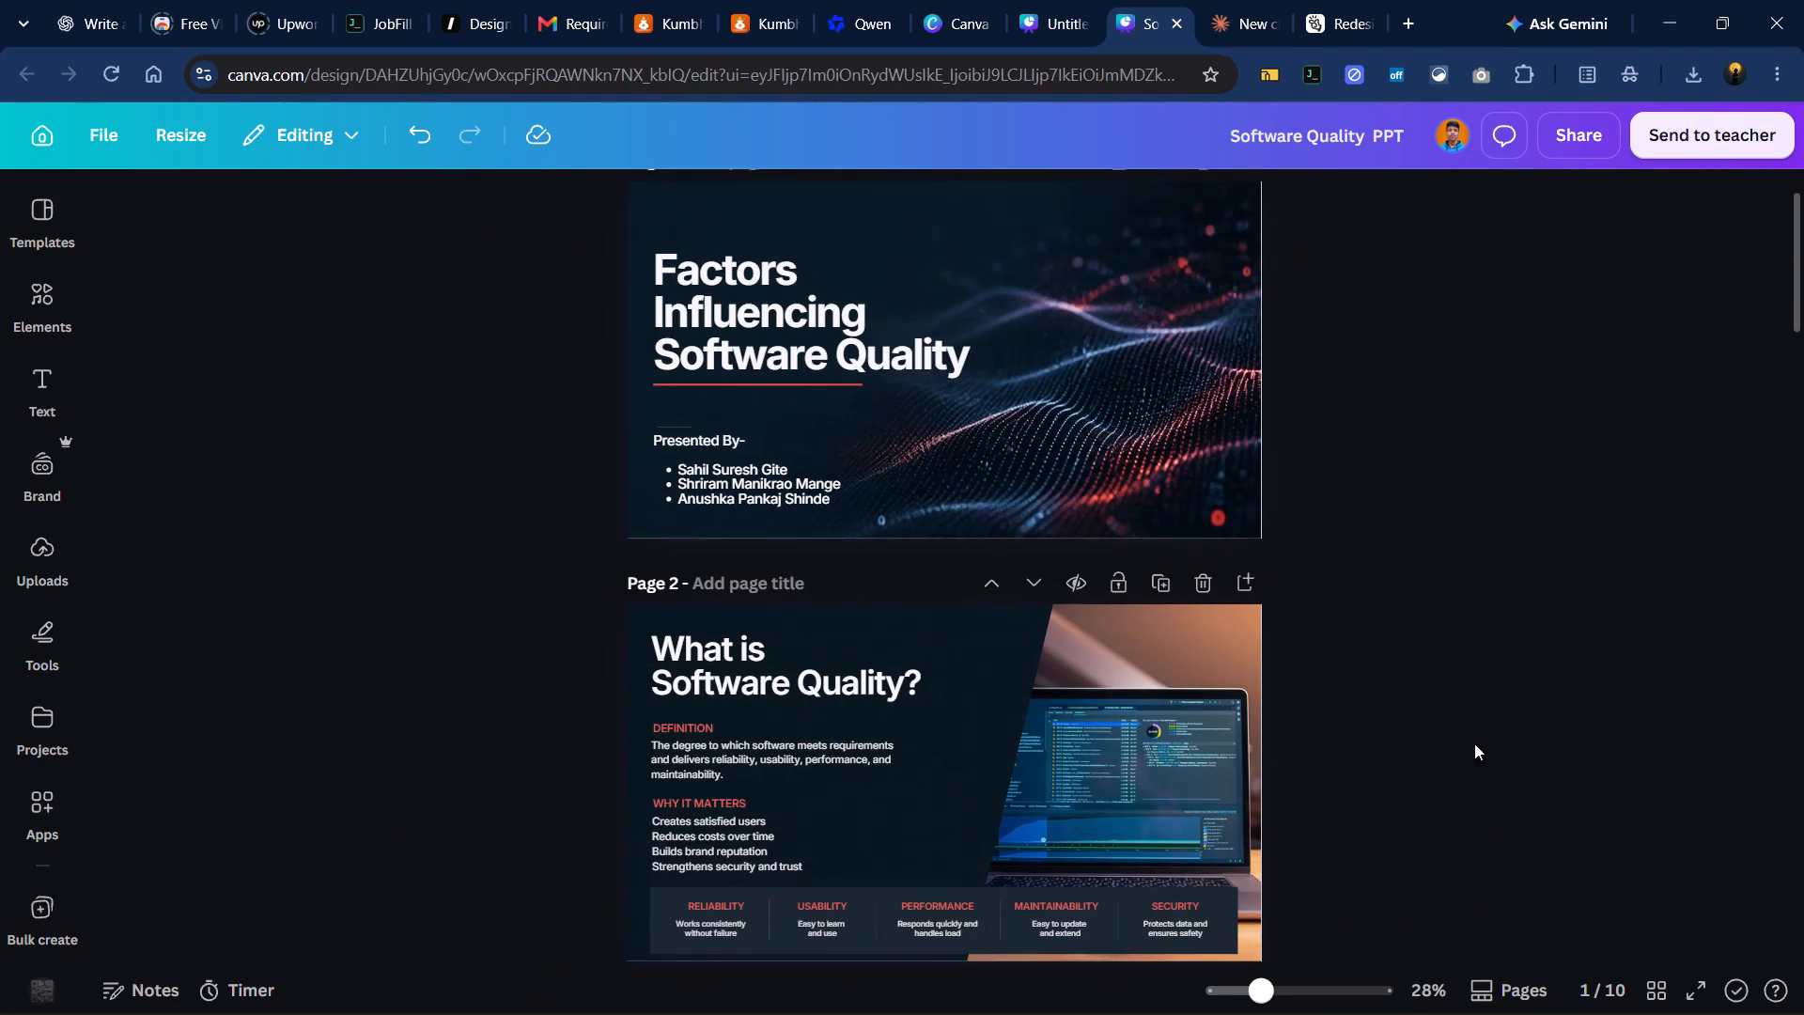
click(1700, 995)
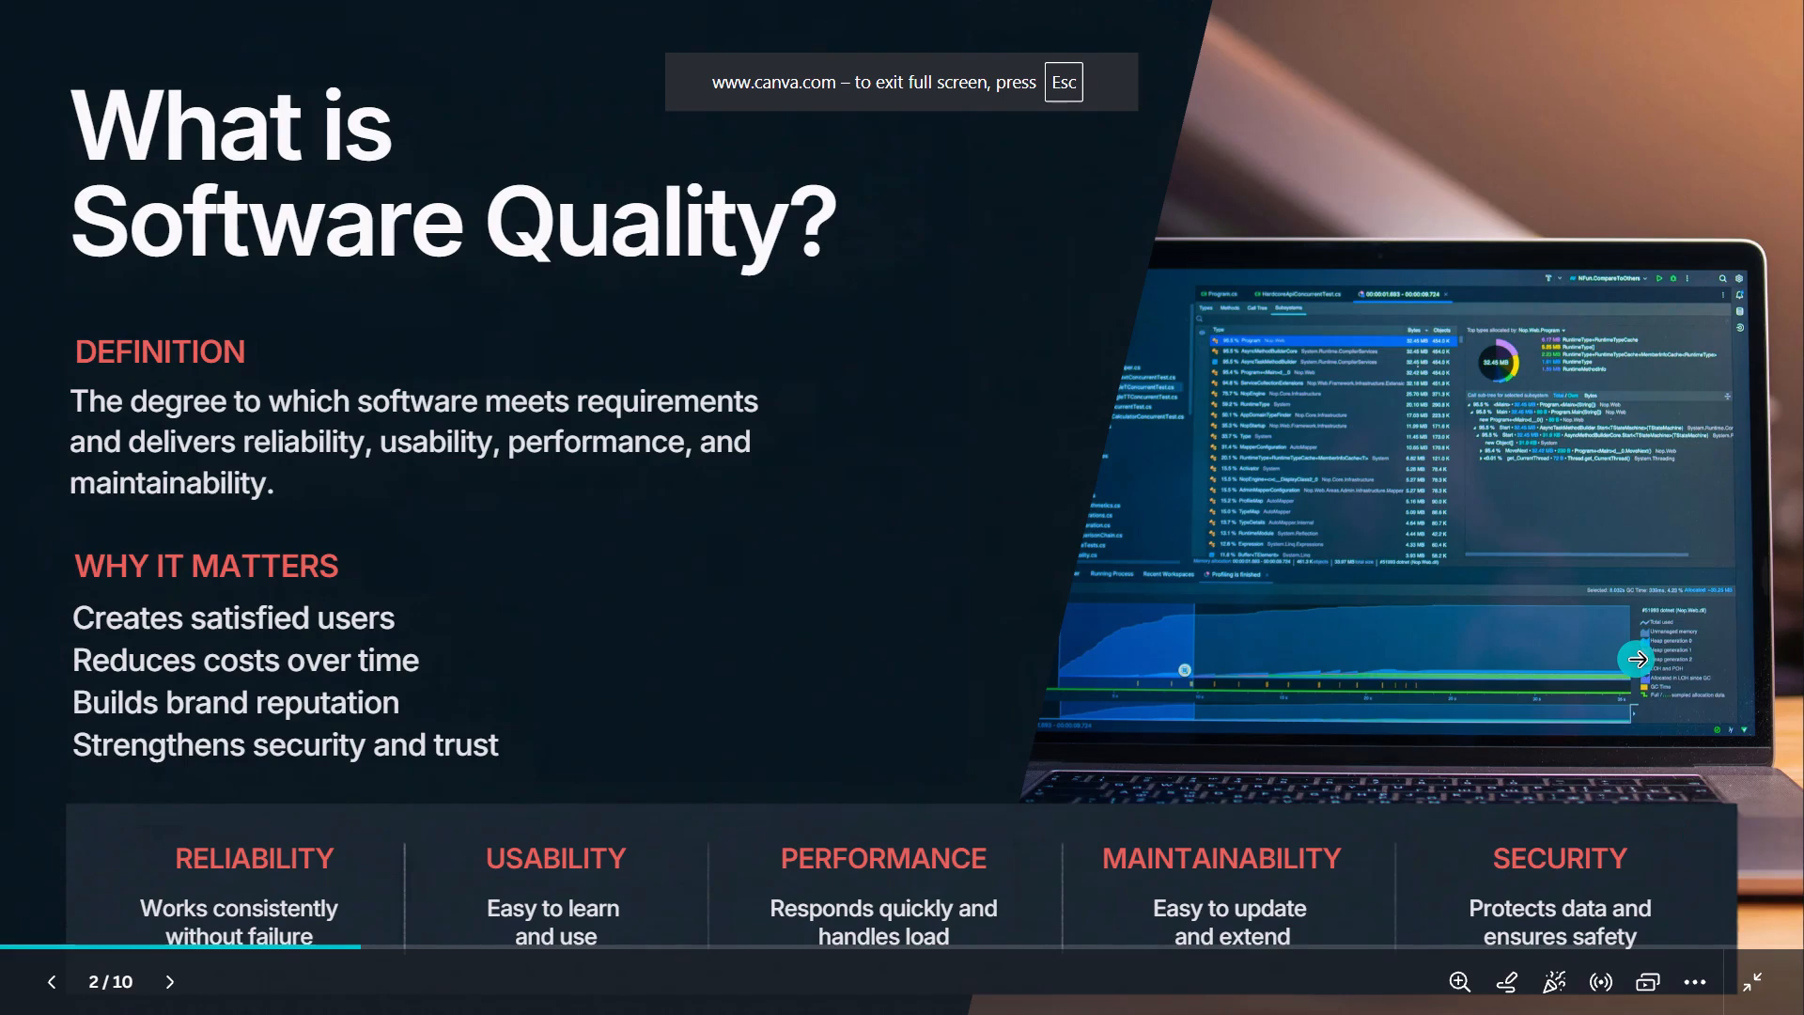
key(Left)
key(Left)
key(Left)
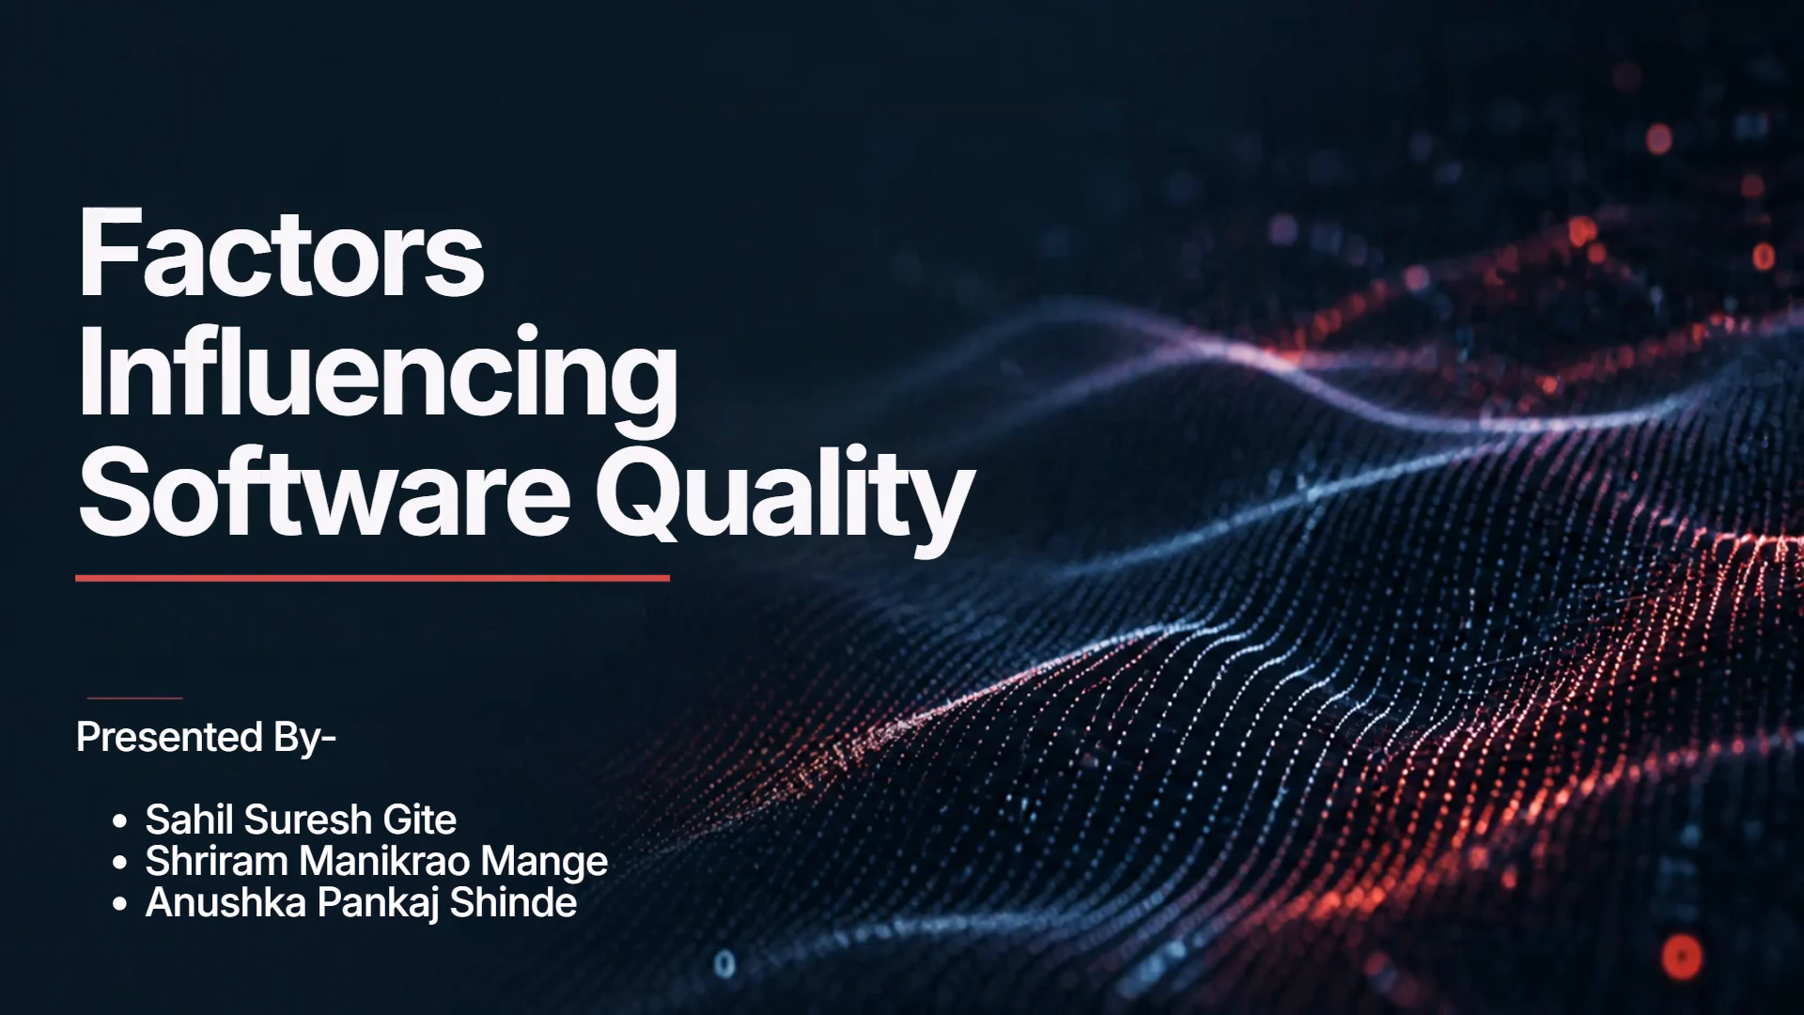
key(Right)
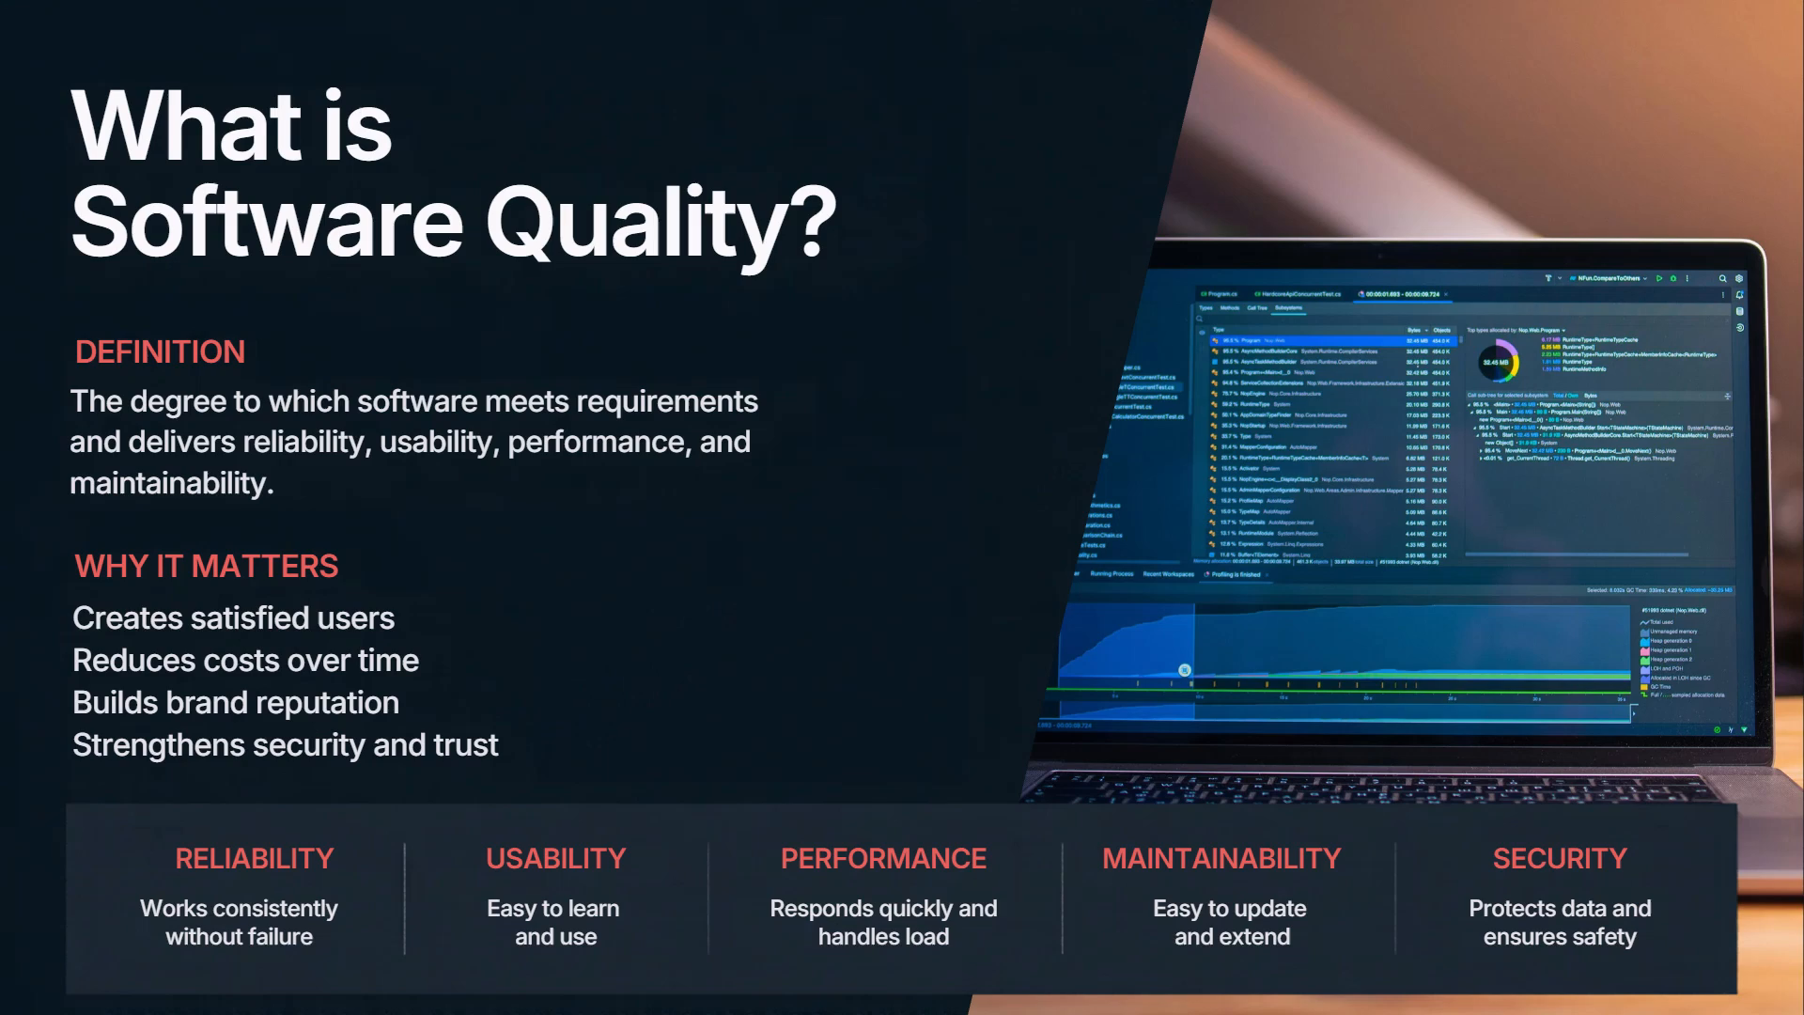
key(Right)
key(Right)
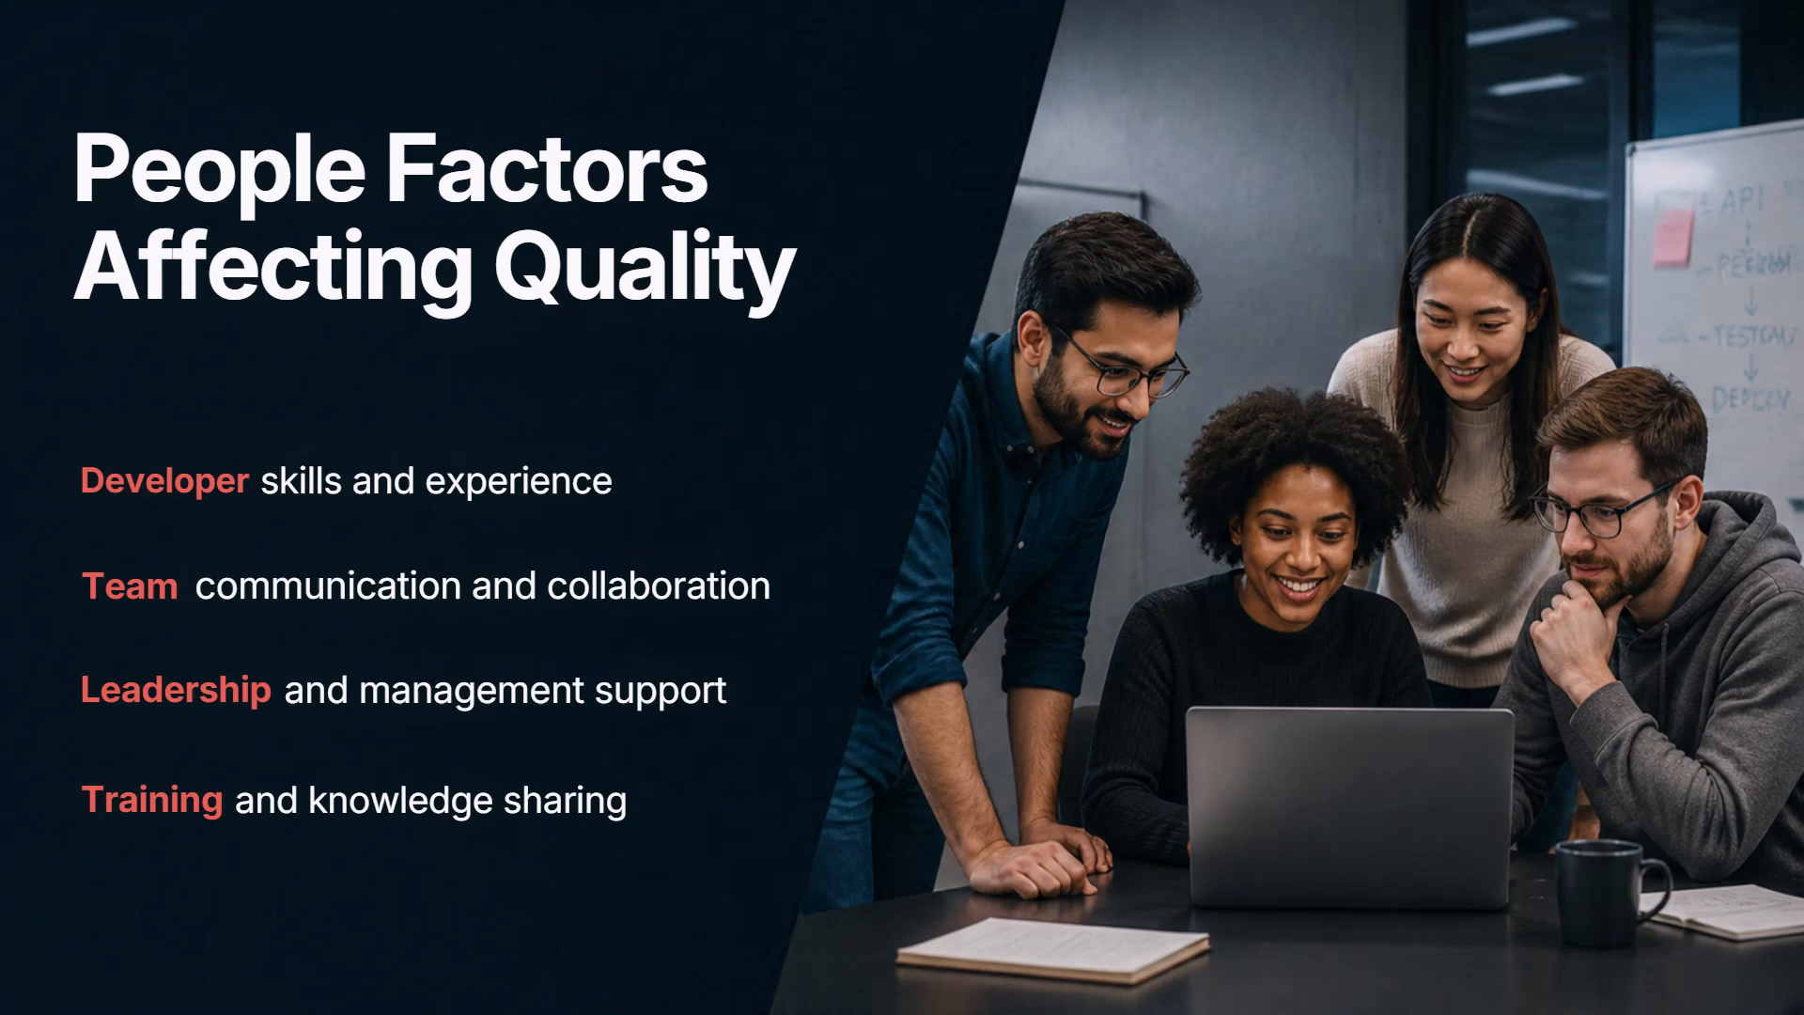
key(Right)
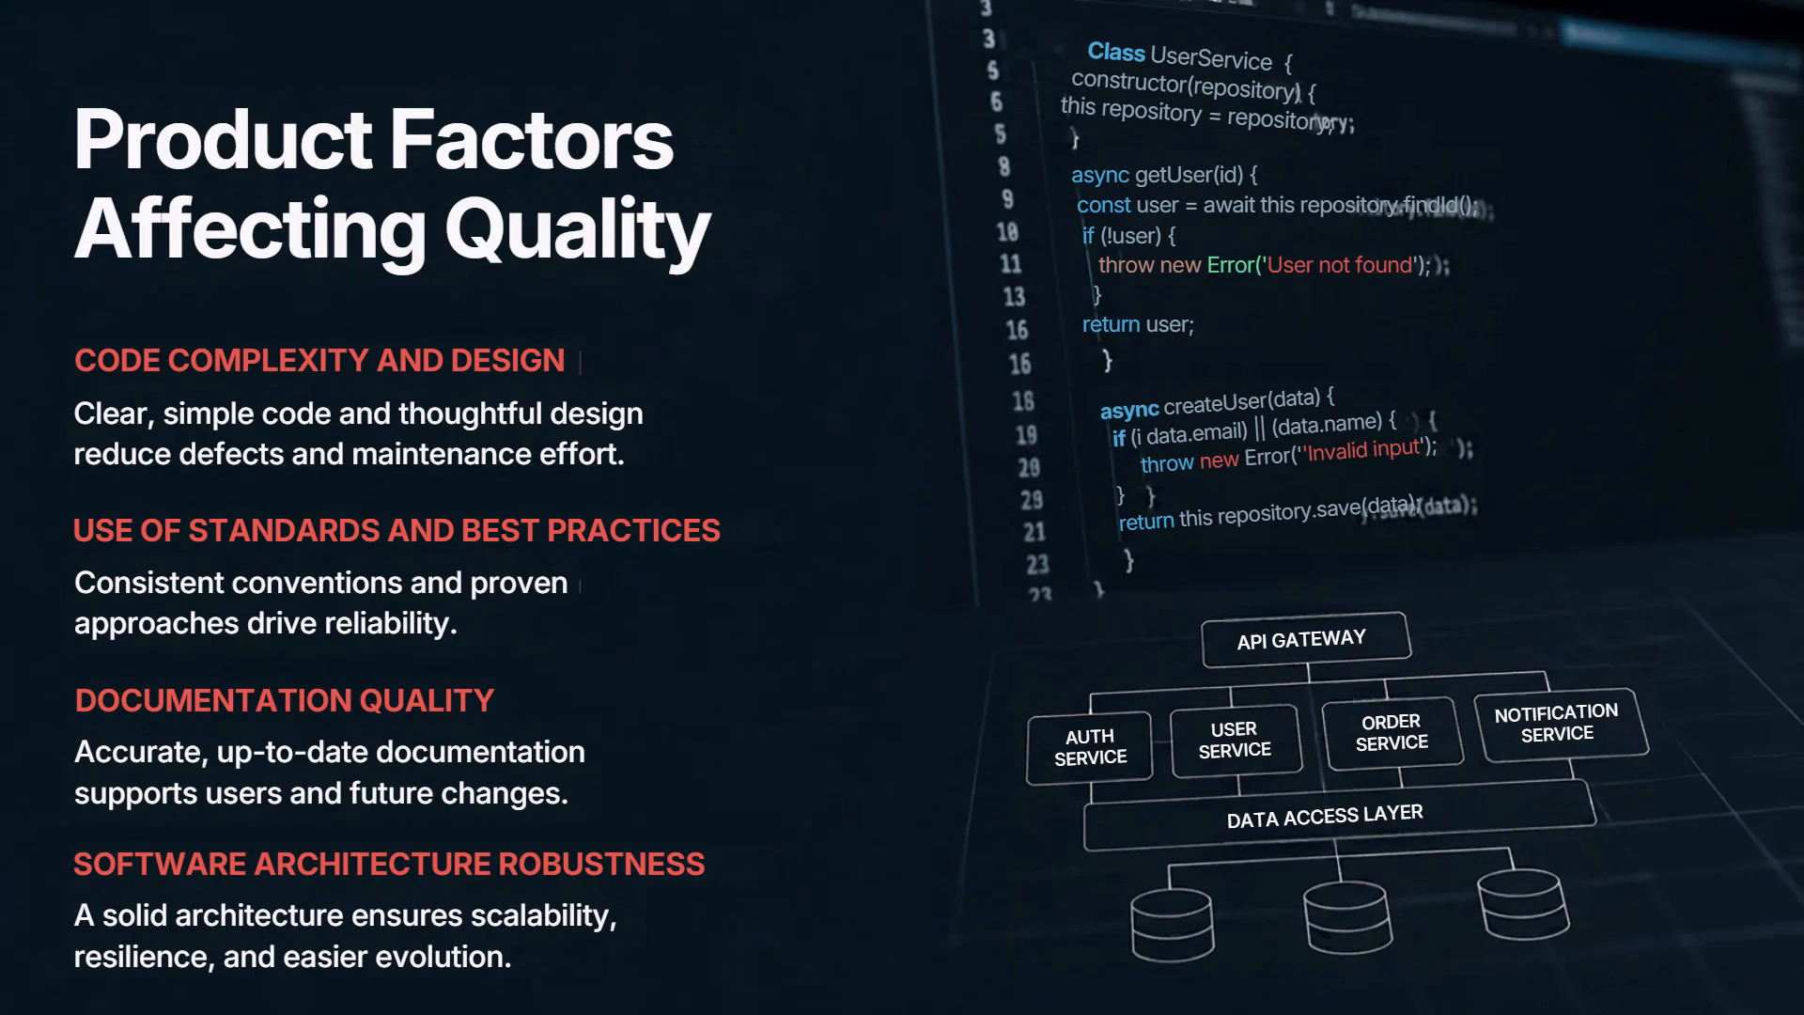
key(Escape)
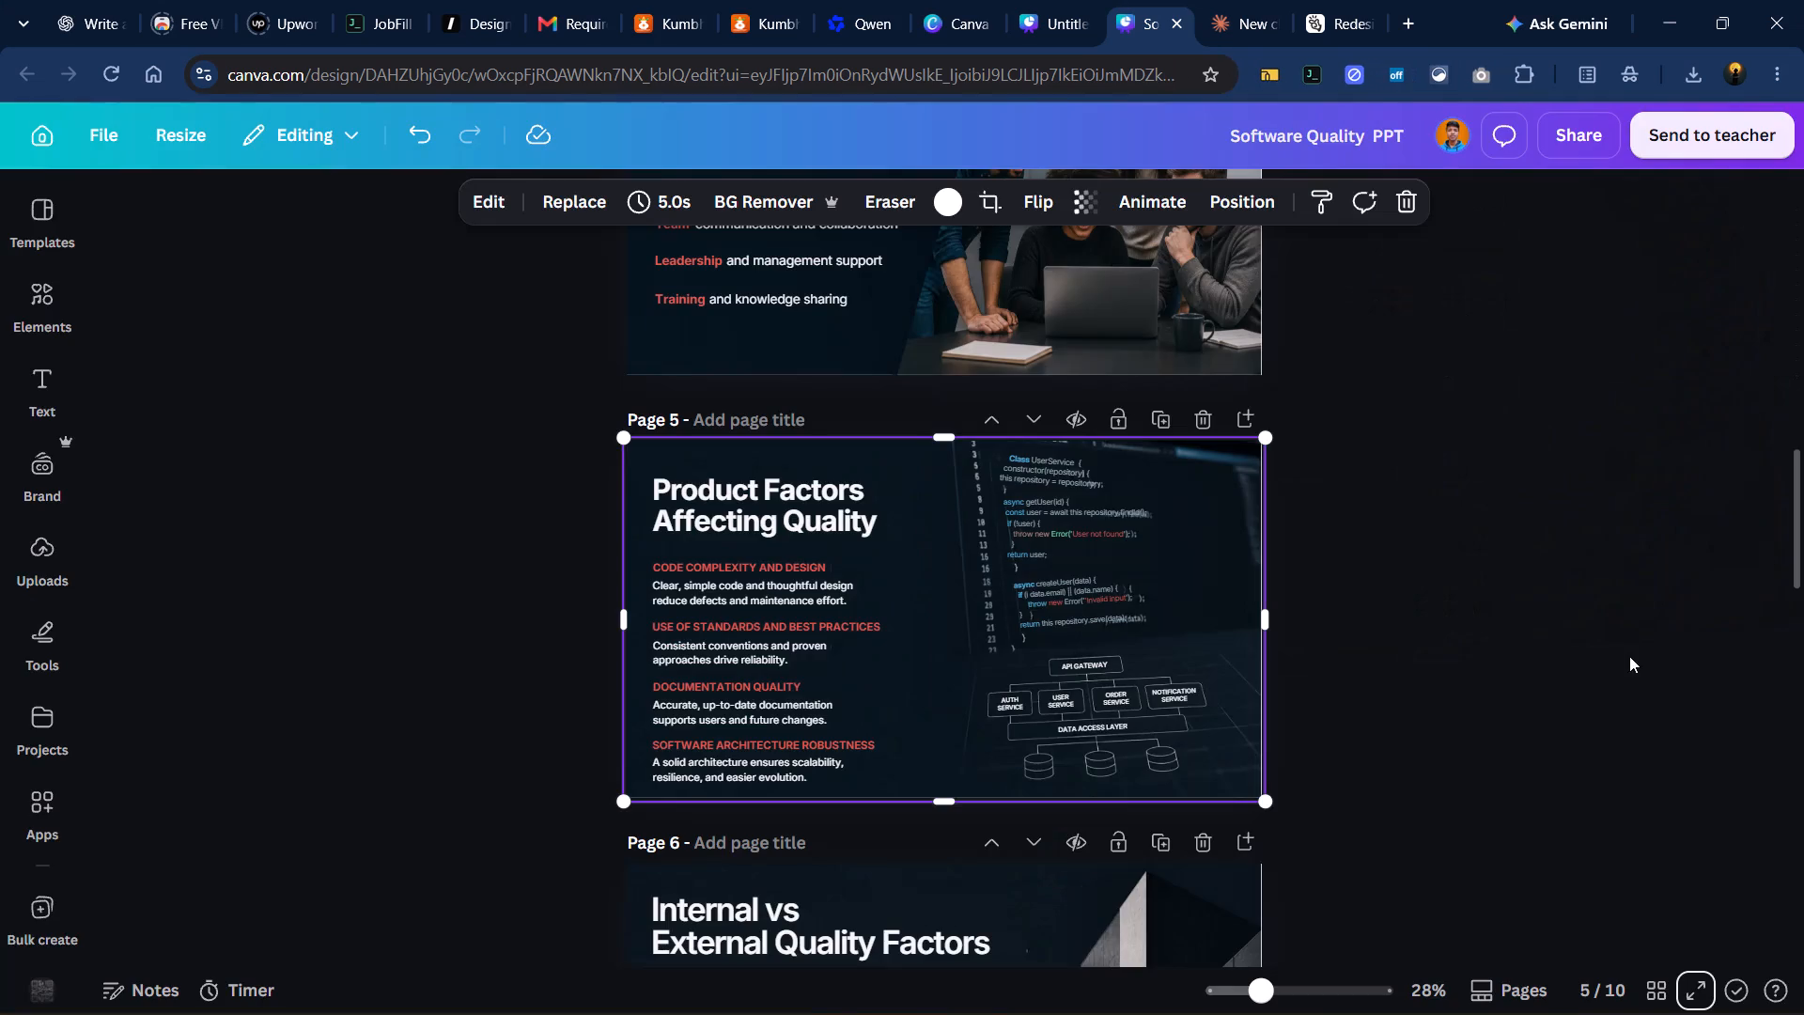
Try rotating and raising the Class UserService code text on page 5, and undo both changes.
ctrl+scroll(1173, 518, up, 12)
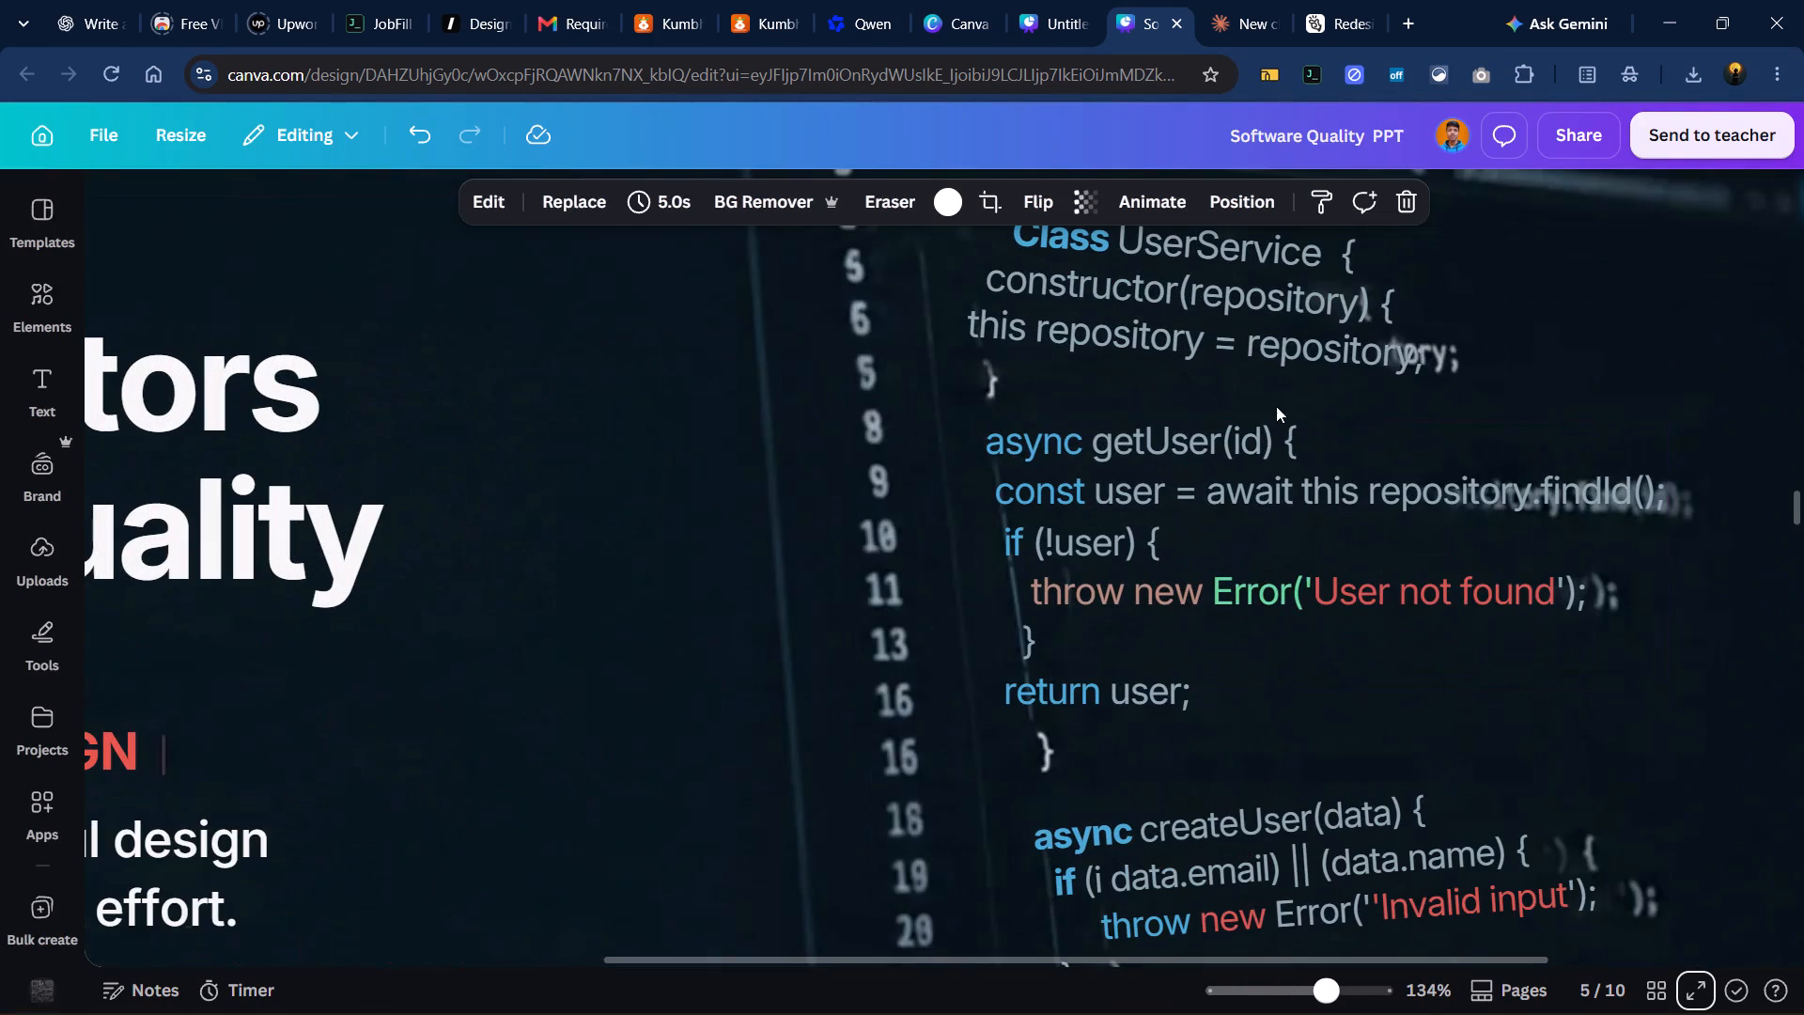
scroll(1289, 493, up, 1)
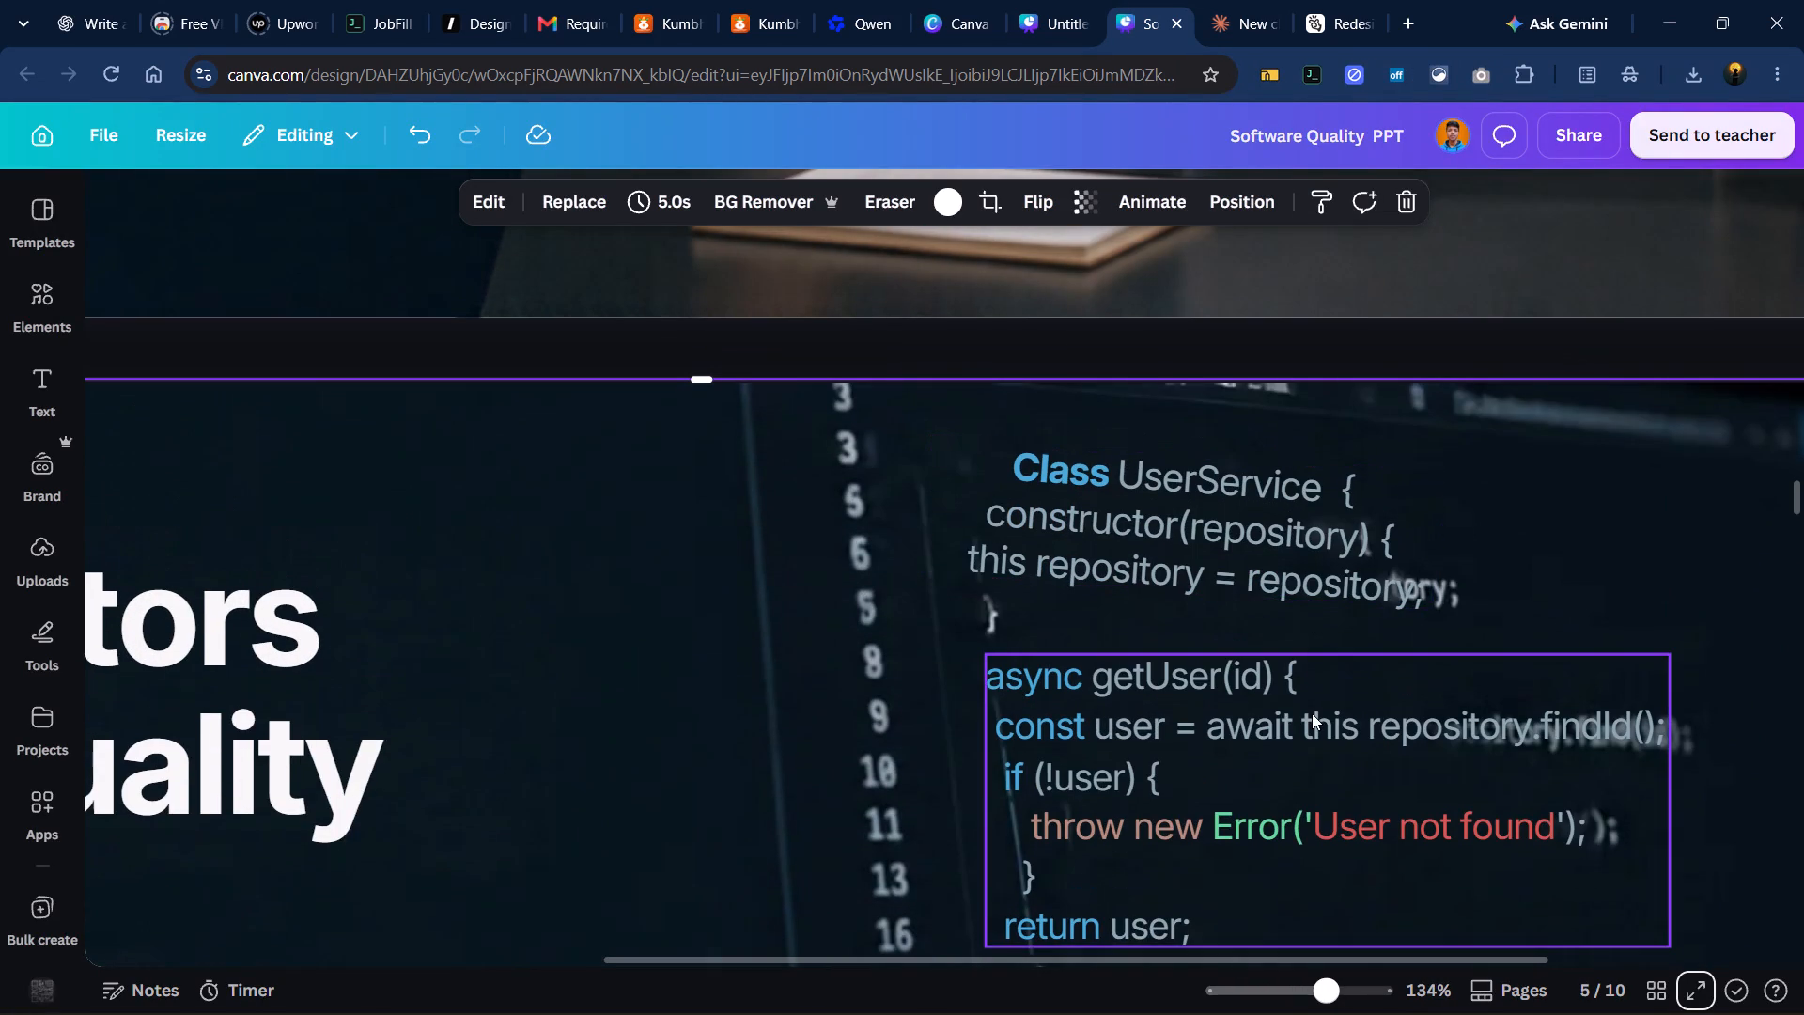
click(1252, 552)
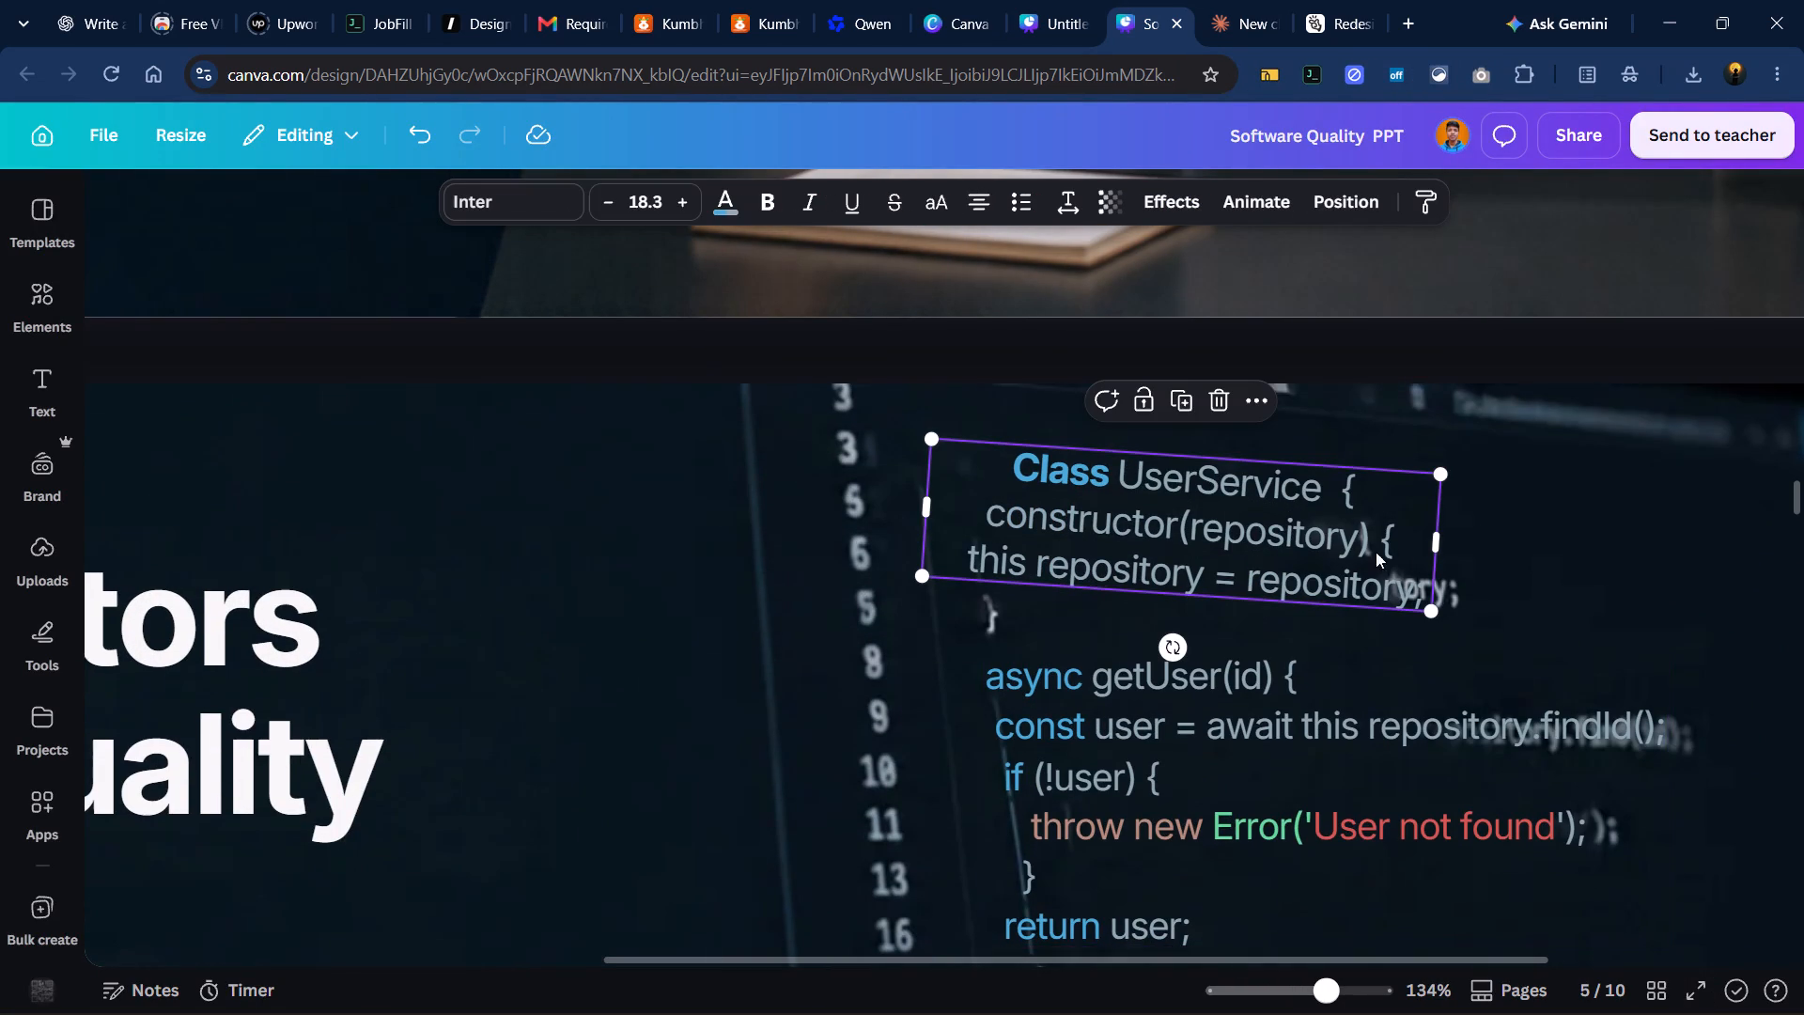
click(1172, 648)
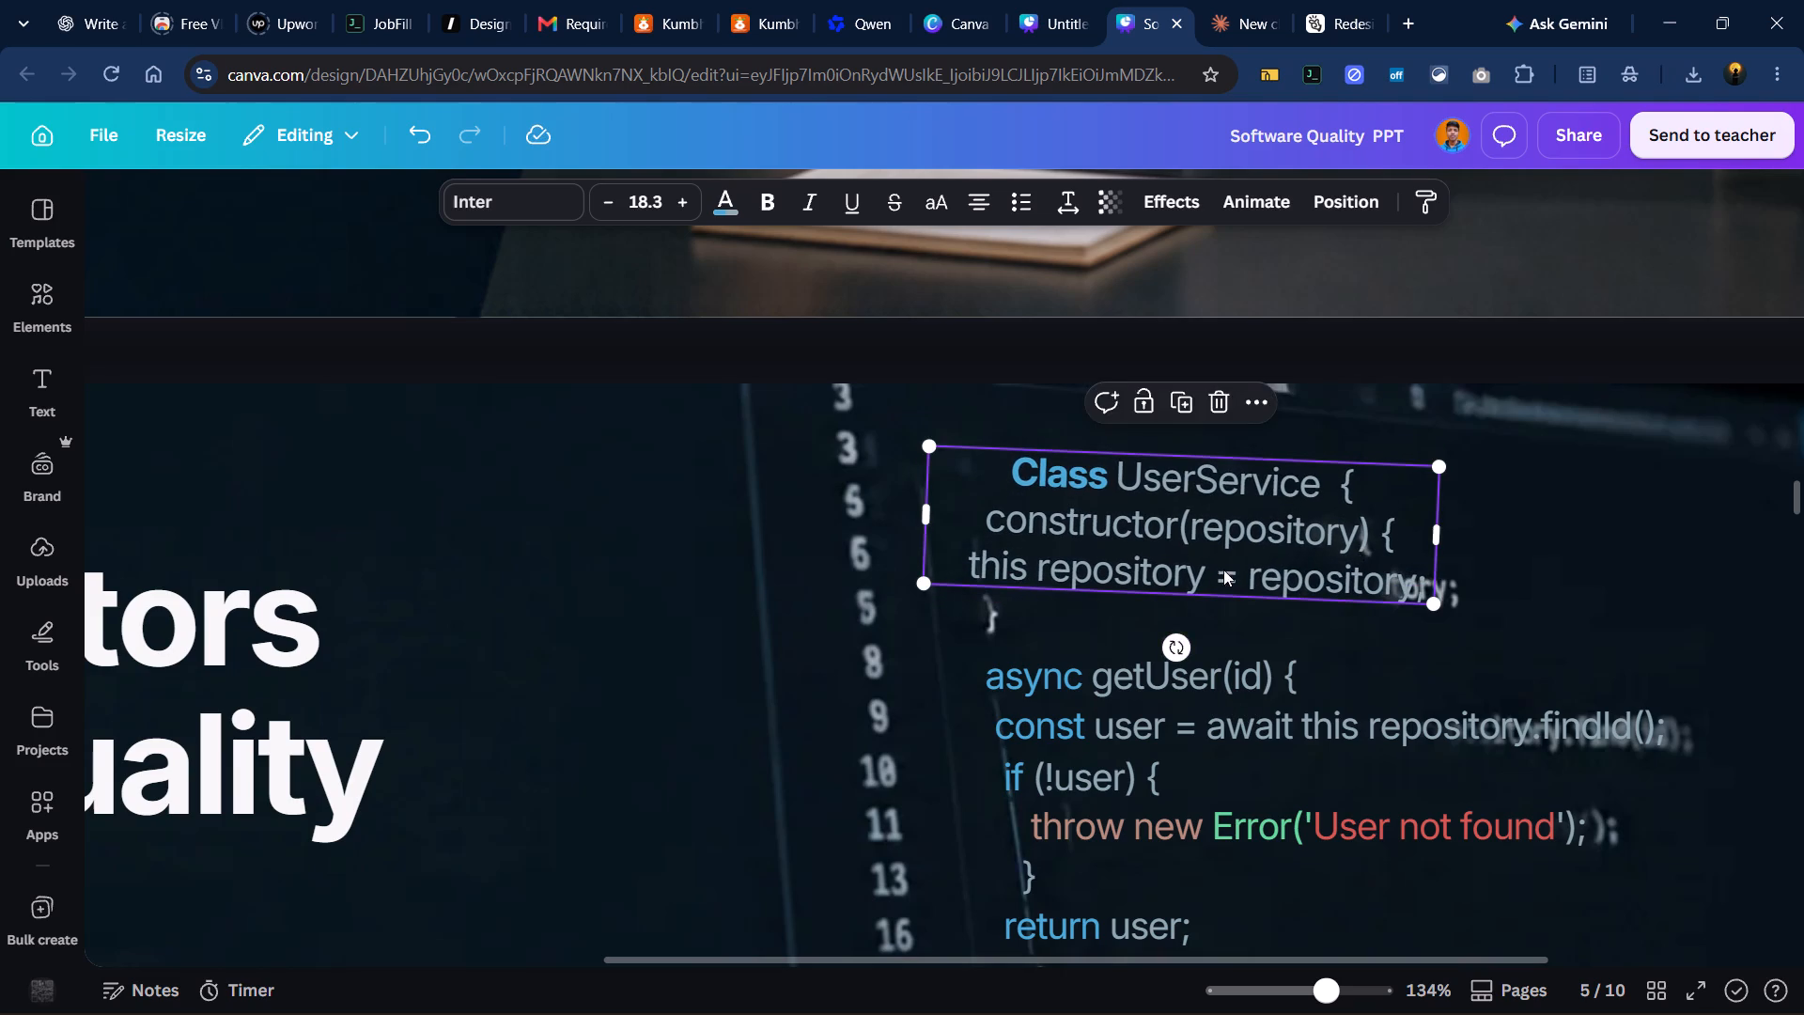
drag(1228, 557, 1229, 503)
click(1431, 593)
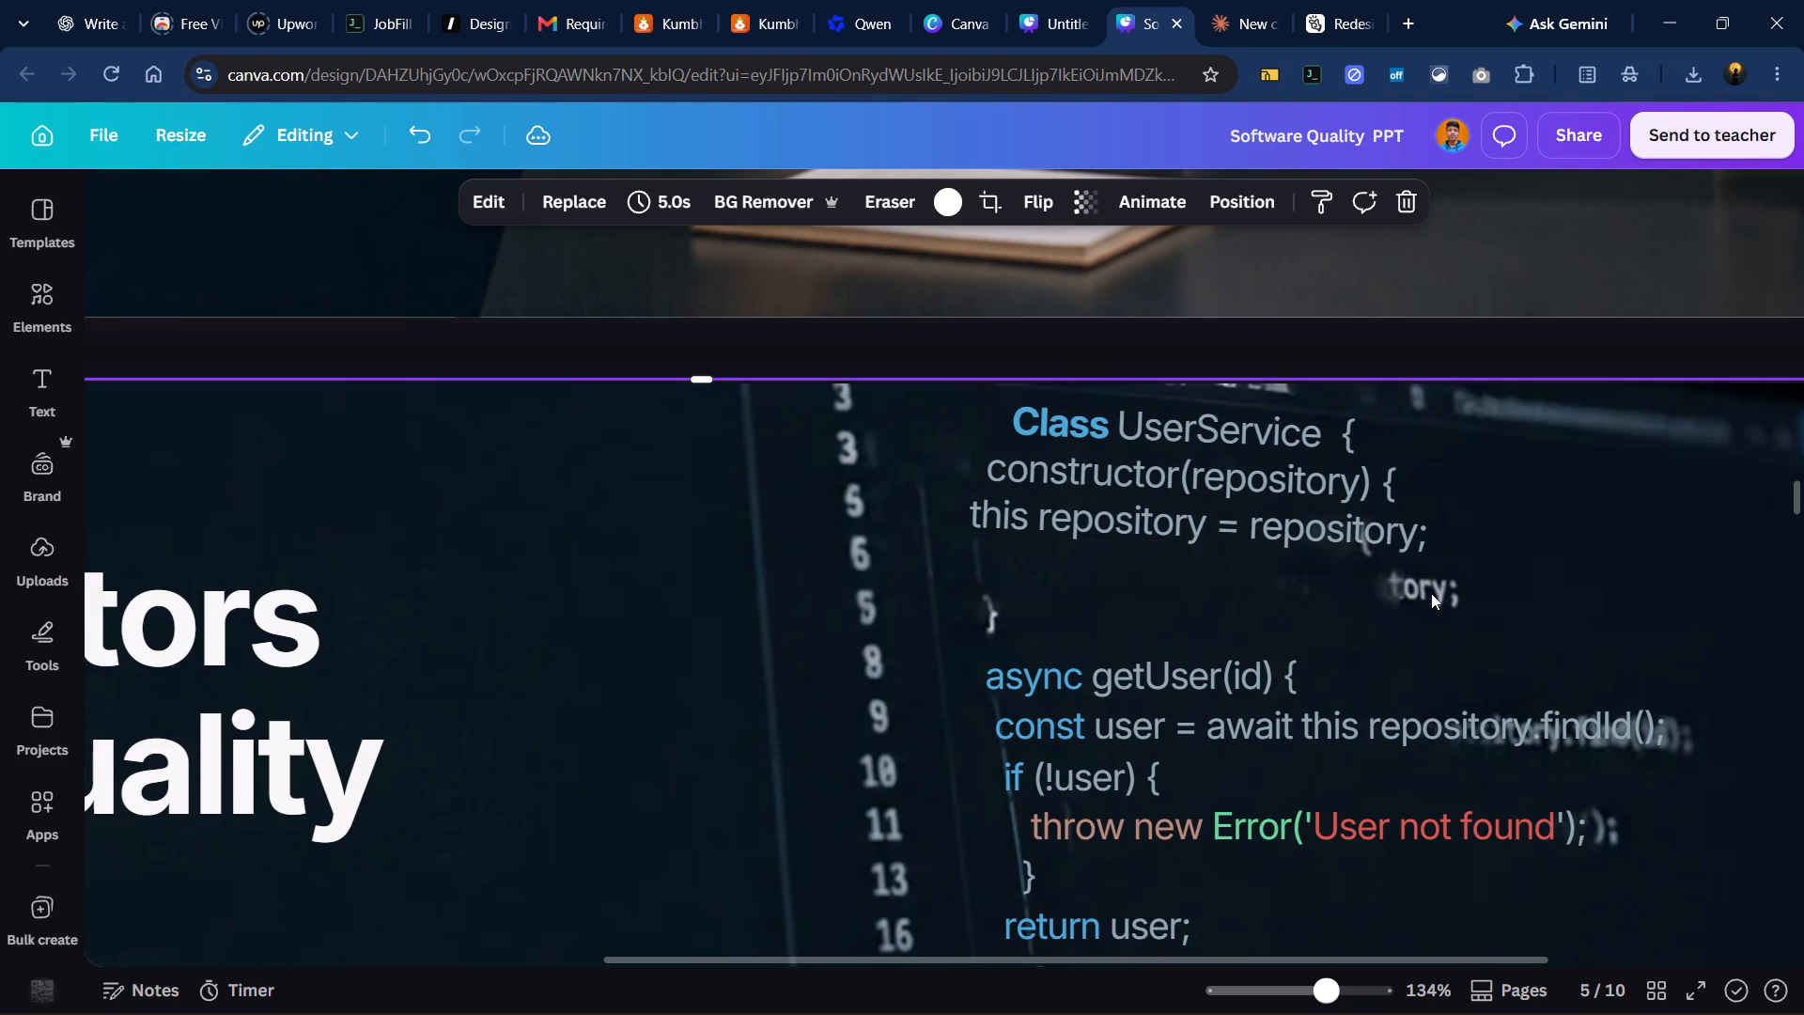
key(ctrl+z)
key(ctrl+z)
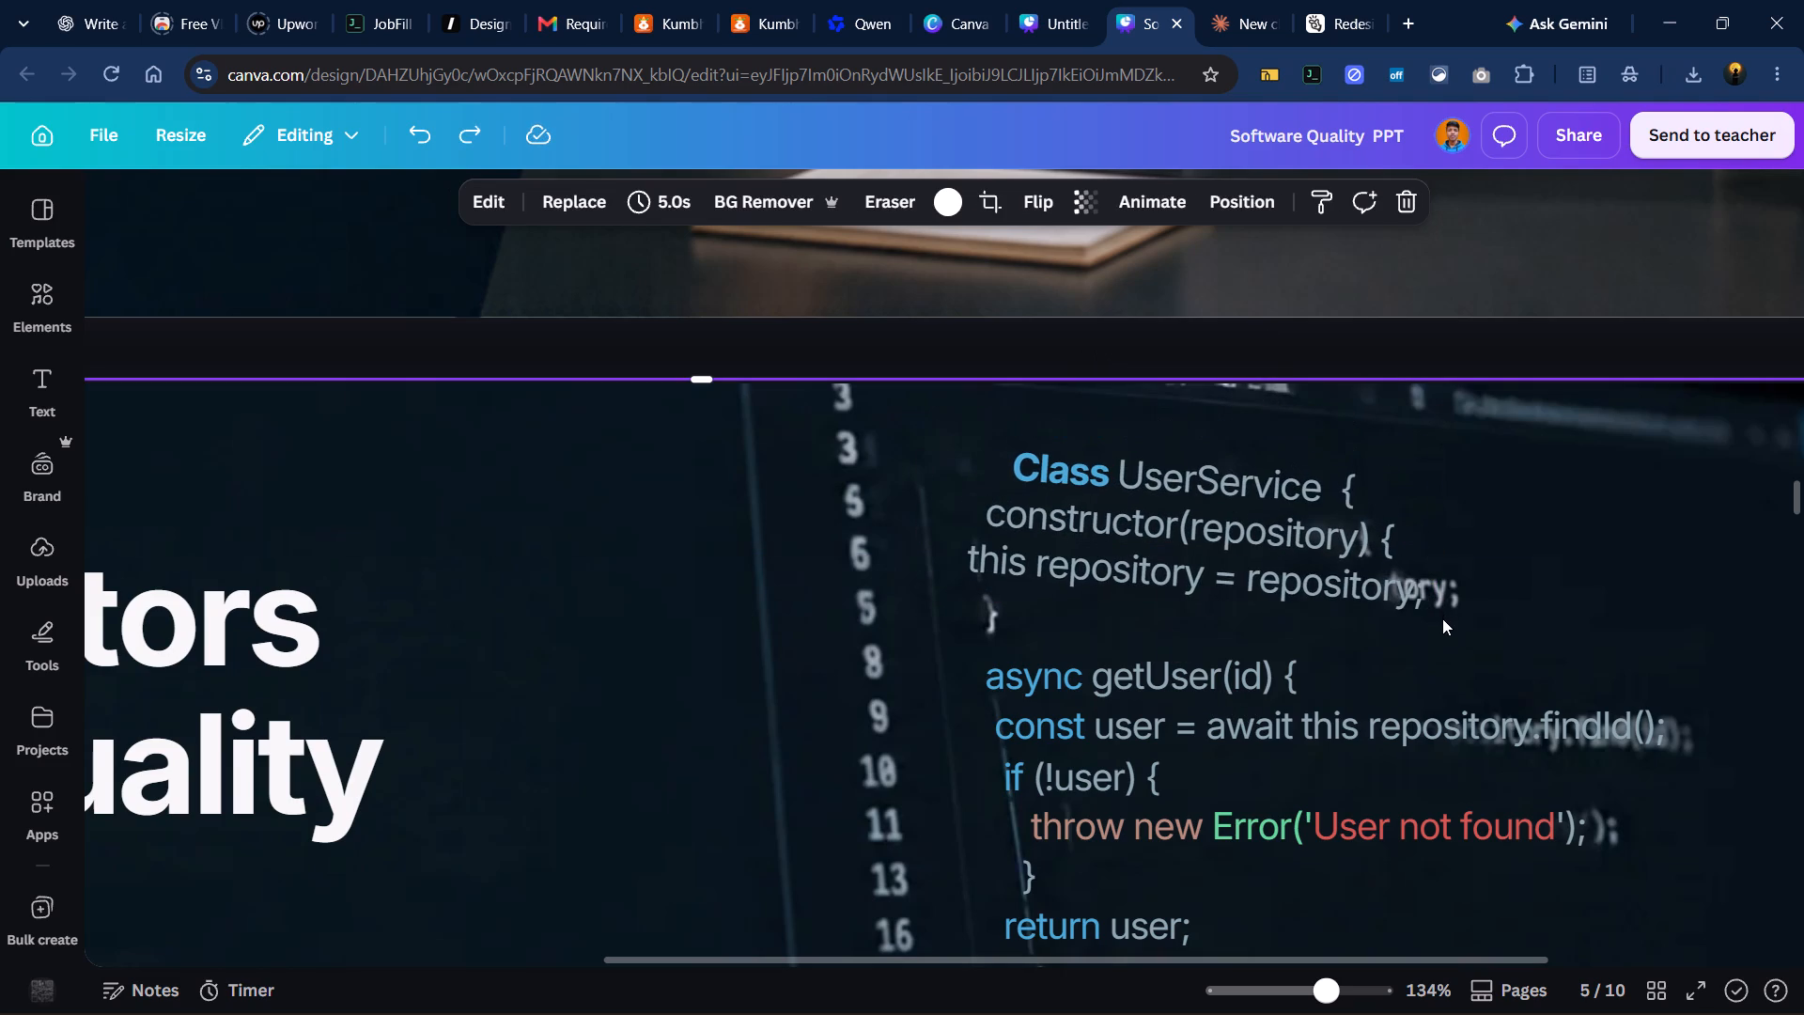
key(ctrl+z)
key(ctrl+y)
Move the Class UserService code text over the blurred background code on page 5 and rotate it to 1°.
drag(1236, 562, 1260, 565)
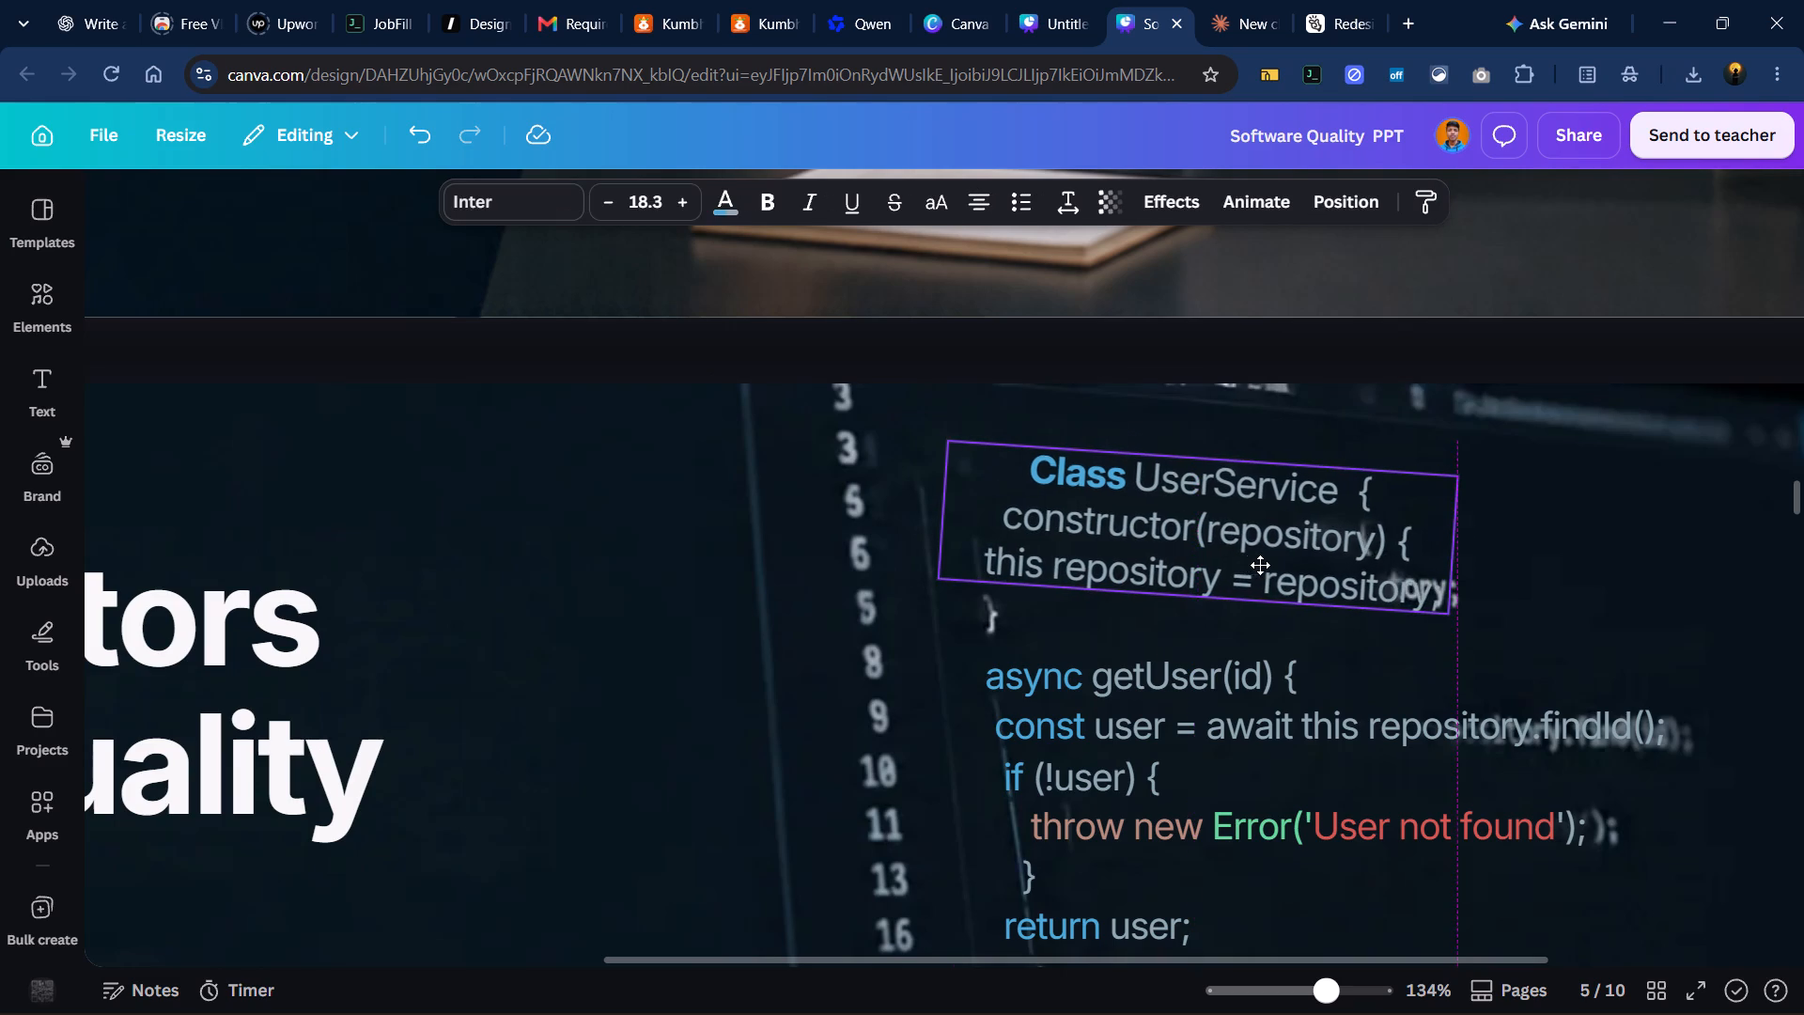
drag(1260, 565, 1270, 559)
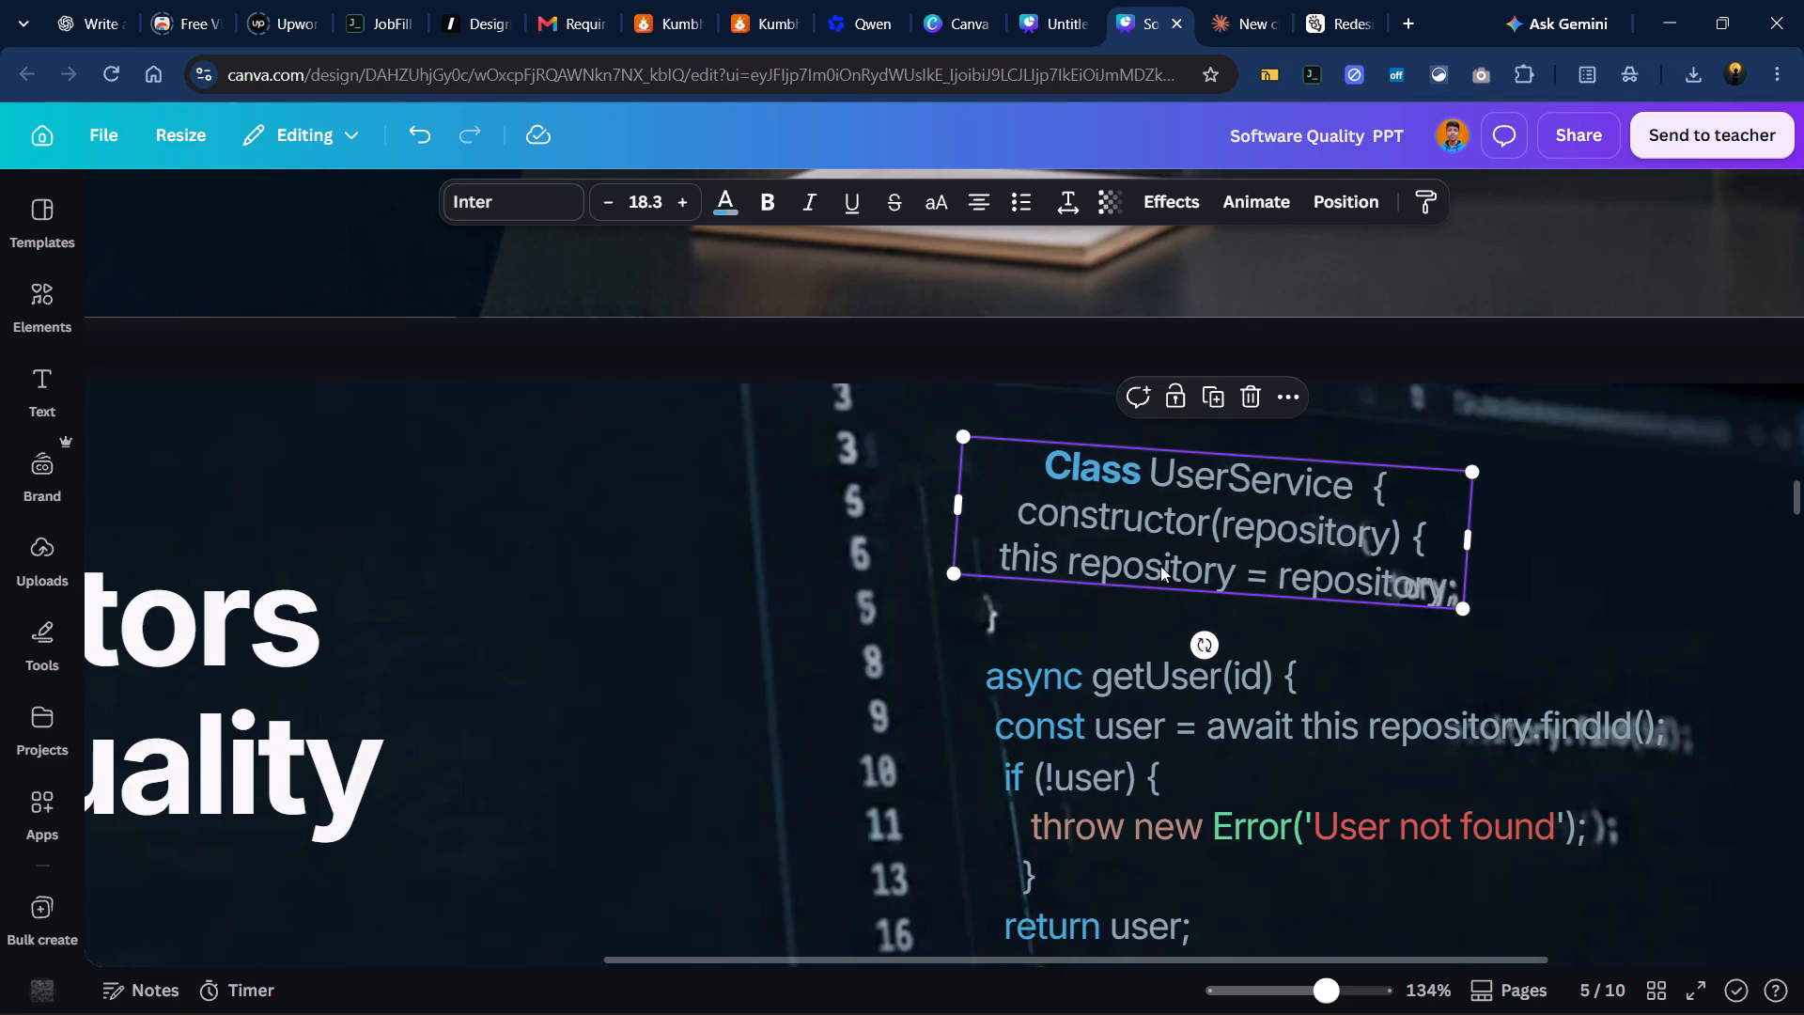
drag(1197, 638, 1210, 643)
click(1210, 643)
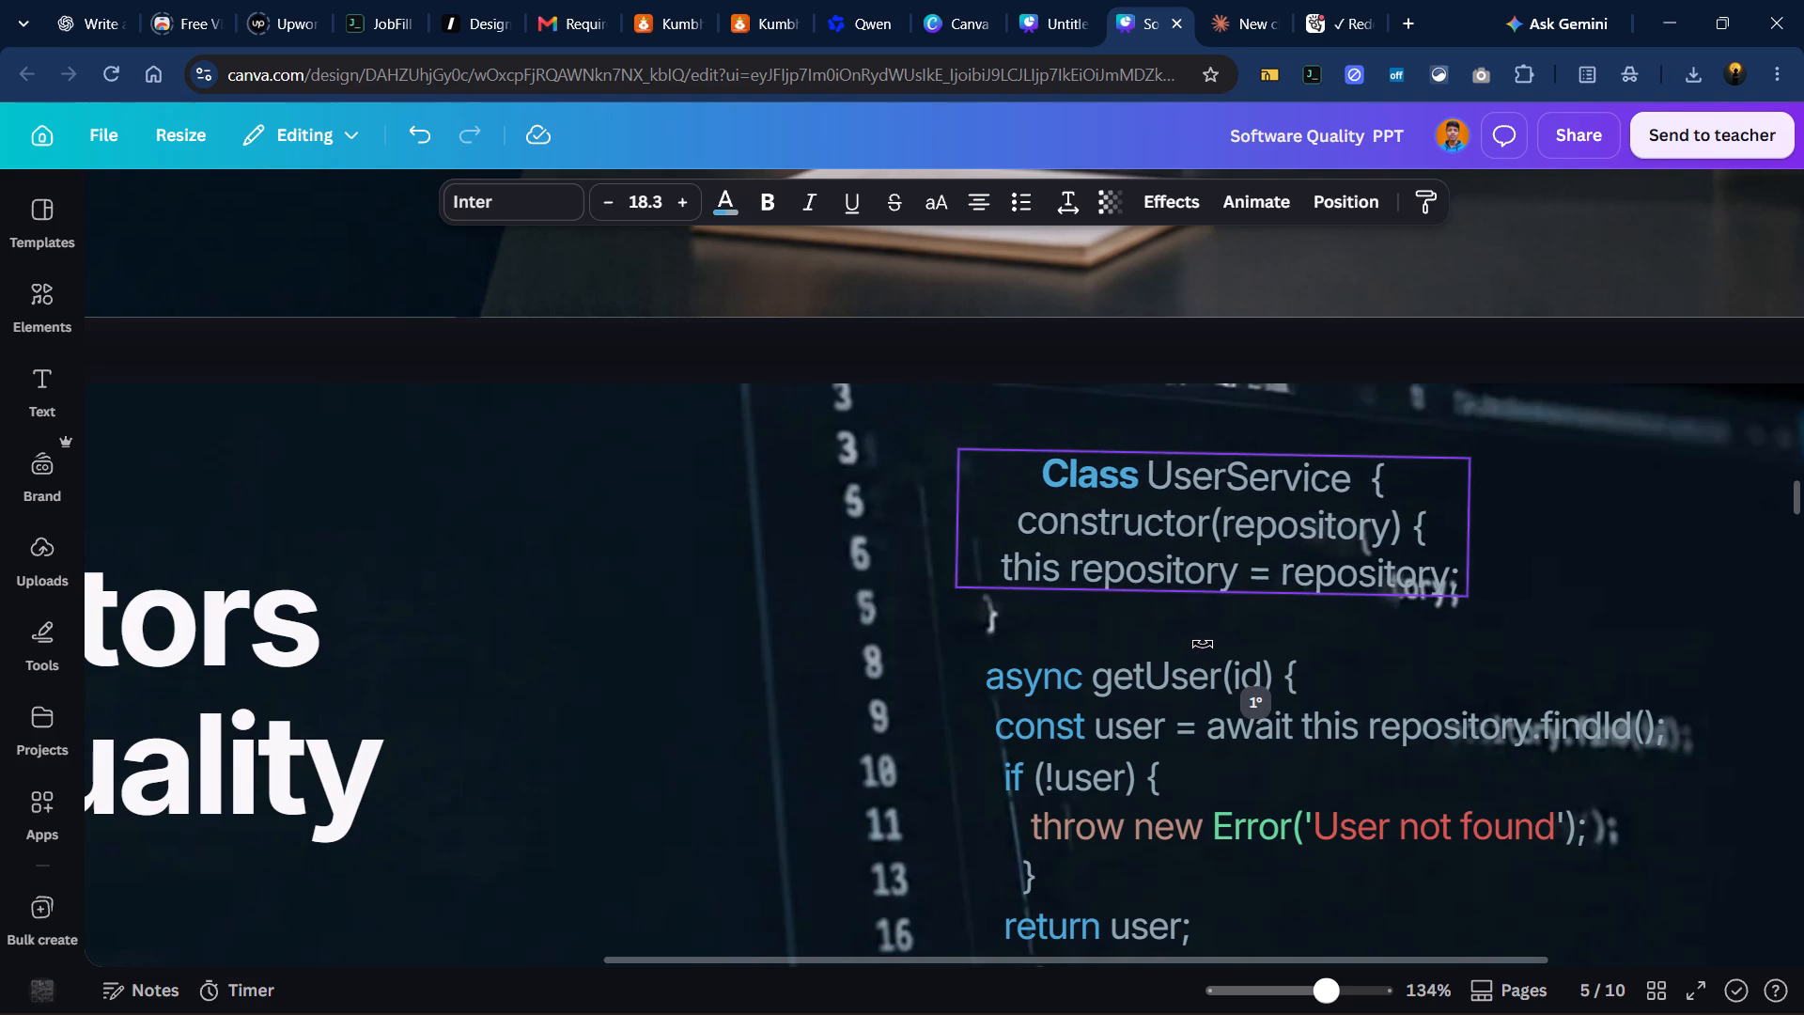
drag(1239, 545, 1240, 563)
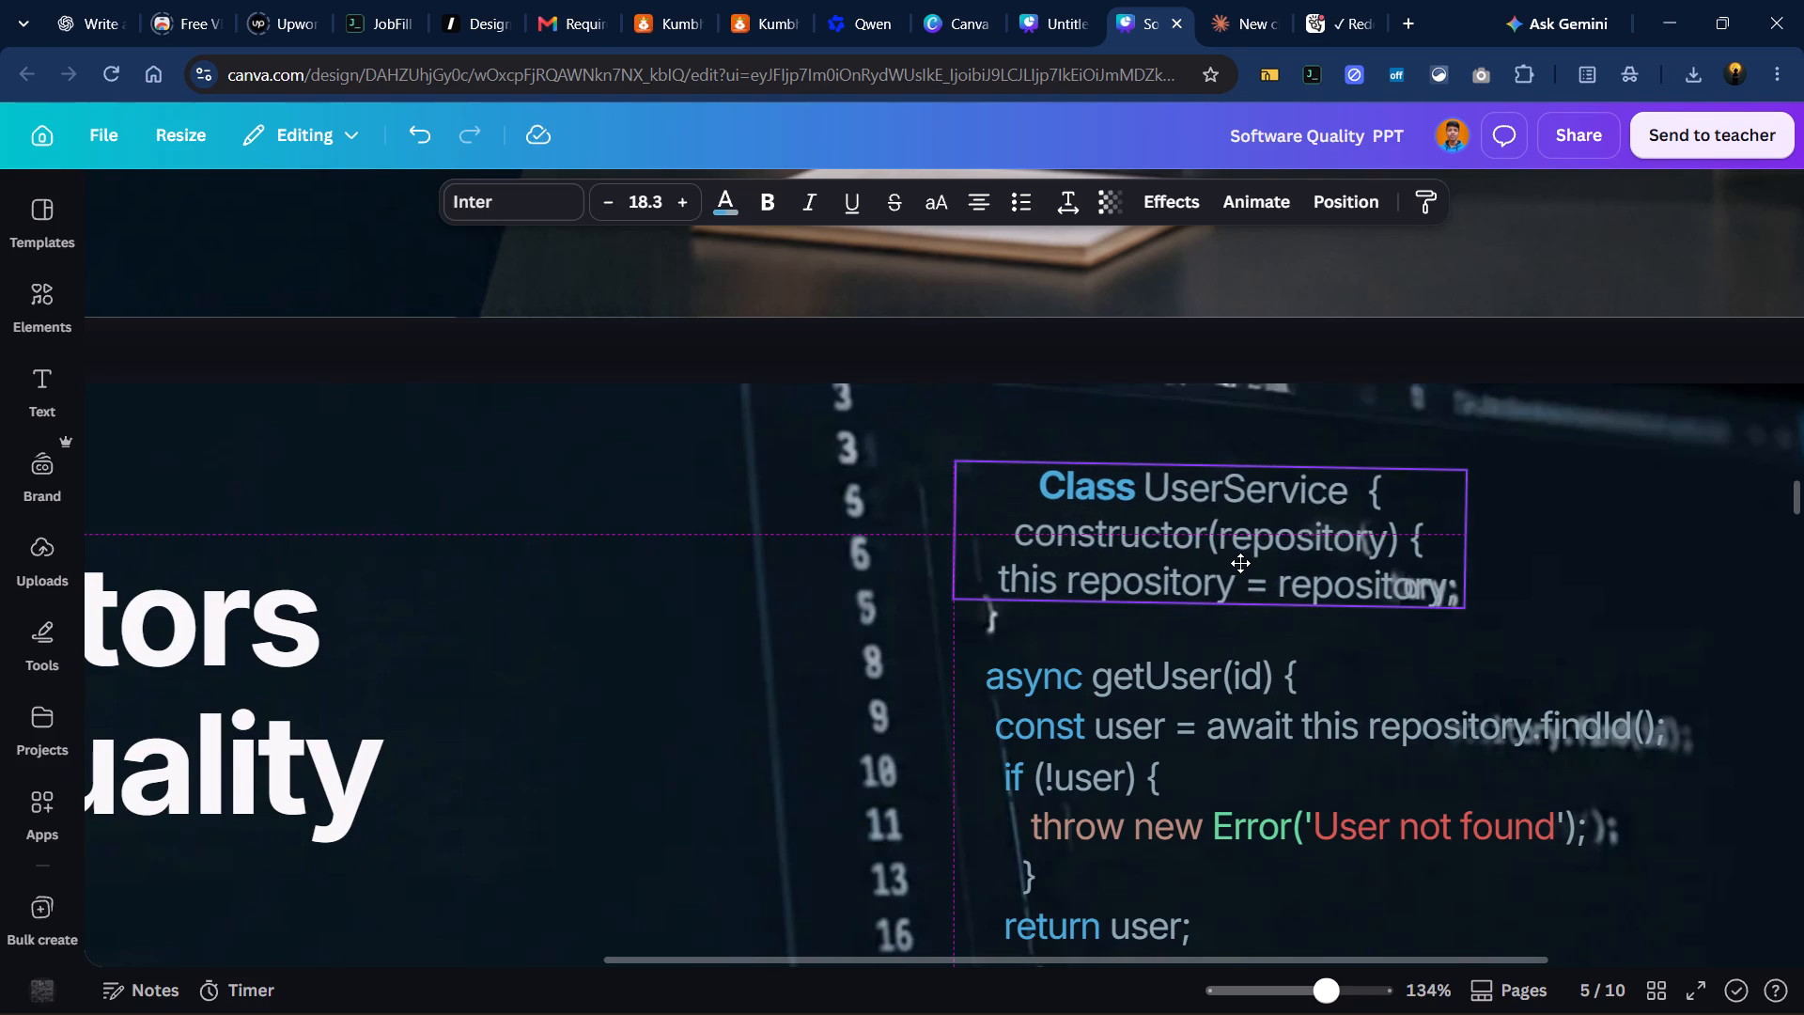
drag(1240, 563, 1242, 561)
click(1385, 653)
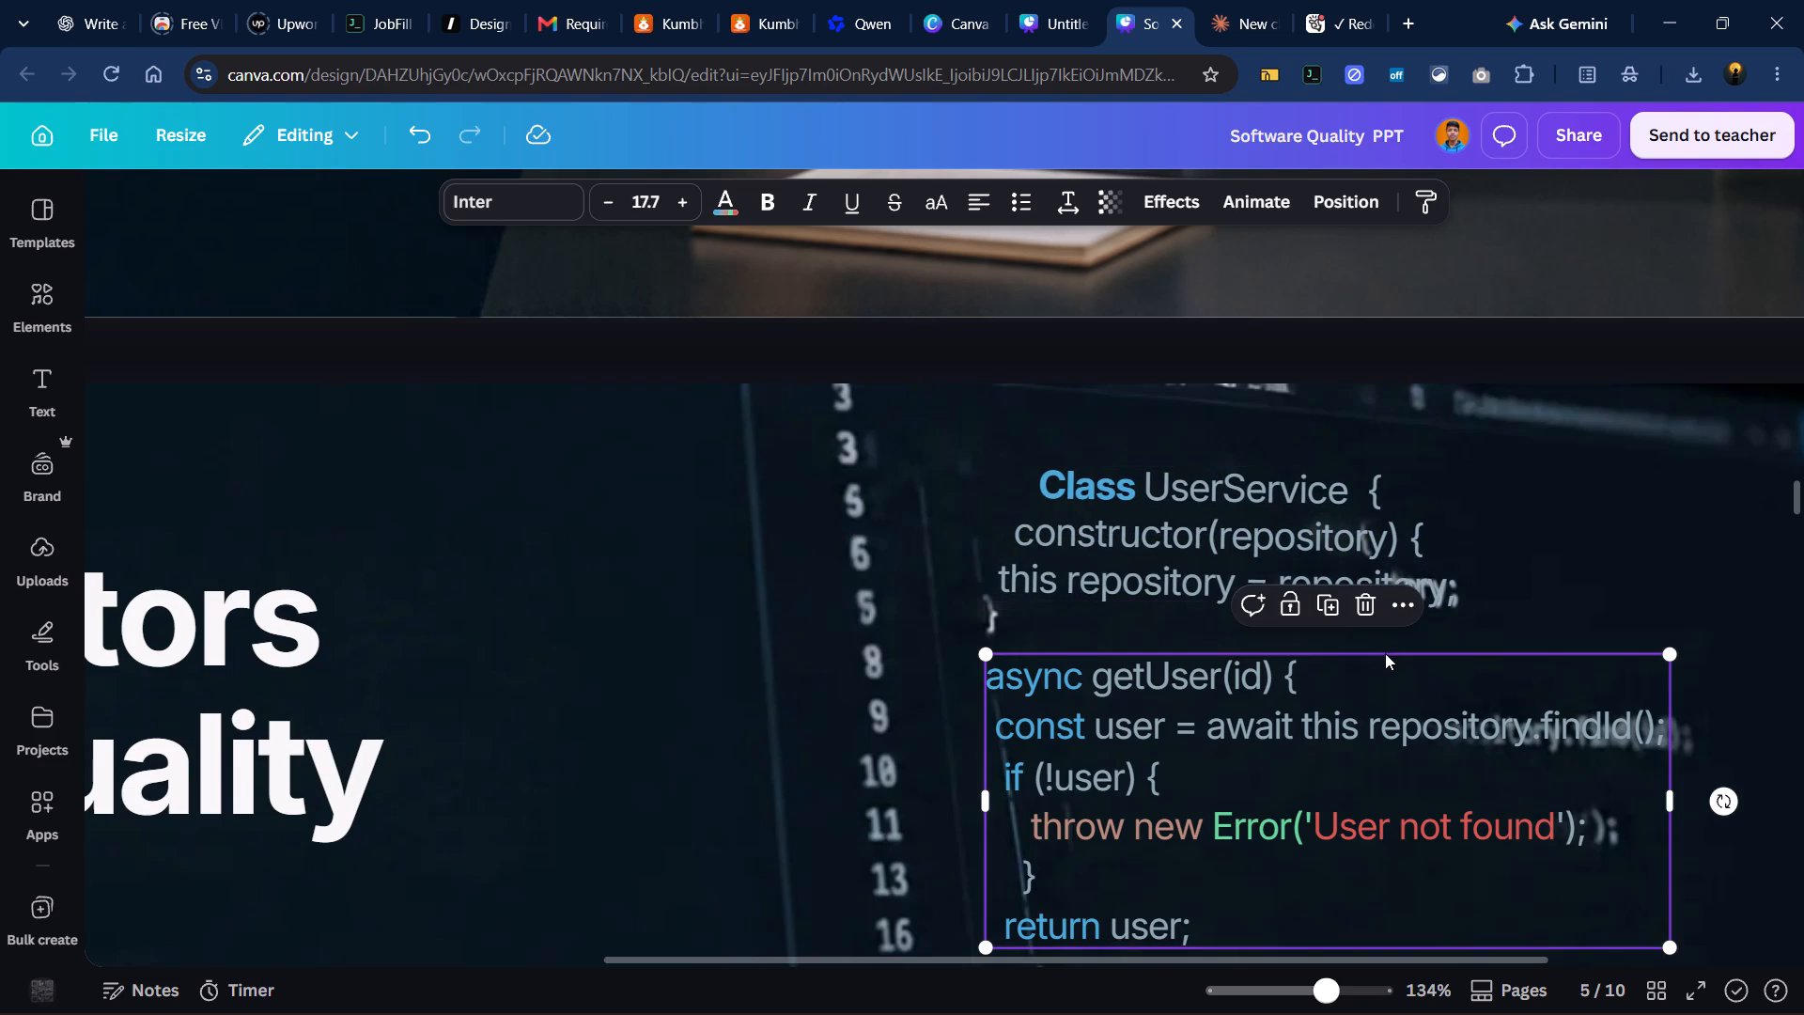
Examine how the repositioned code text on page 5 lines up with the background code and the lines below.
click(1578, 572)
ctrl+scroll(1321, 569, up, 1)
ctrl+scroll(1311, 570, down, 1)
ctrl+scroll(1306, 570, up, 5)
ctrl+scroll(1299, 570, down, 2)
ctrl+scroll(1298, 570, up, 1)
ctrl+scroll(1298, 570, down, 2)
ctrl+scroll(1298, 570, up, 1)
ctrl+scroll(1298, 570, down, 6)
ctrl+scroll(1274, 574, up, 1)
ctrl+scroll(1274, 574, down, 2)
ctrl+scroll(1274, 574, up, 1)
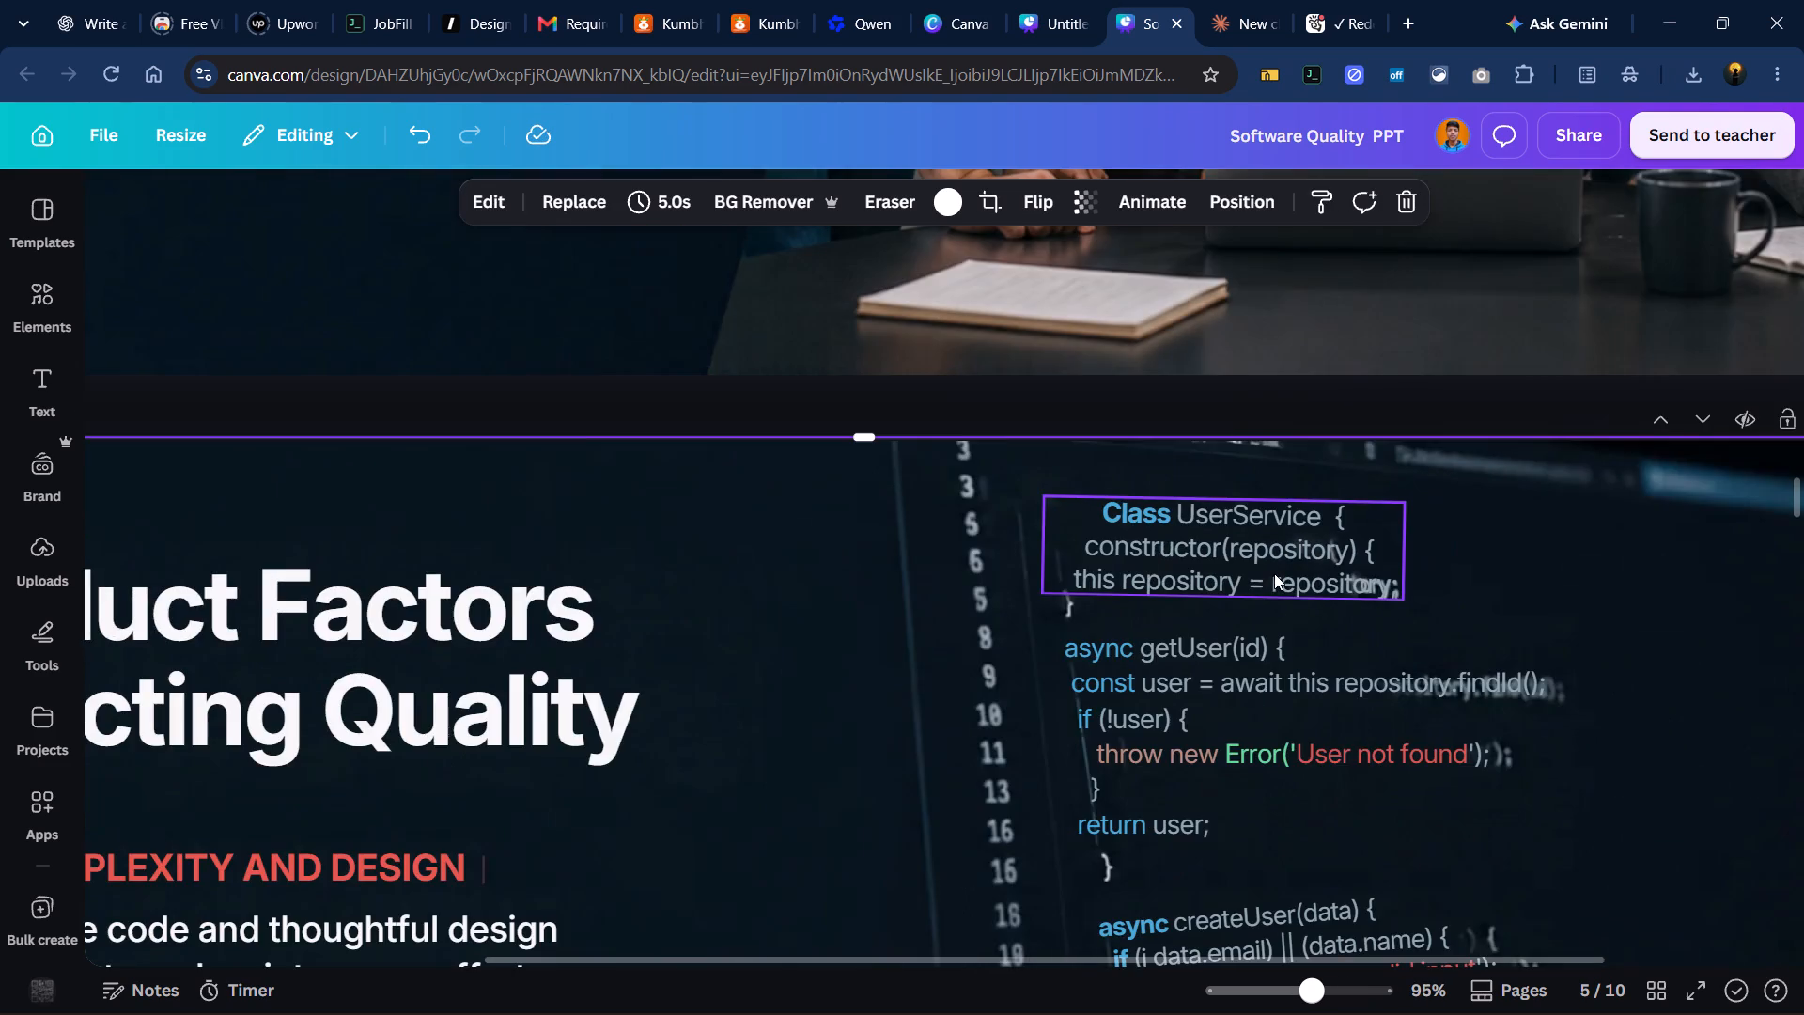
ctrl+scroll(1261, 572, down, 4)
ctrl+scroll(1225, 569, up, 1)
ctrl+scroll(1220, 568, down, 2)
ctrl+scroll(1210, 567, up, 1)
ctrl+scroll(1209, 567, down, 1)
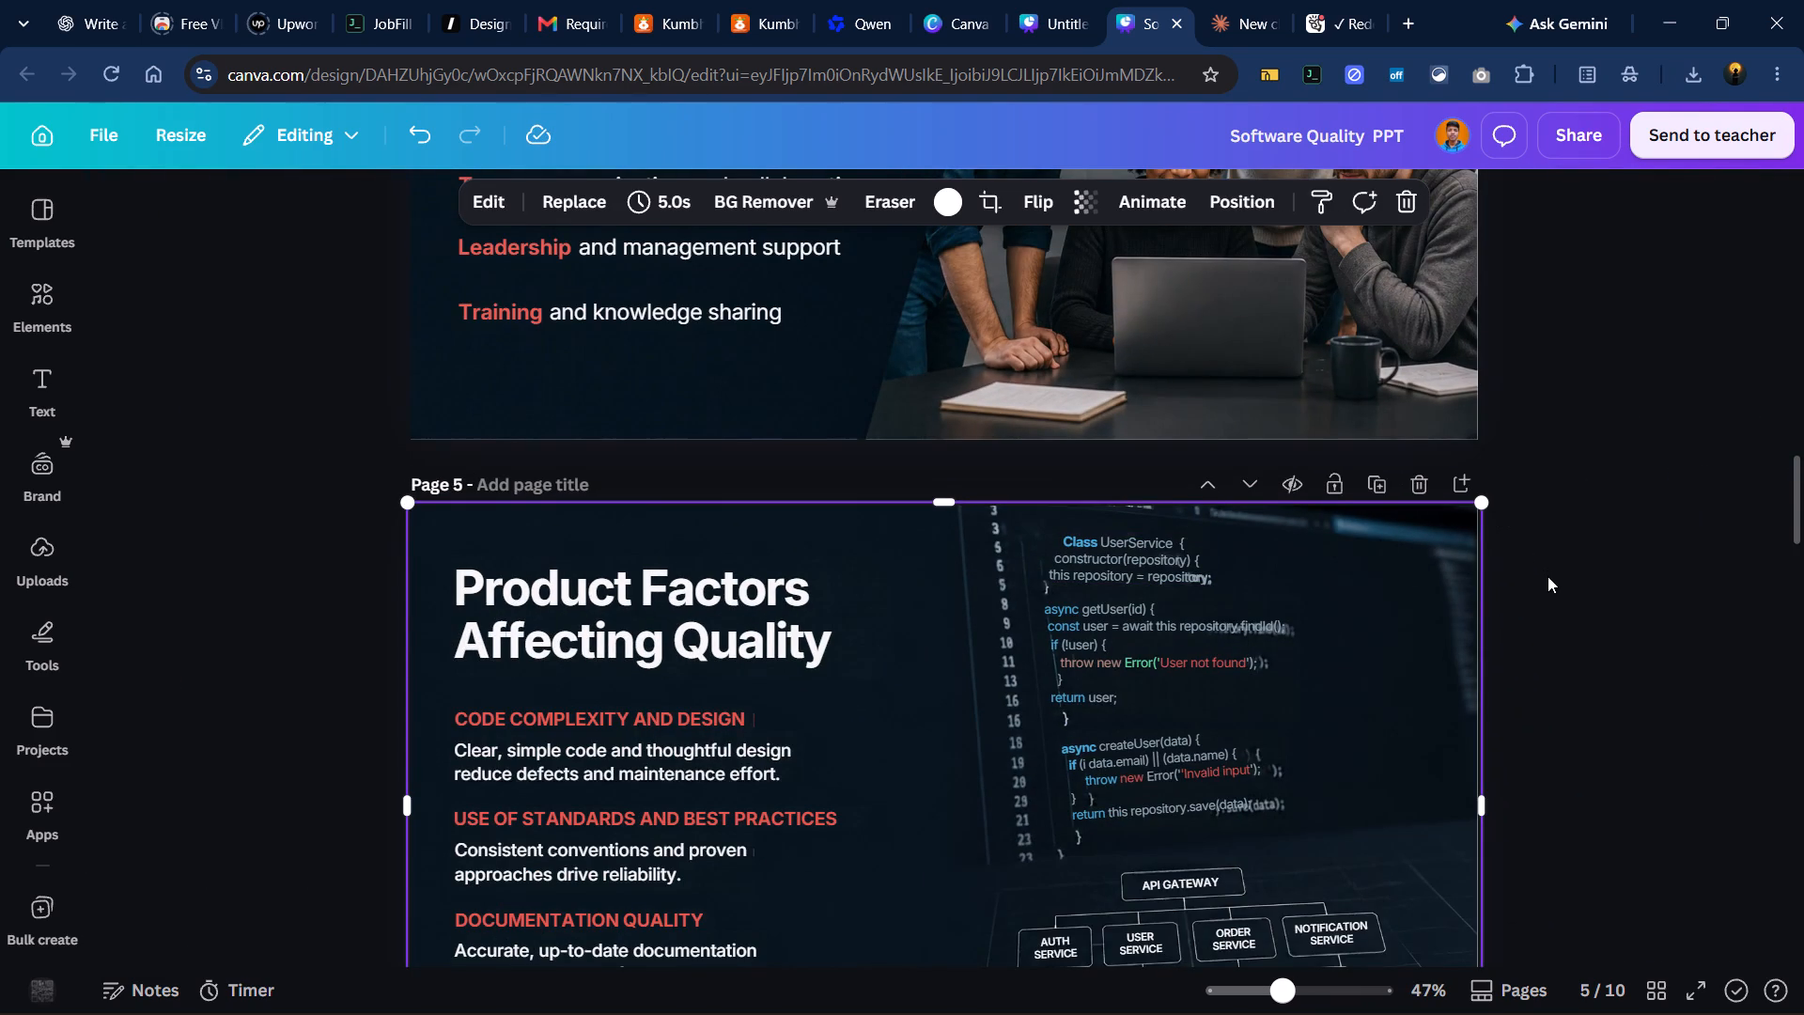
ctrl+scroll(1191, 543, up, 2)
ctrl+scroll(1191, 543, down, 1)
ctrl+scroll(1190, 544, up, 5)
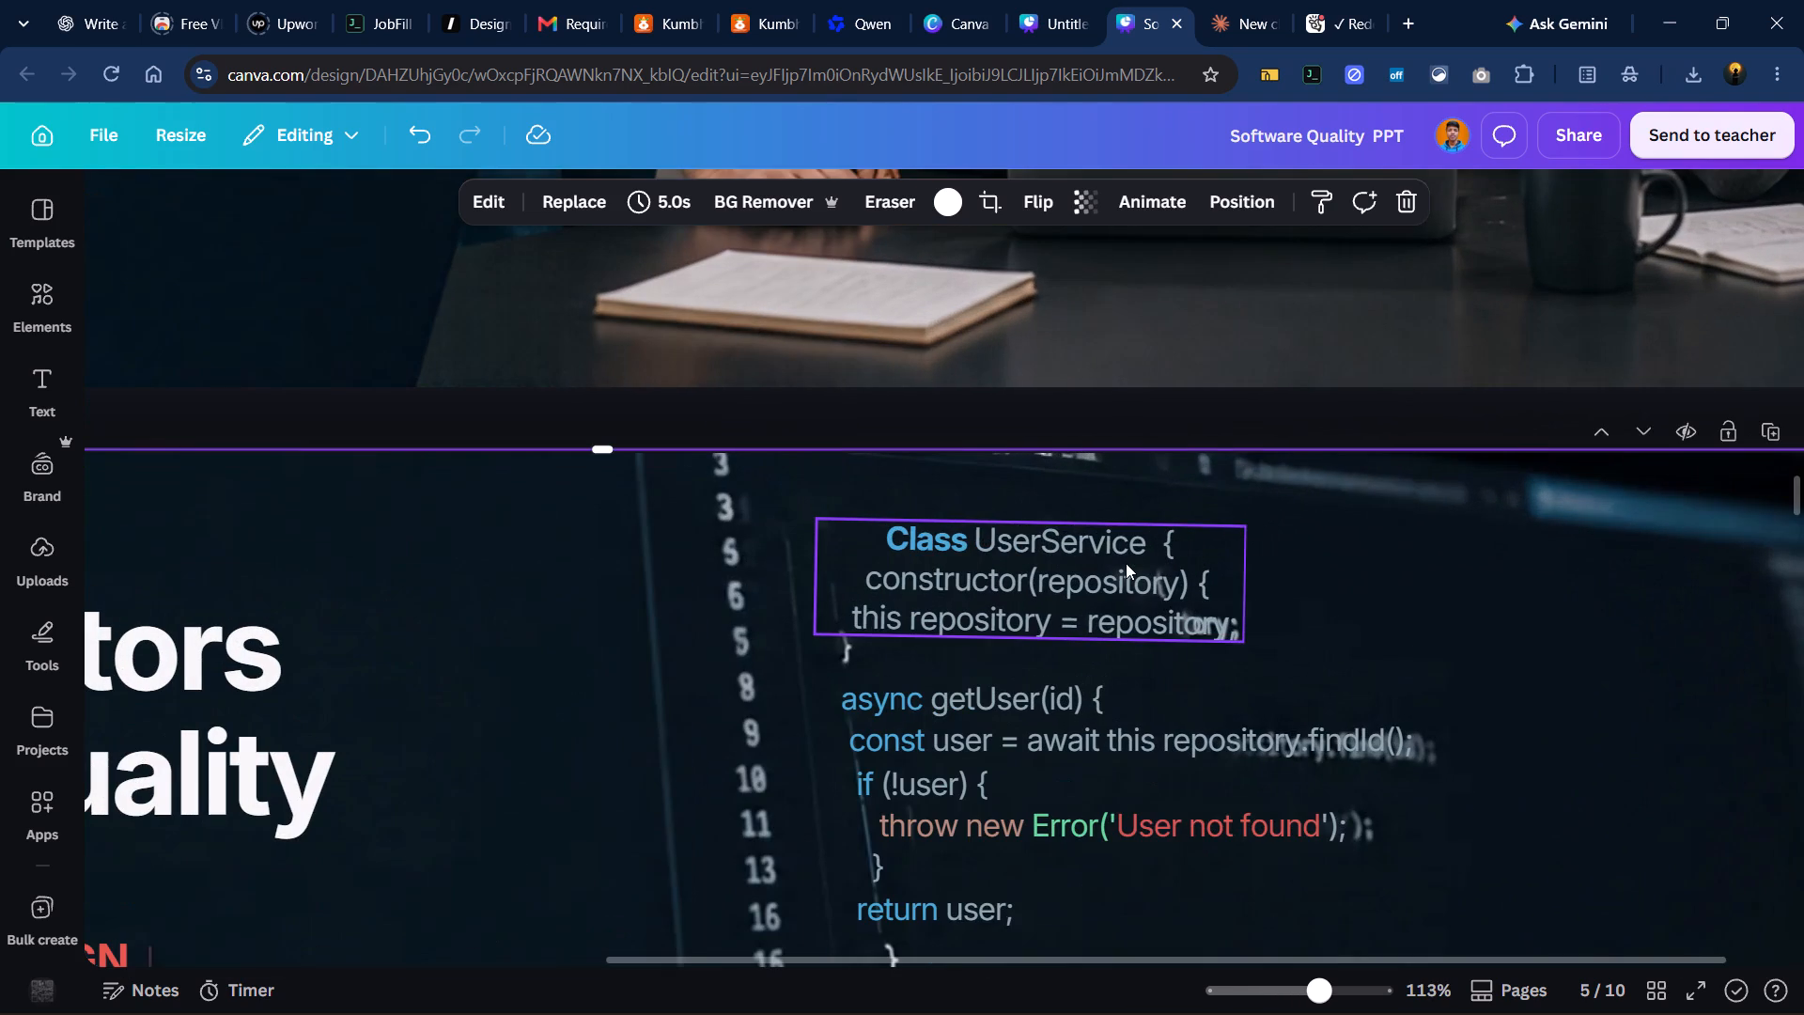
Left-align the Class UserService code text on page 5.
click(1126, 563)
click(985, 201)
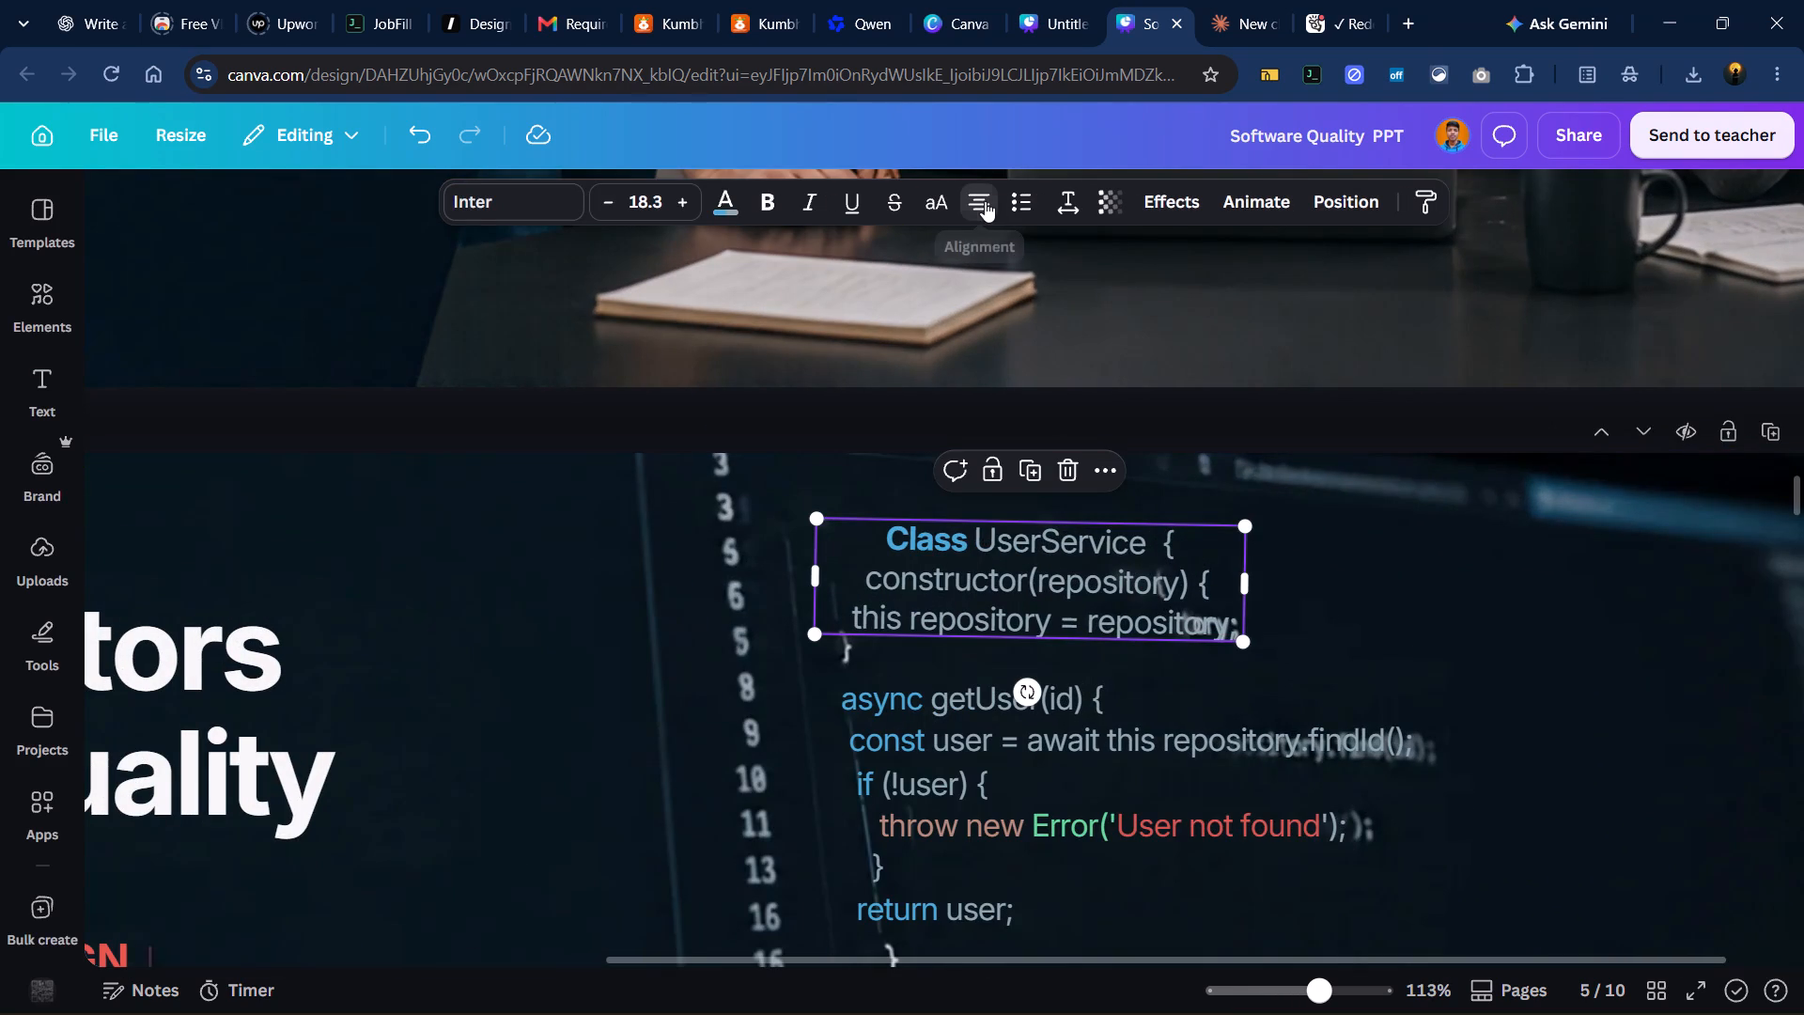
click(1405, 545)
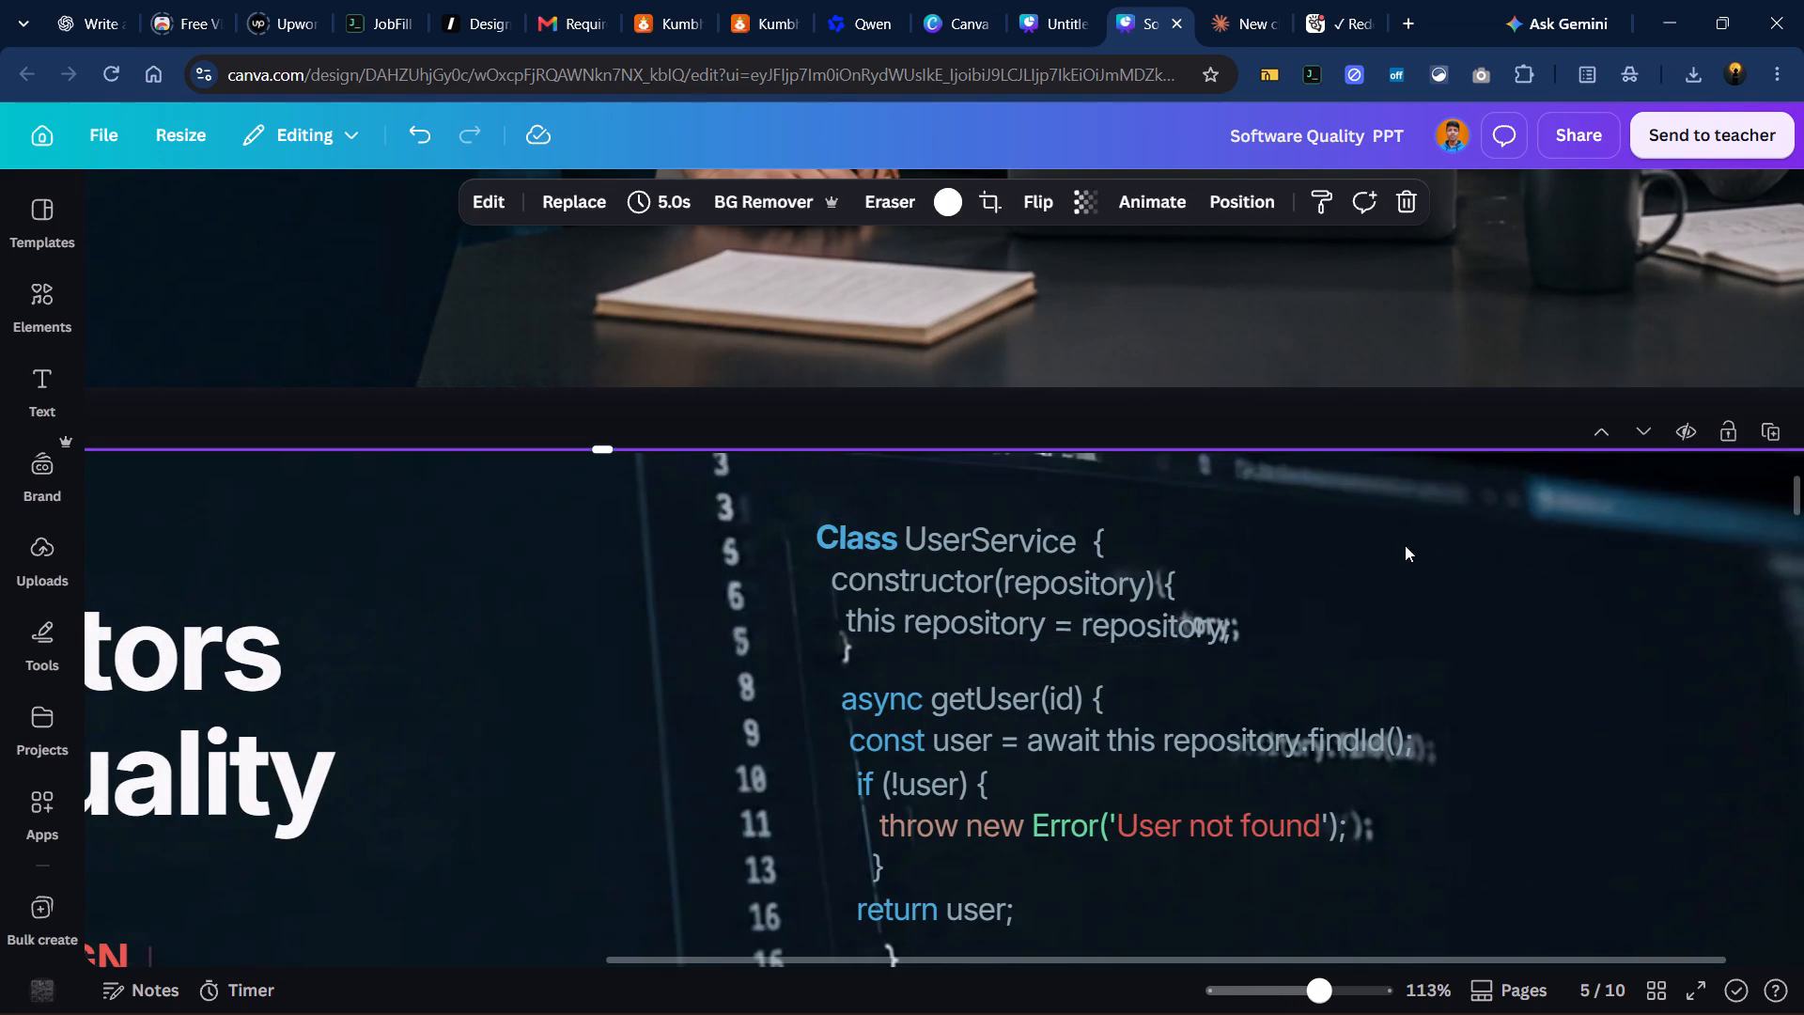
Open the code-screen background image on page 5 for cropping.
ctrl+scroll(1252, 492, down, 5)
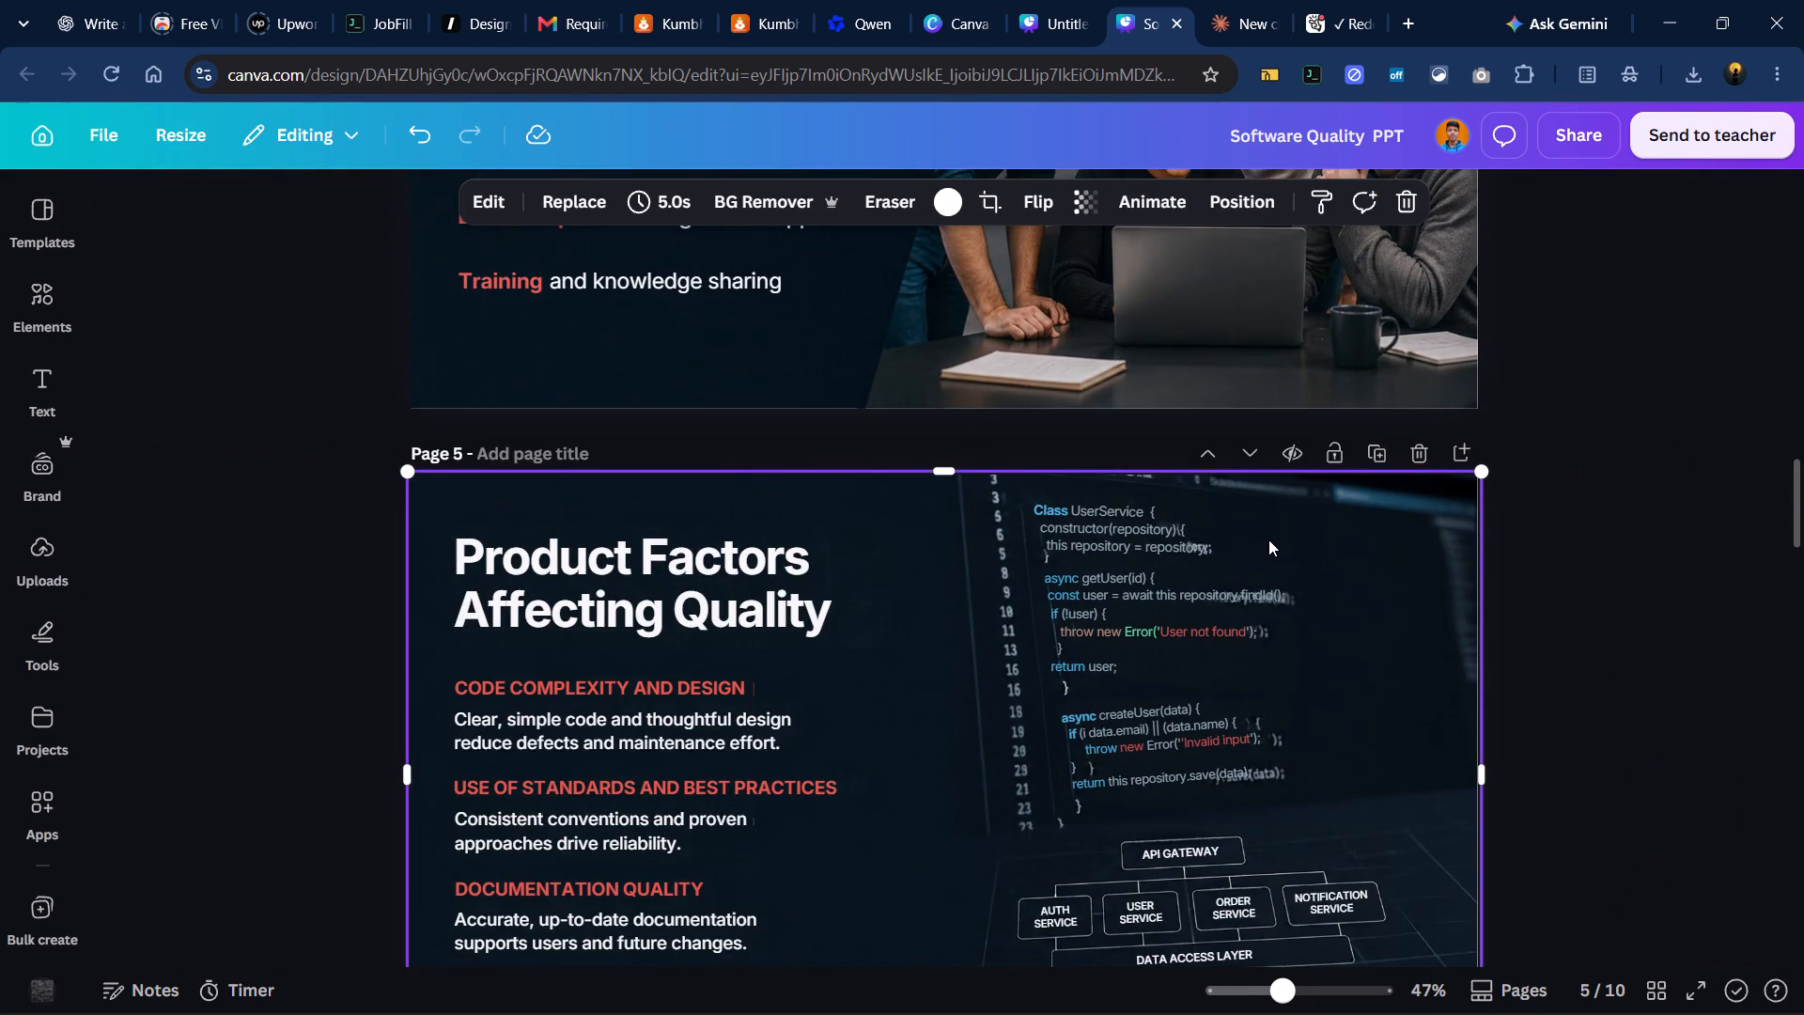
ctrl+scroll(1268, 539, up, 7)
click(1546, 533)
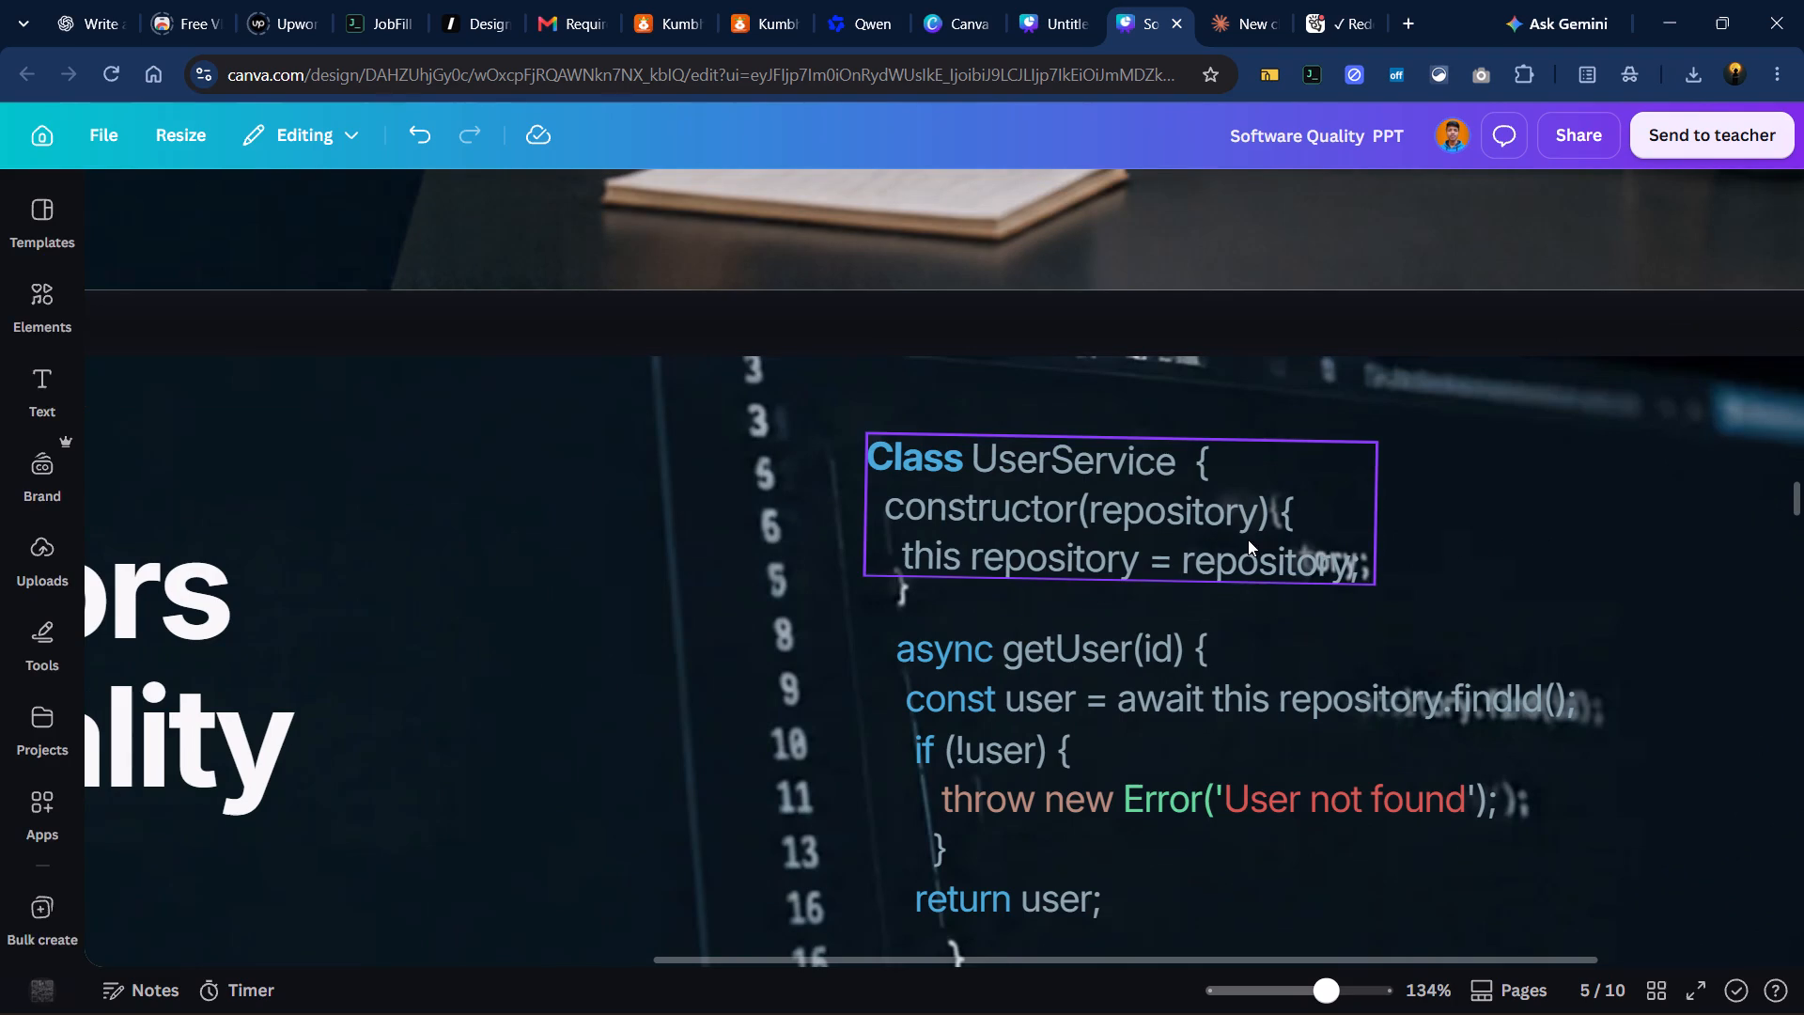
click(1535, 539)
triple_click(1535, 539)
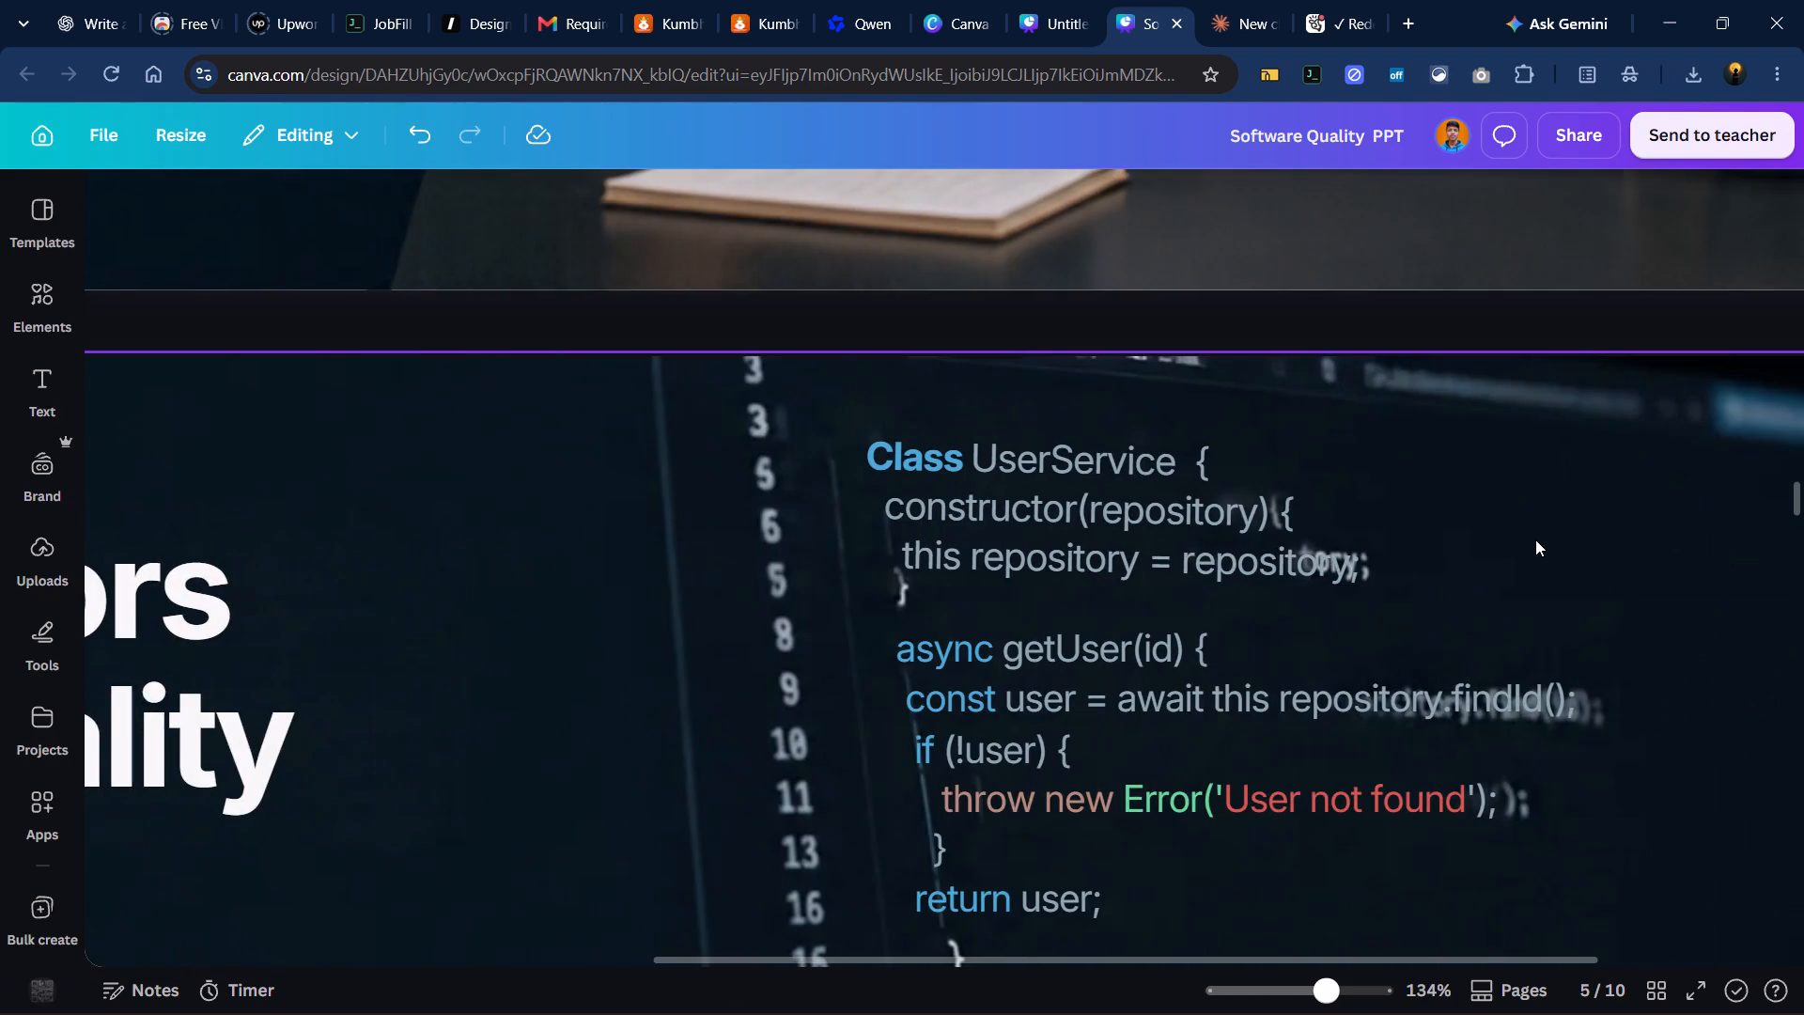
double_click(1535, 539)
click(1535, 539)
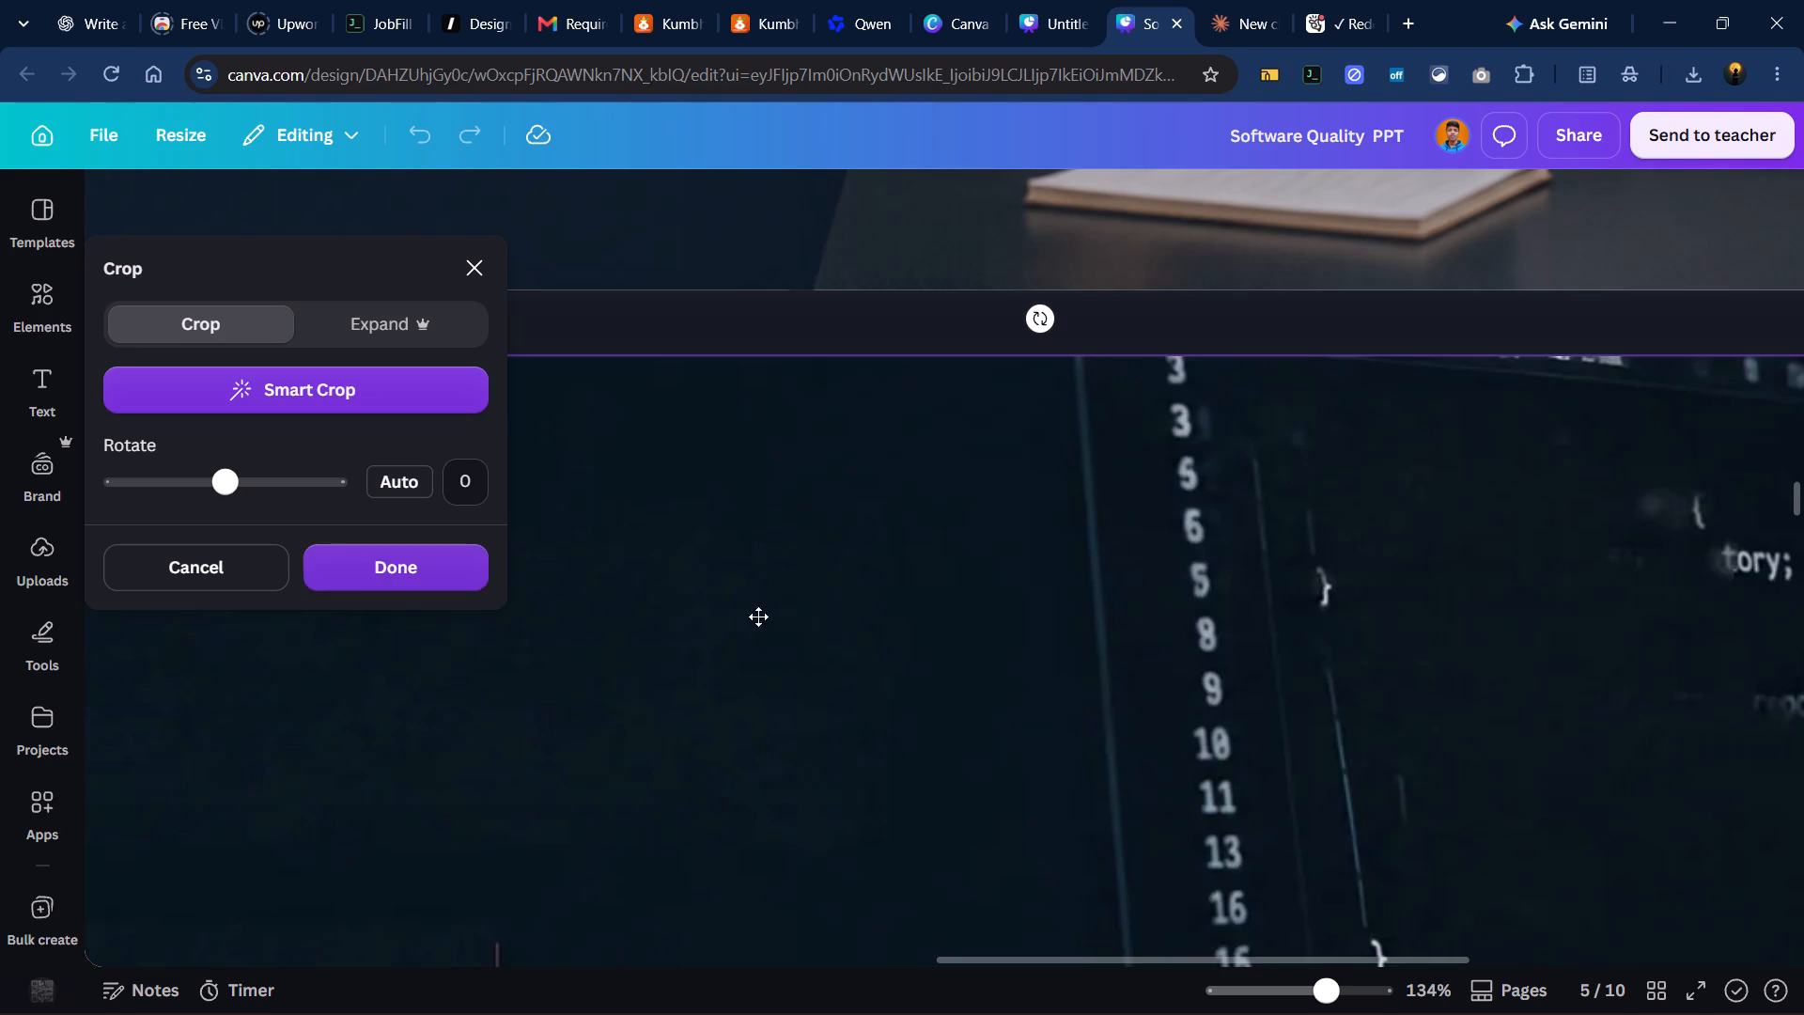
ctrl+scroll(515, 581, down, 1)
ctrl+scroll(968, 643, down, 5)
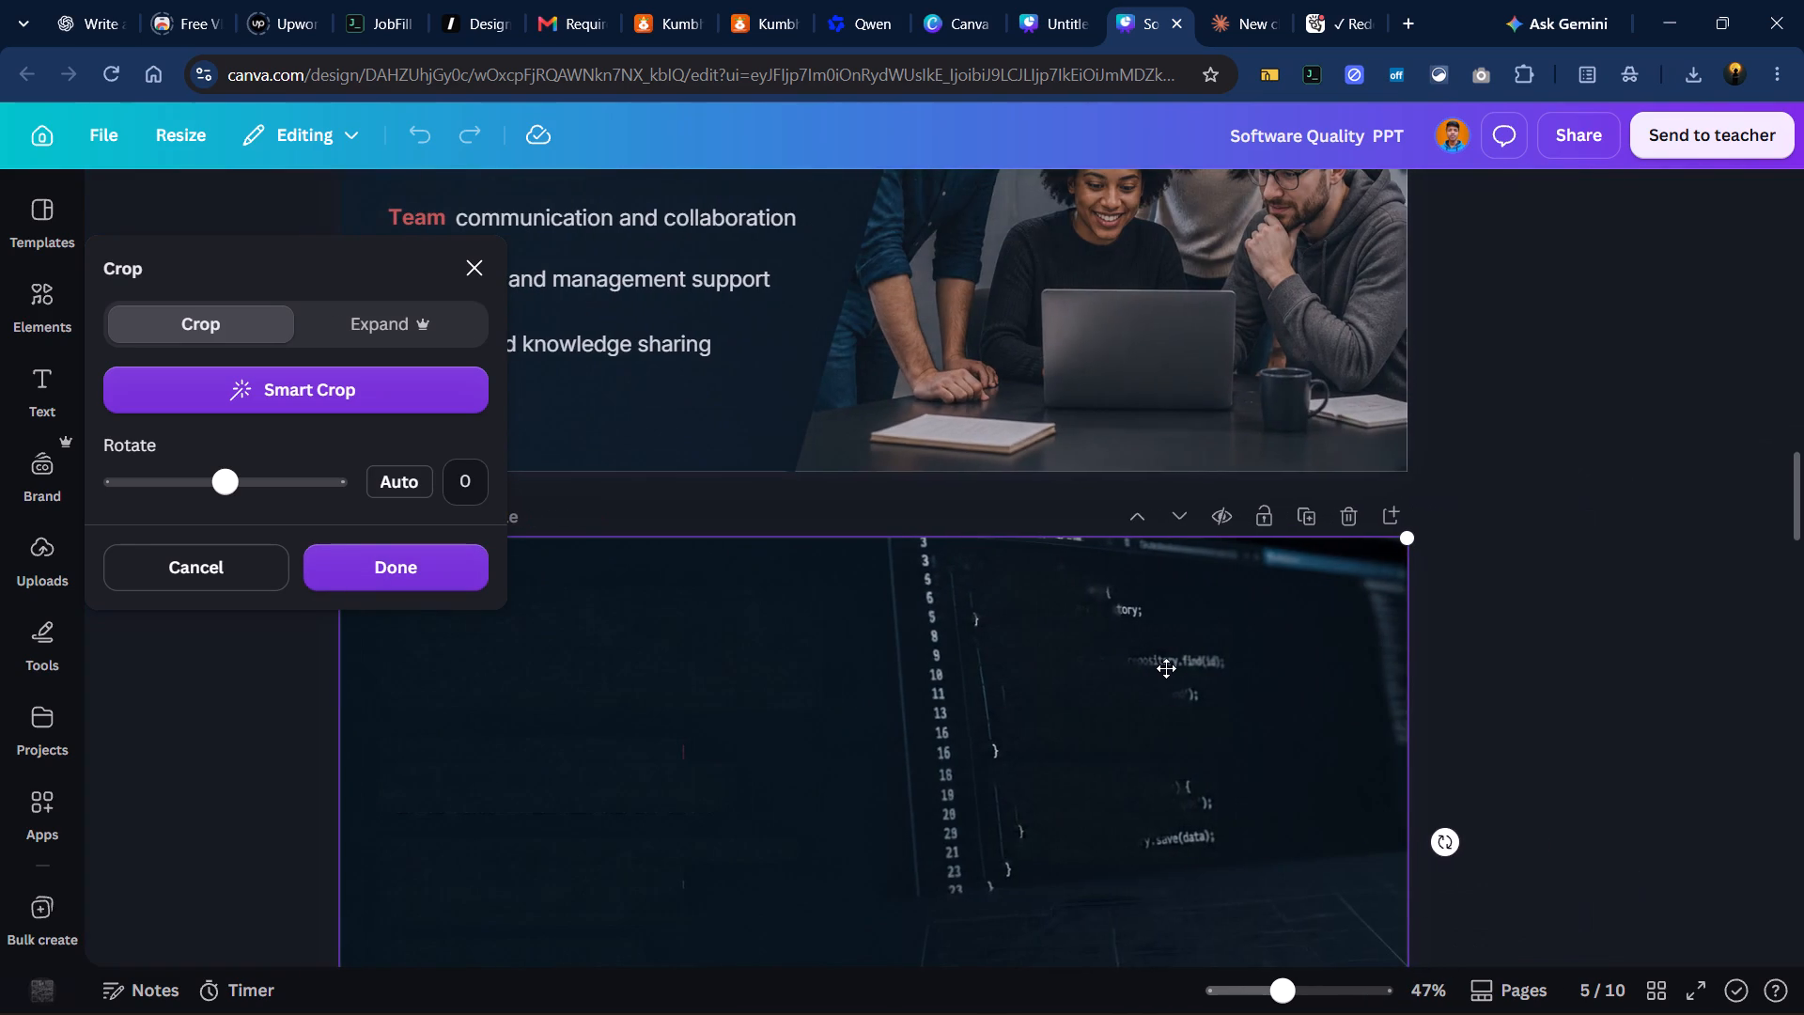
triple_click(1166, 668)
triple_click(1327, 645)
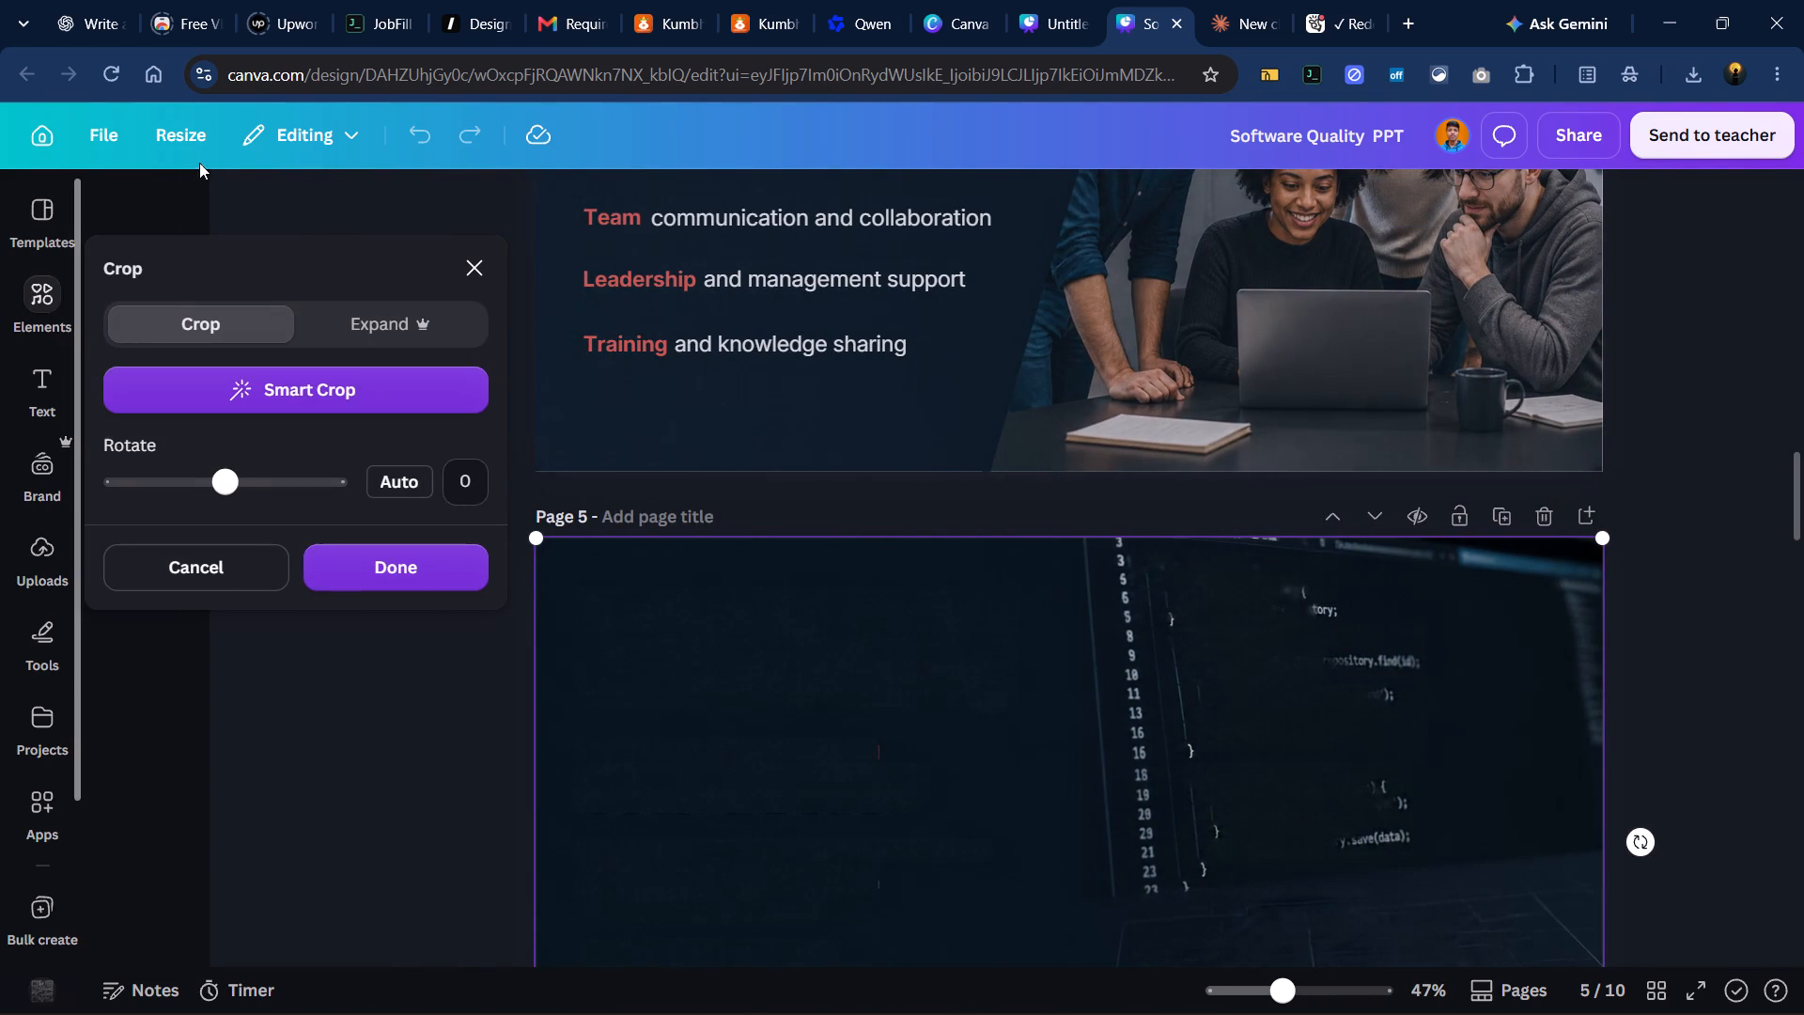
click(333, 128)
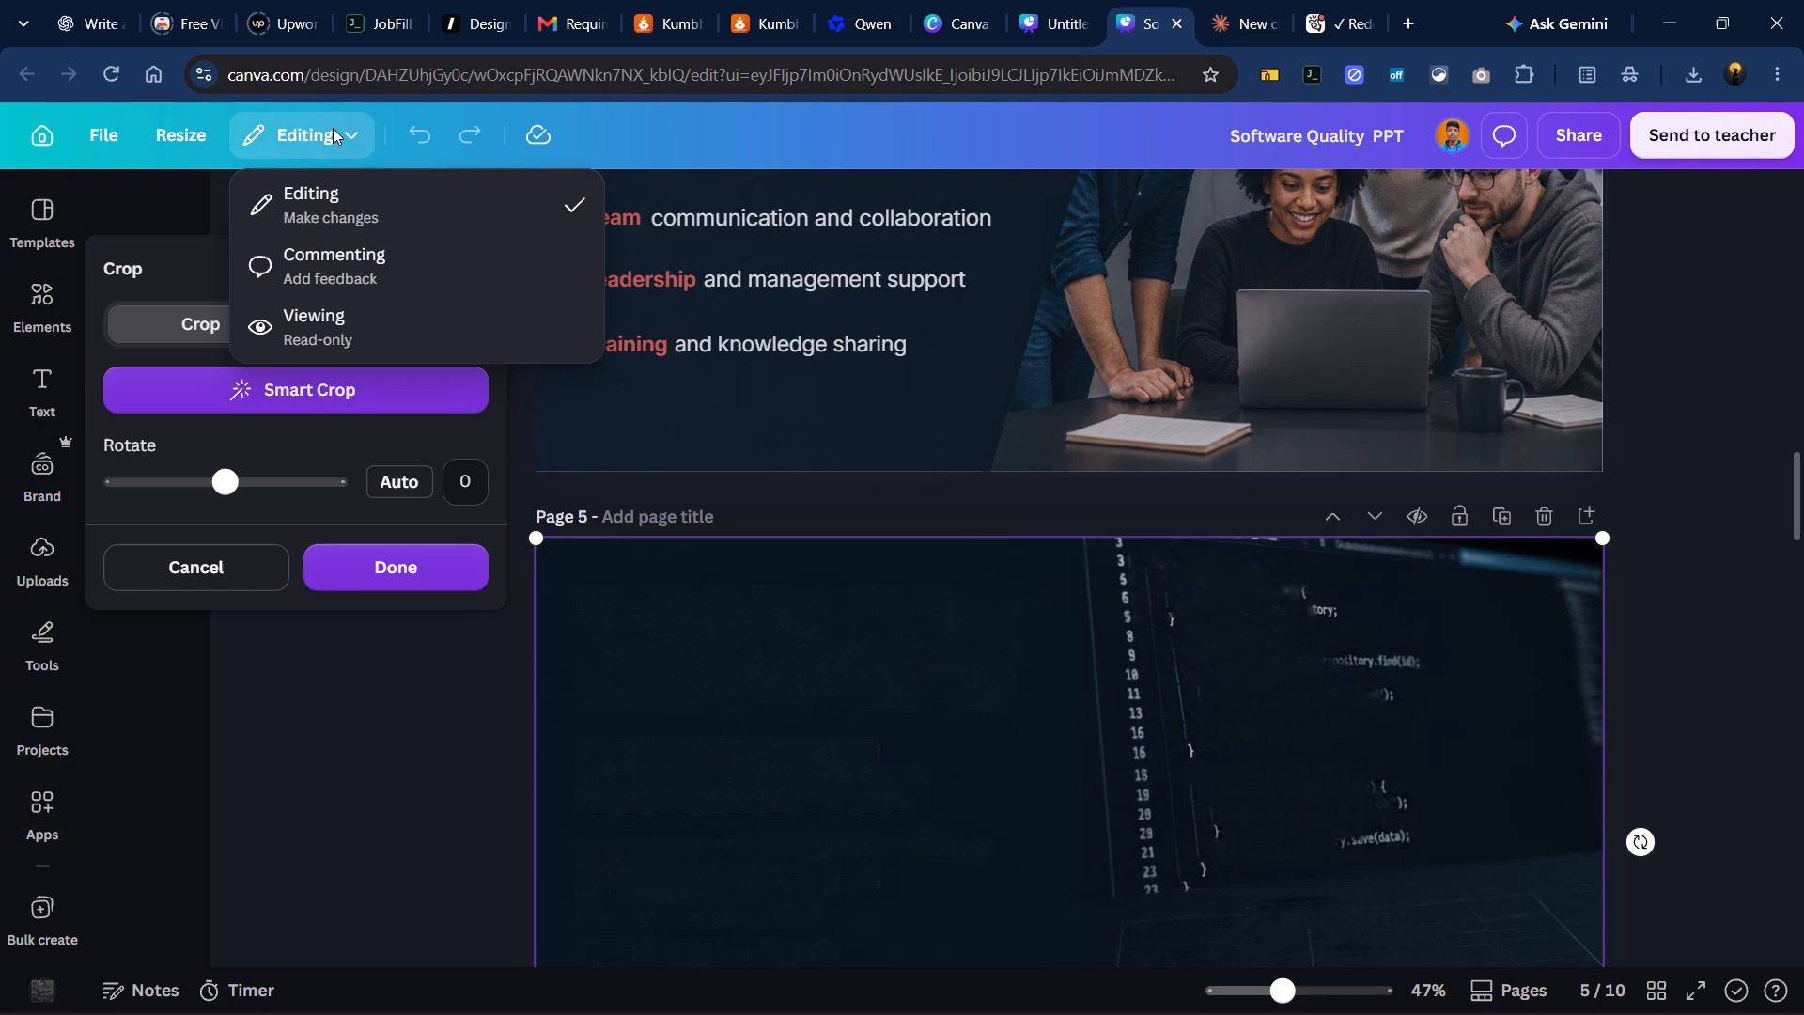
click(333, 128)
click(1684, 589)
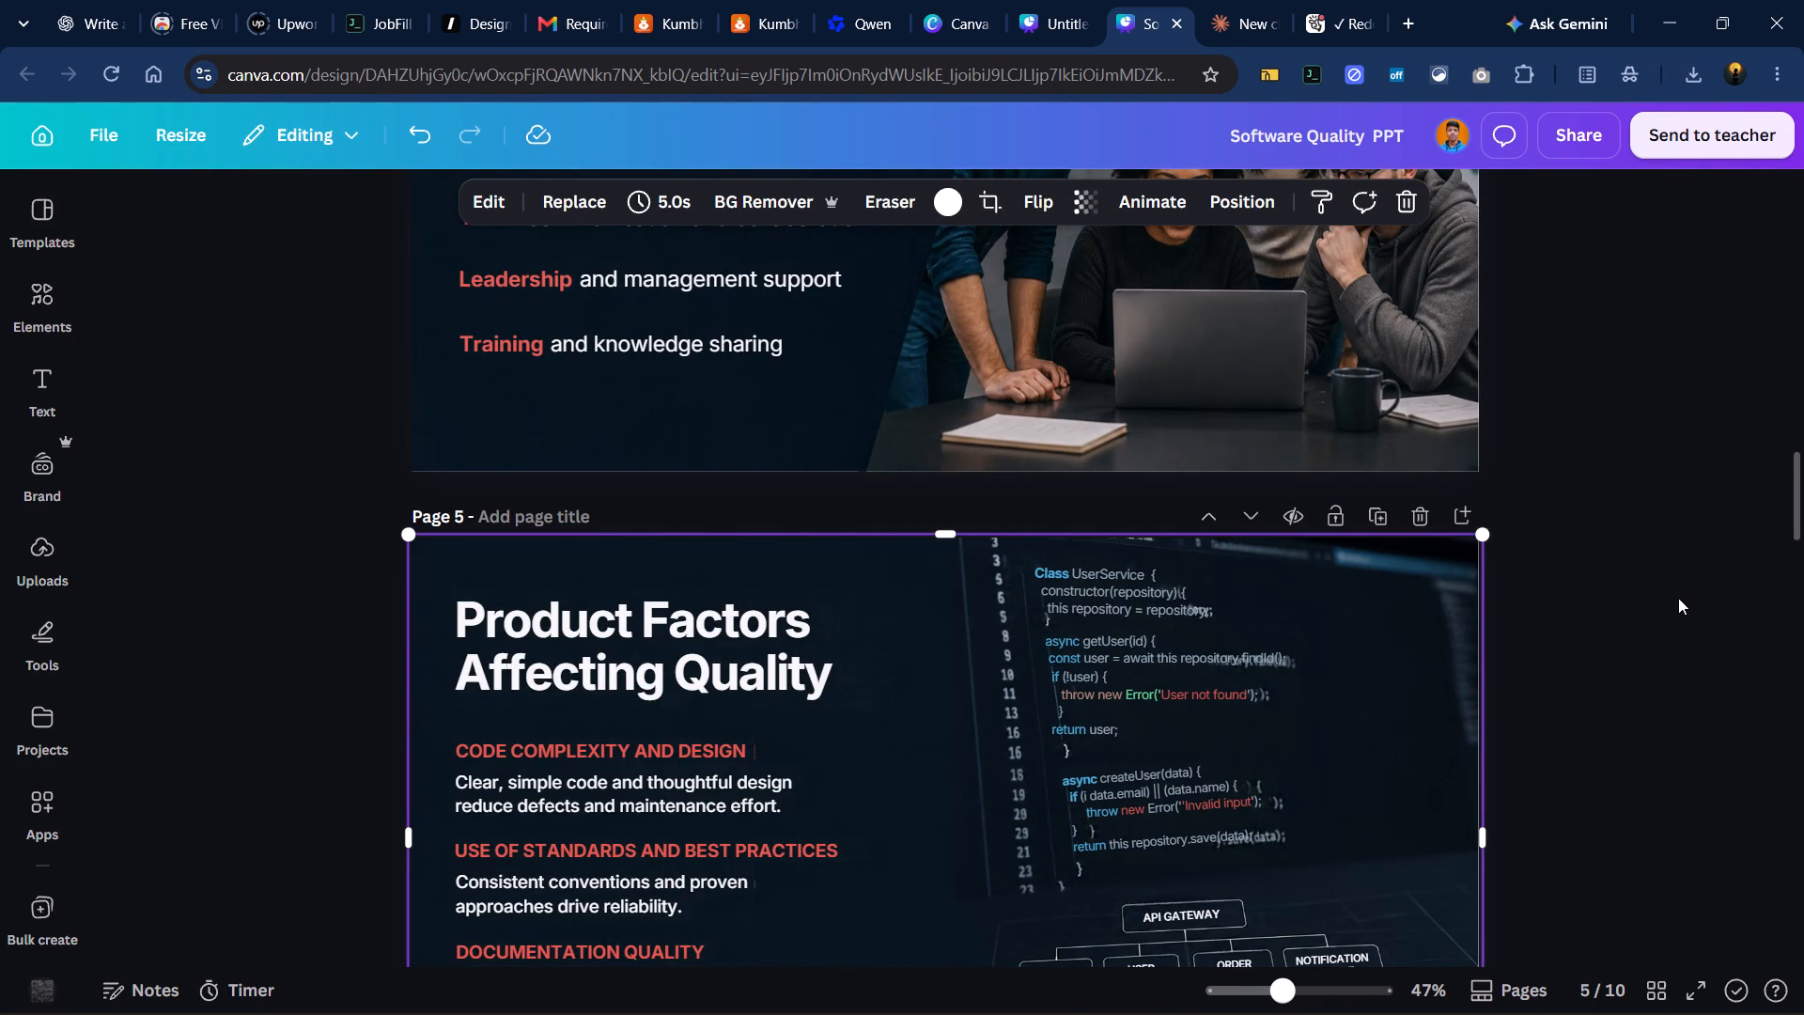
Examine the service architecture diagram and its labels at the bottom of page 5, up close and at normal size.
scroll(1677, 600, down, 4)
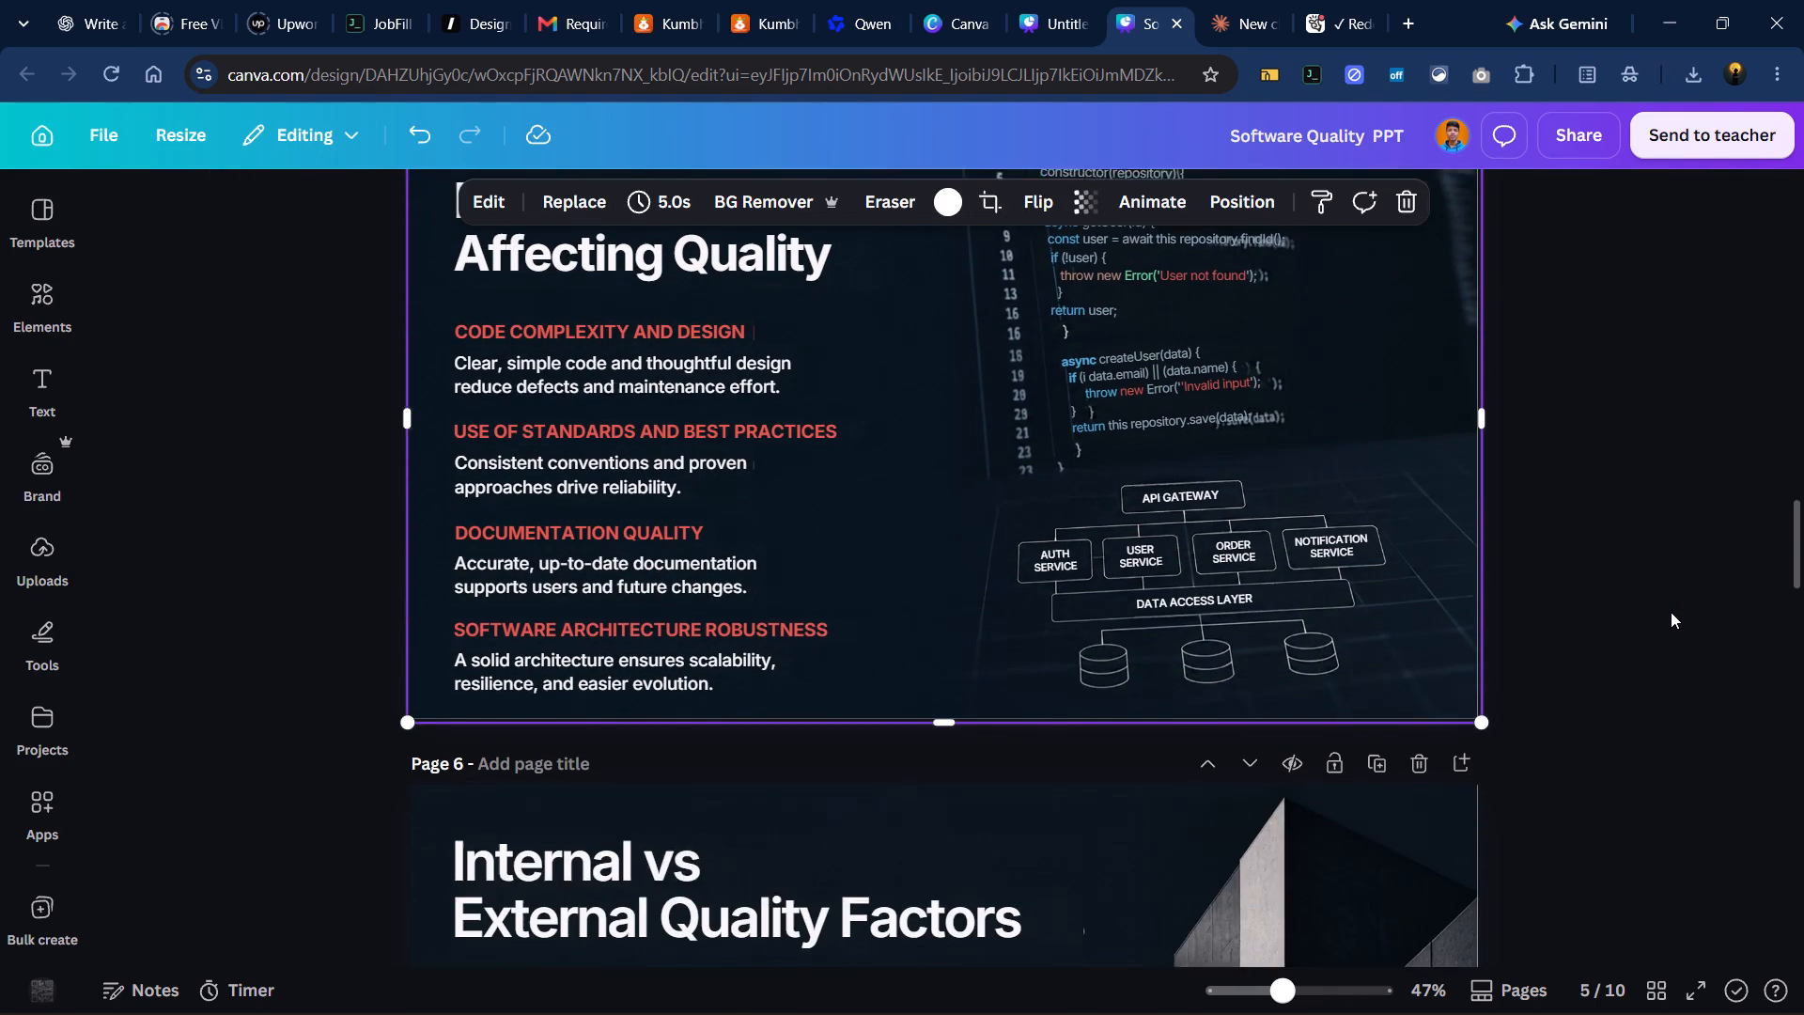
scroll(1671, 612, down, 2)
scroll(1670, 614, up, 2)
scroll(1670, 614, down, 1)
click(1232, 359)
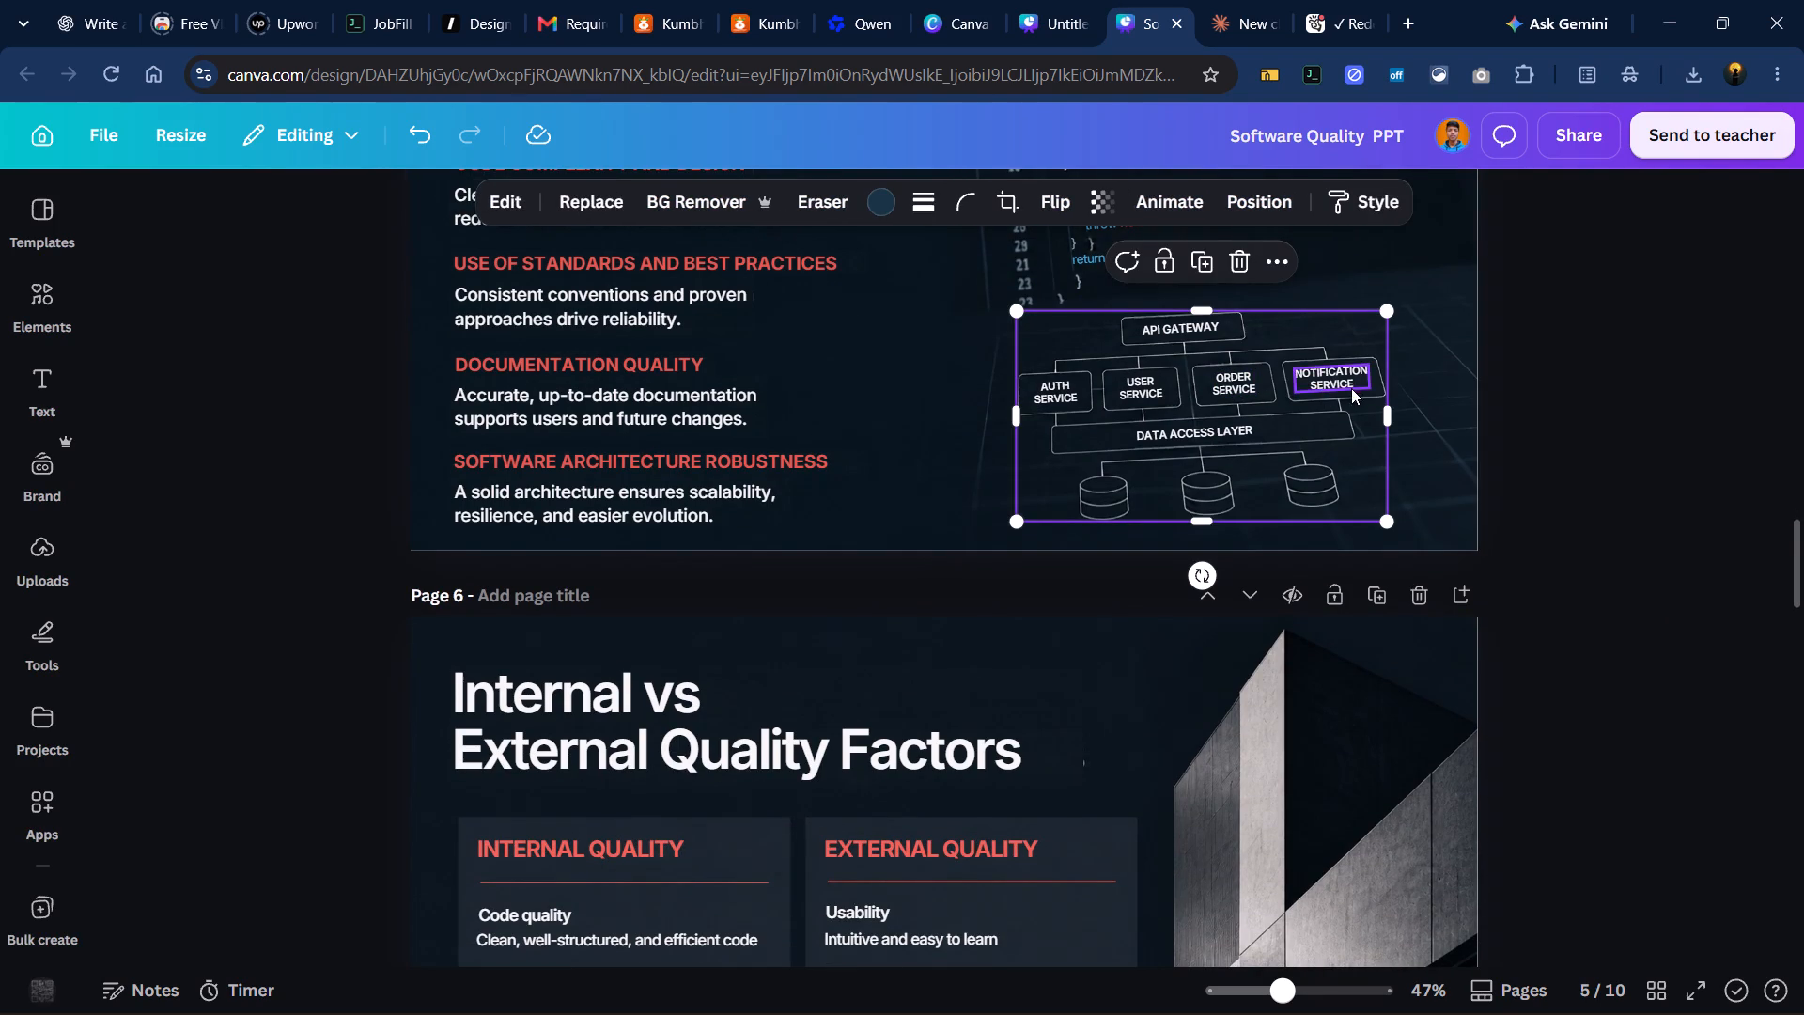
ctrl+scroll(1259, 401, up, 9)
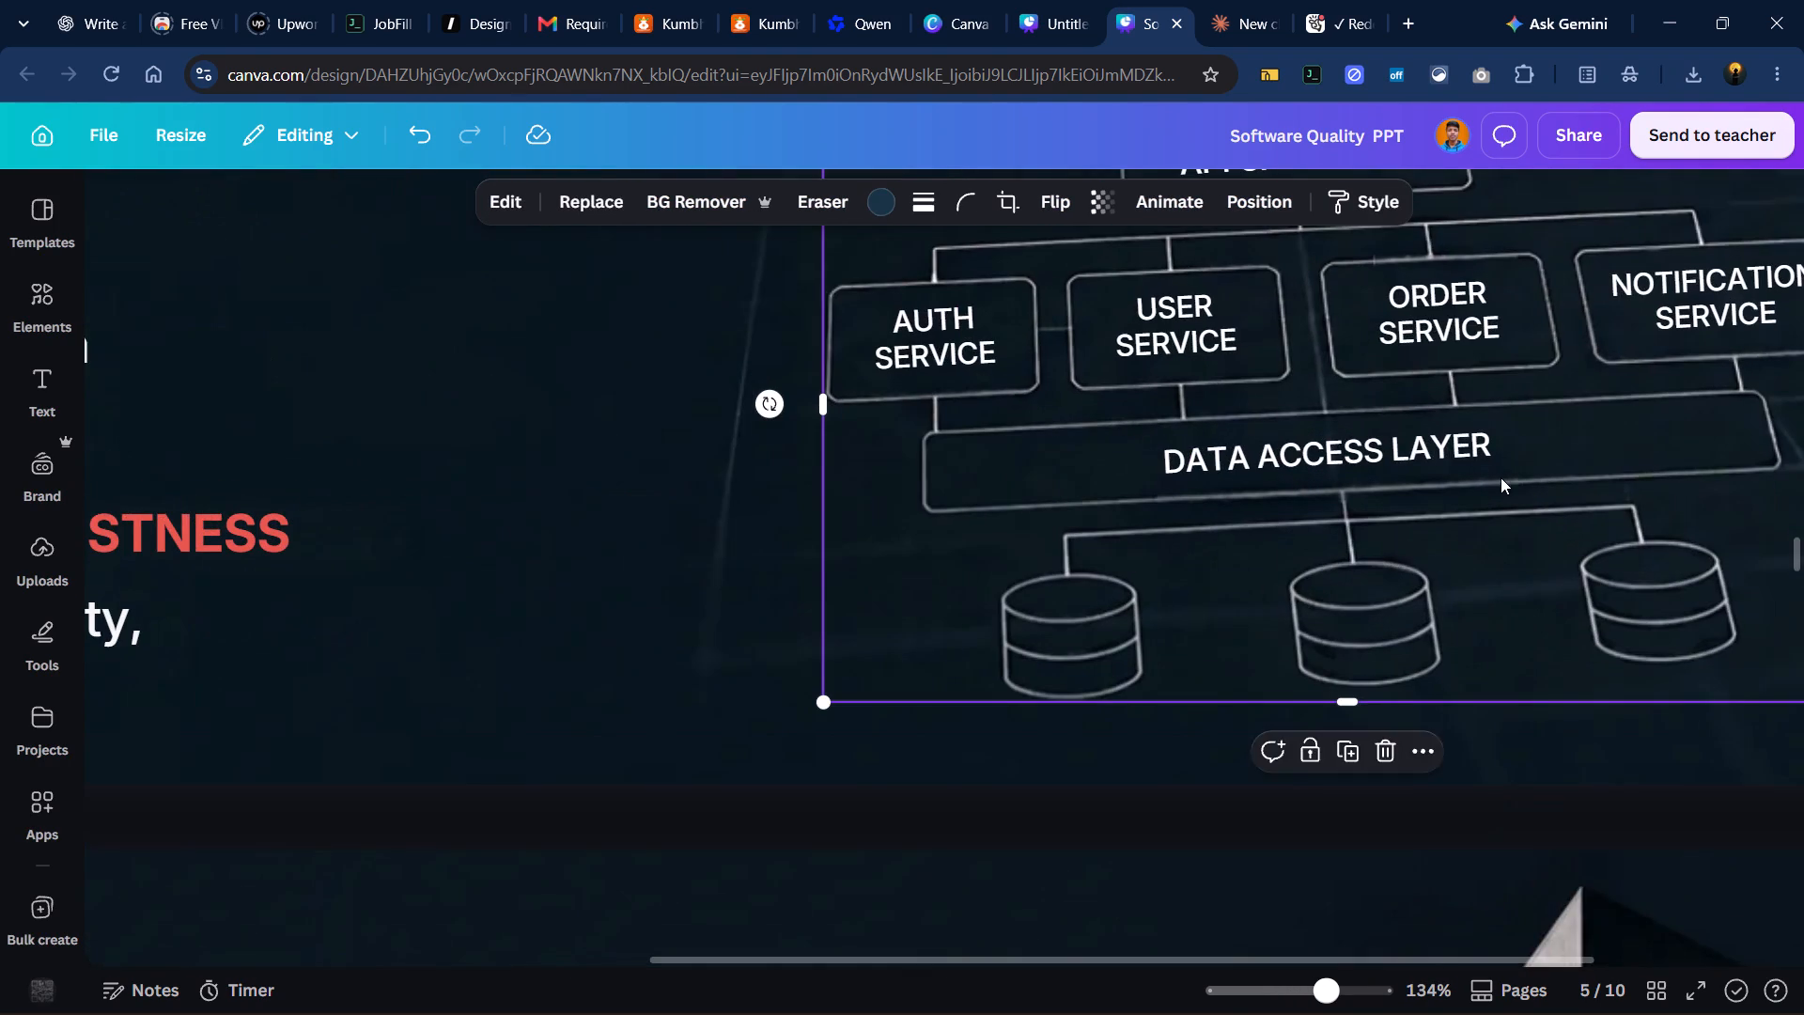
scroll(1501, 477, up, 1)
click(1619, 549)
ctrl+scroll(1268, 524, down, 6)
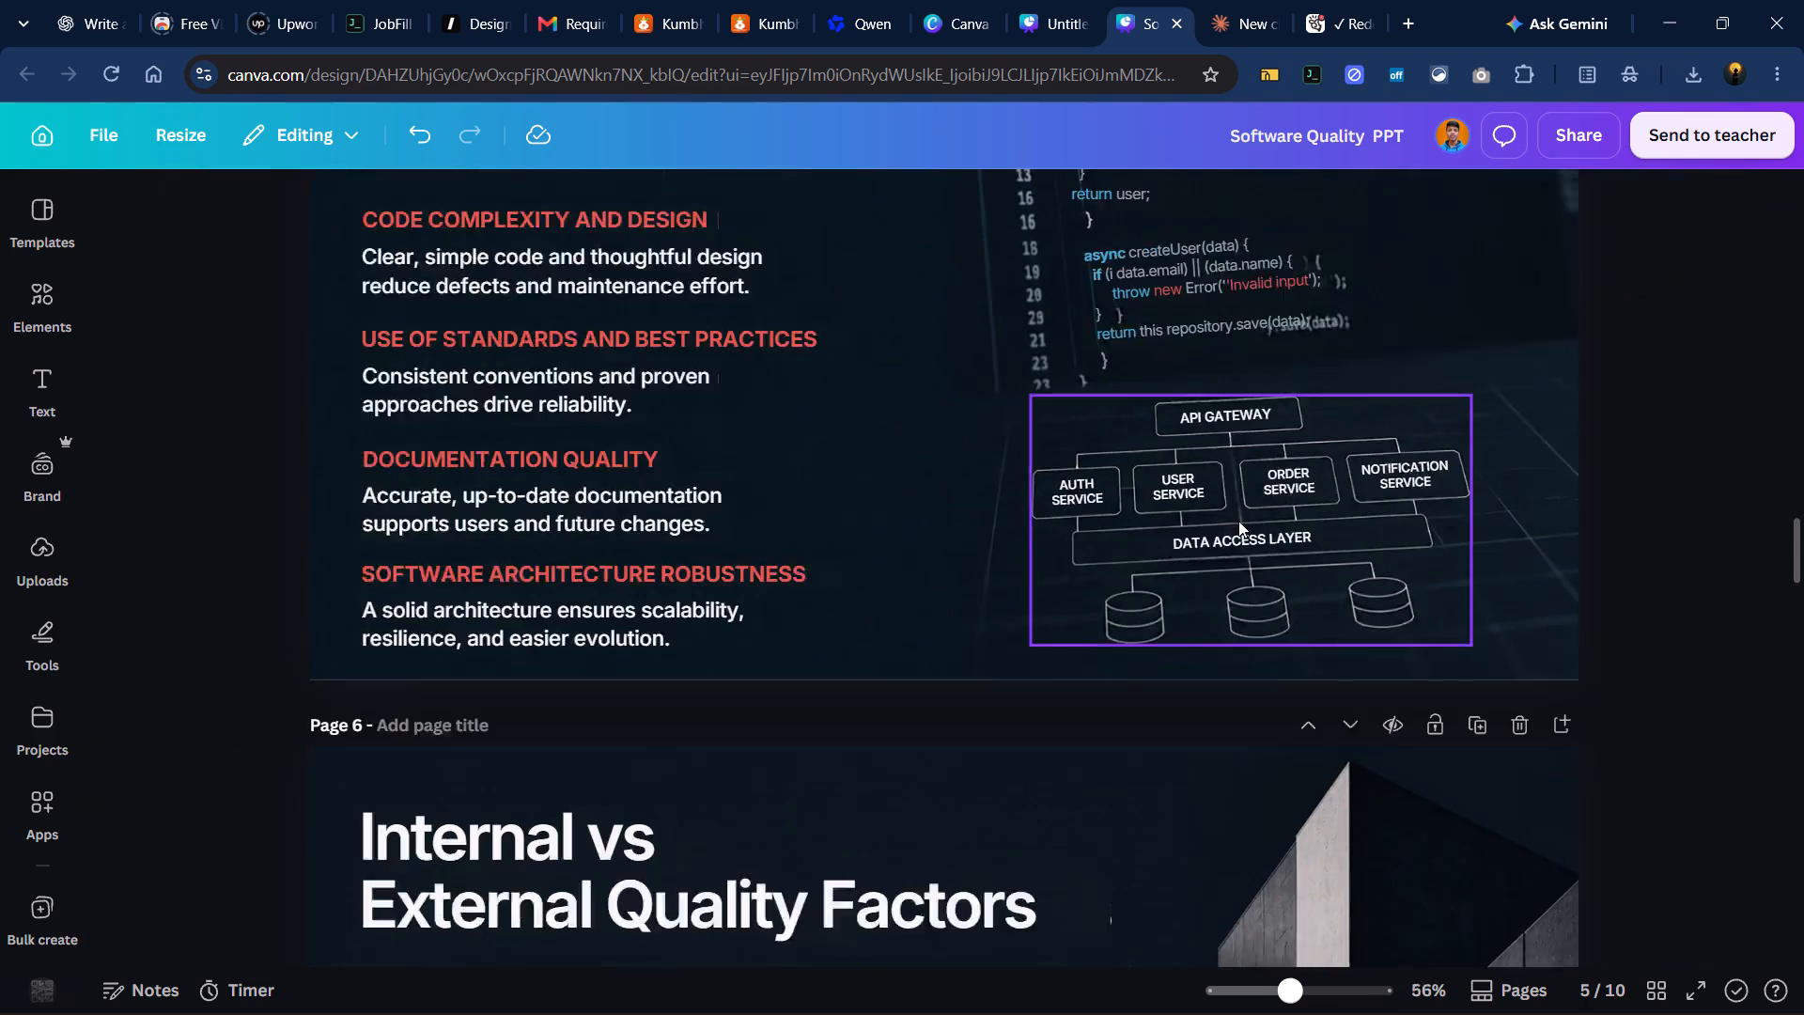
click(1584, 616)
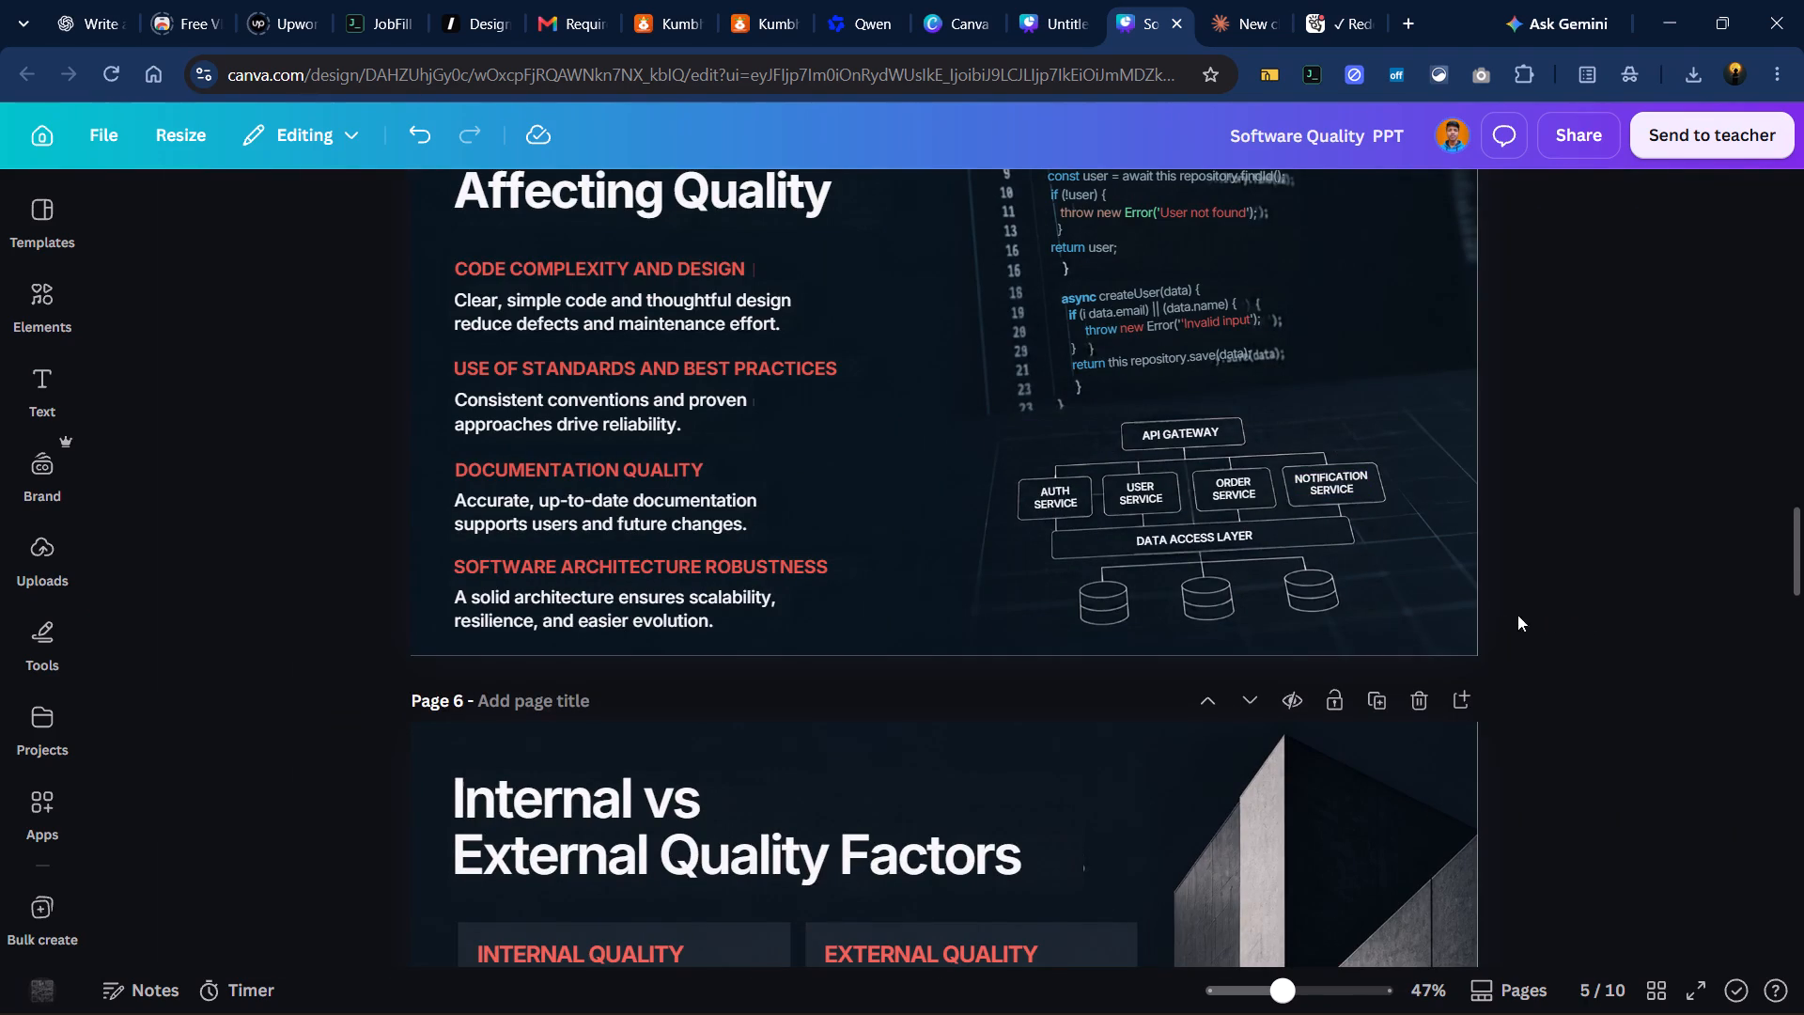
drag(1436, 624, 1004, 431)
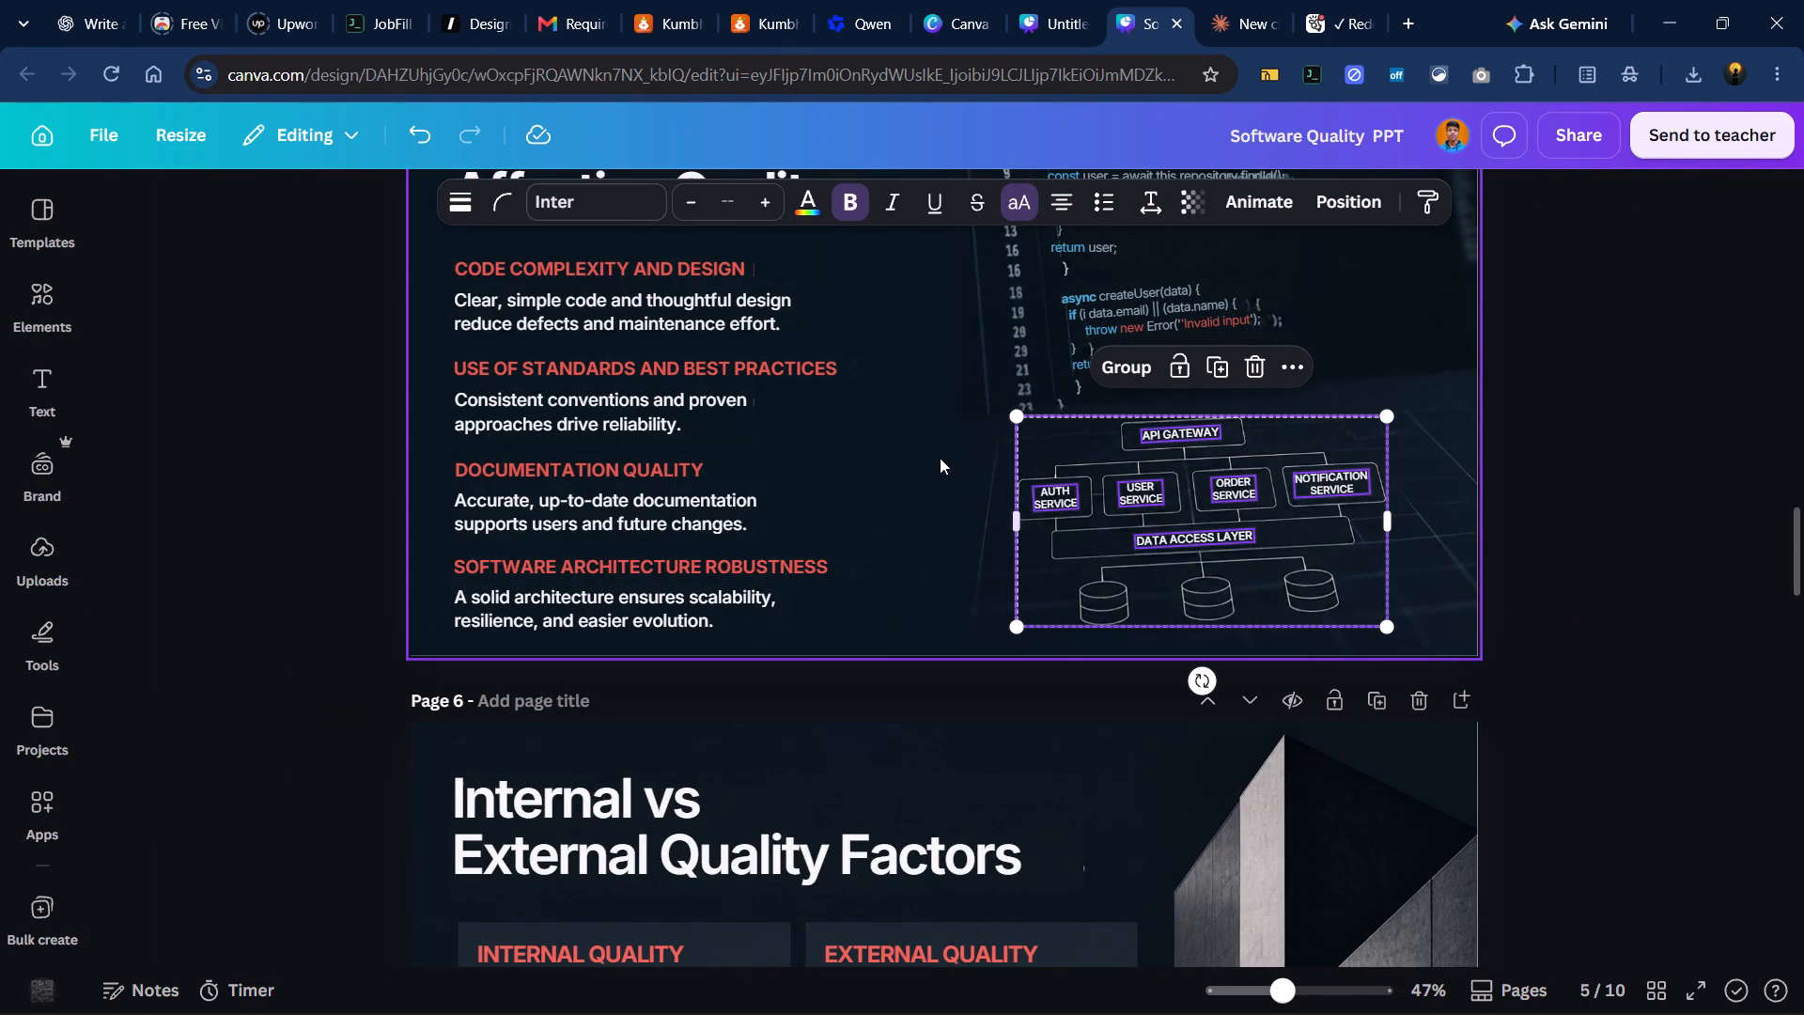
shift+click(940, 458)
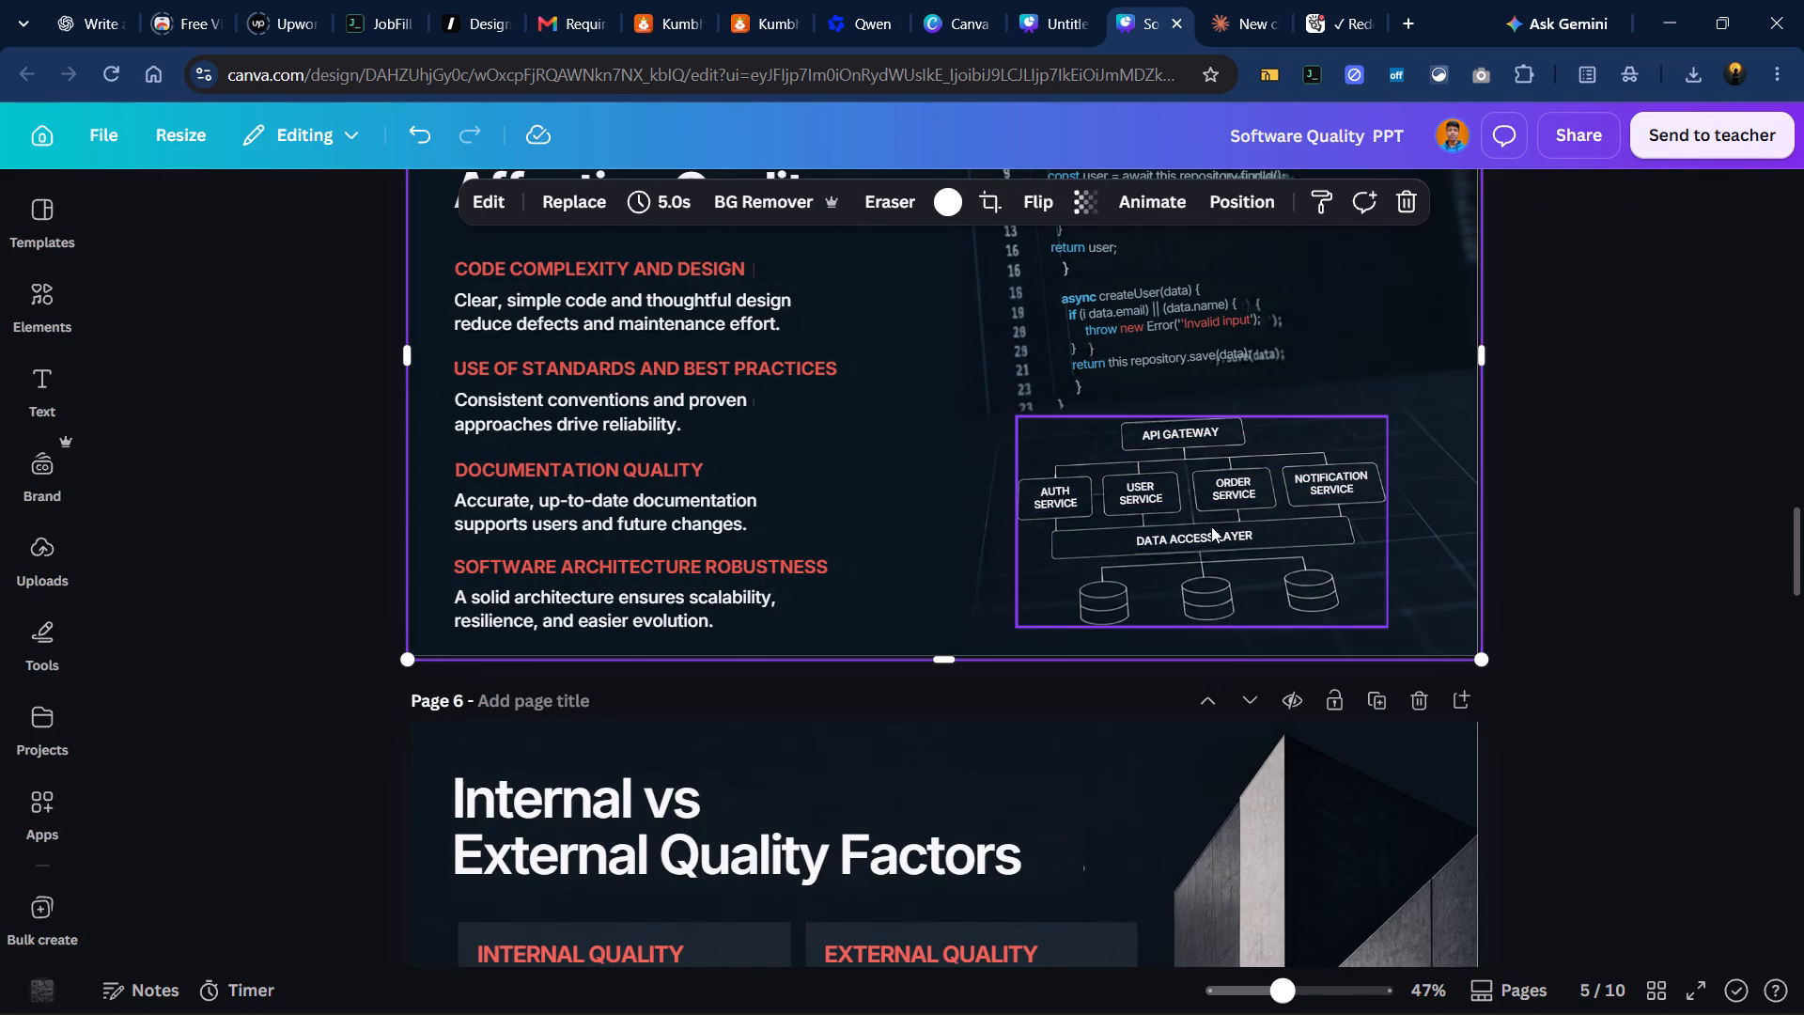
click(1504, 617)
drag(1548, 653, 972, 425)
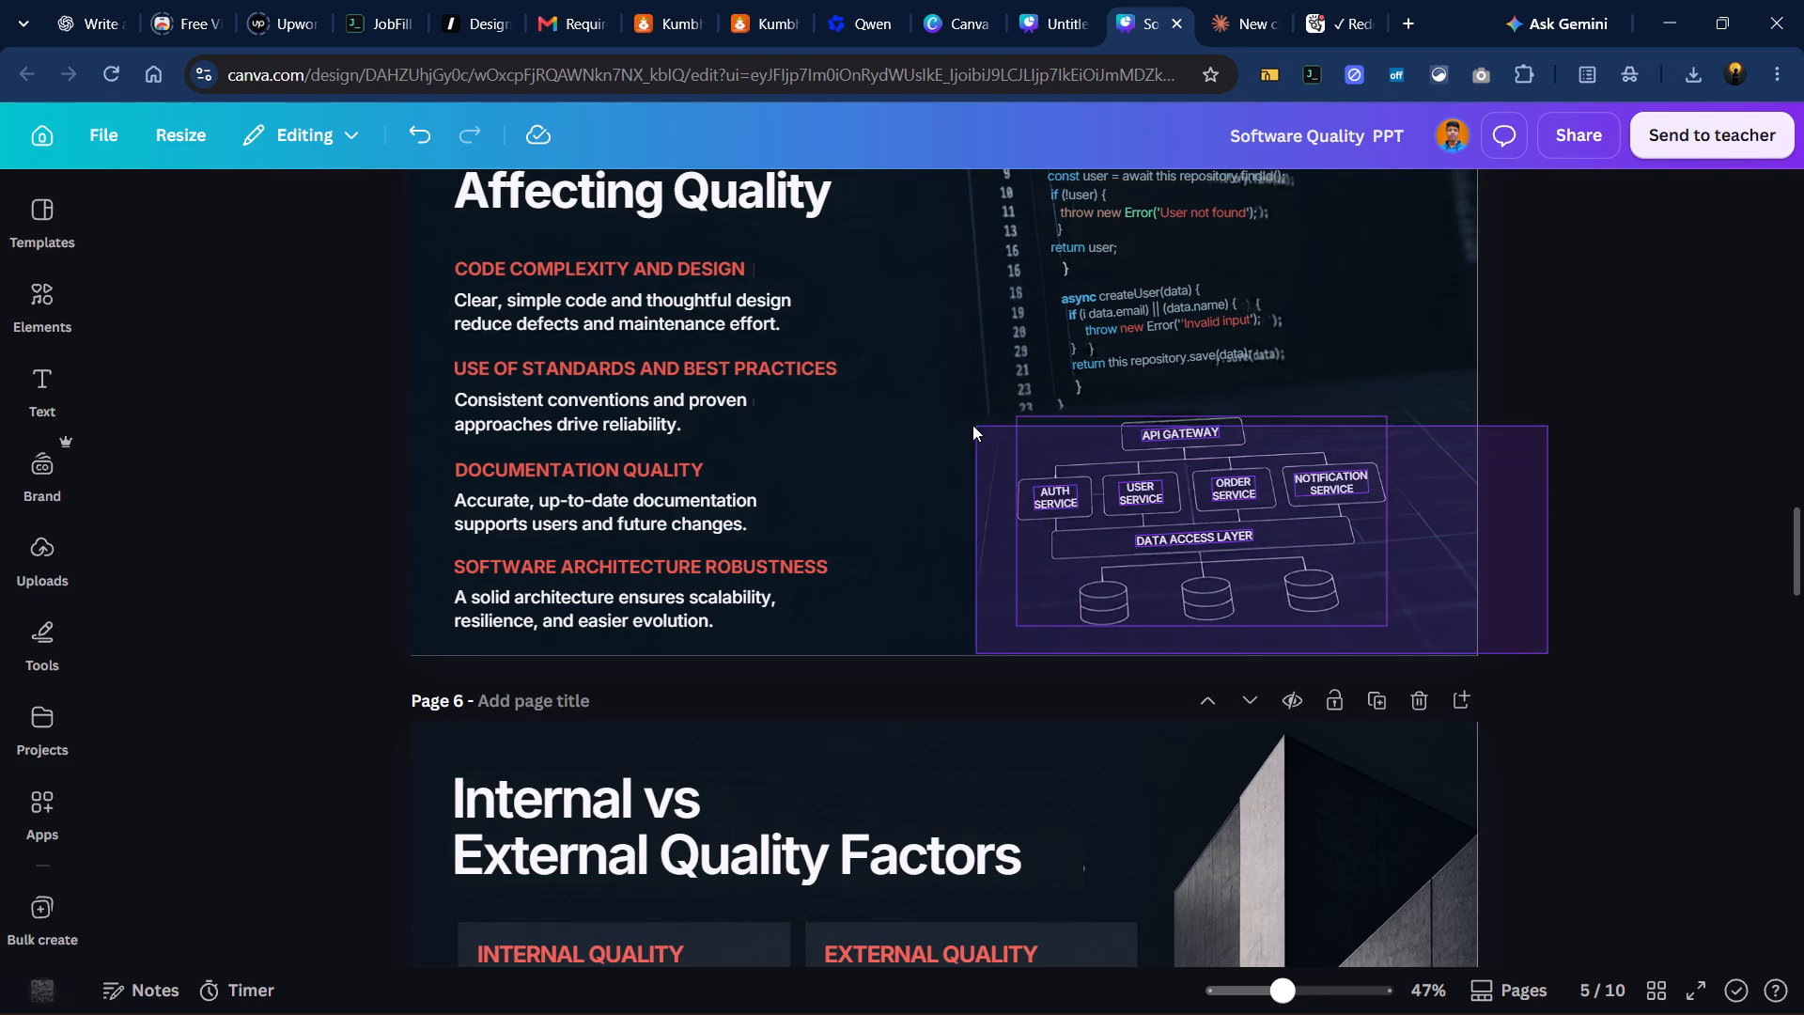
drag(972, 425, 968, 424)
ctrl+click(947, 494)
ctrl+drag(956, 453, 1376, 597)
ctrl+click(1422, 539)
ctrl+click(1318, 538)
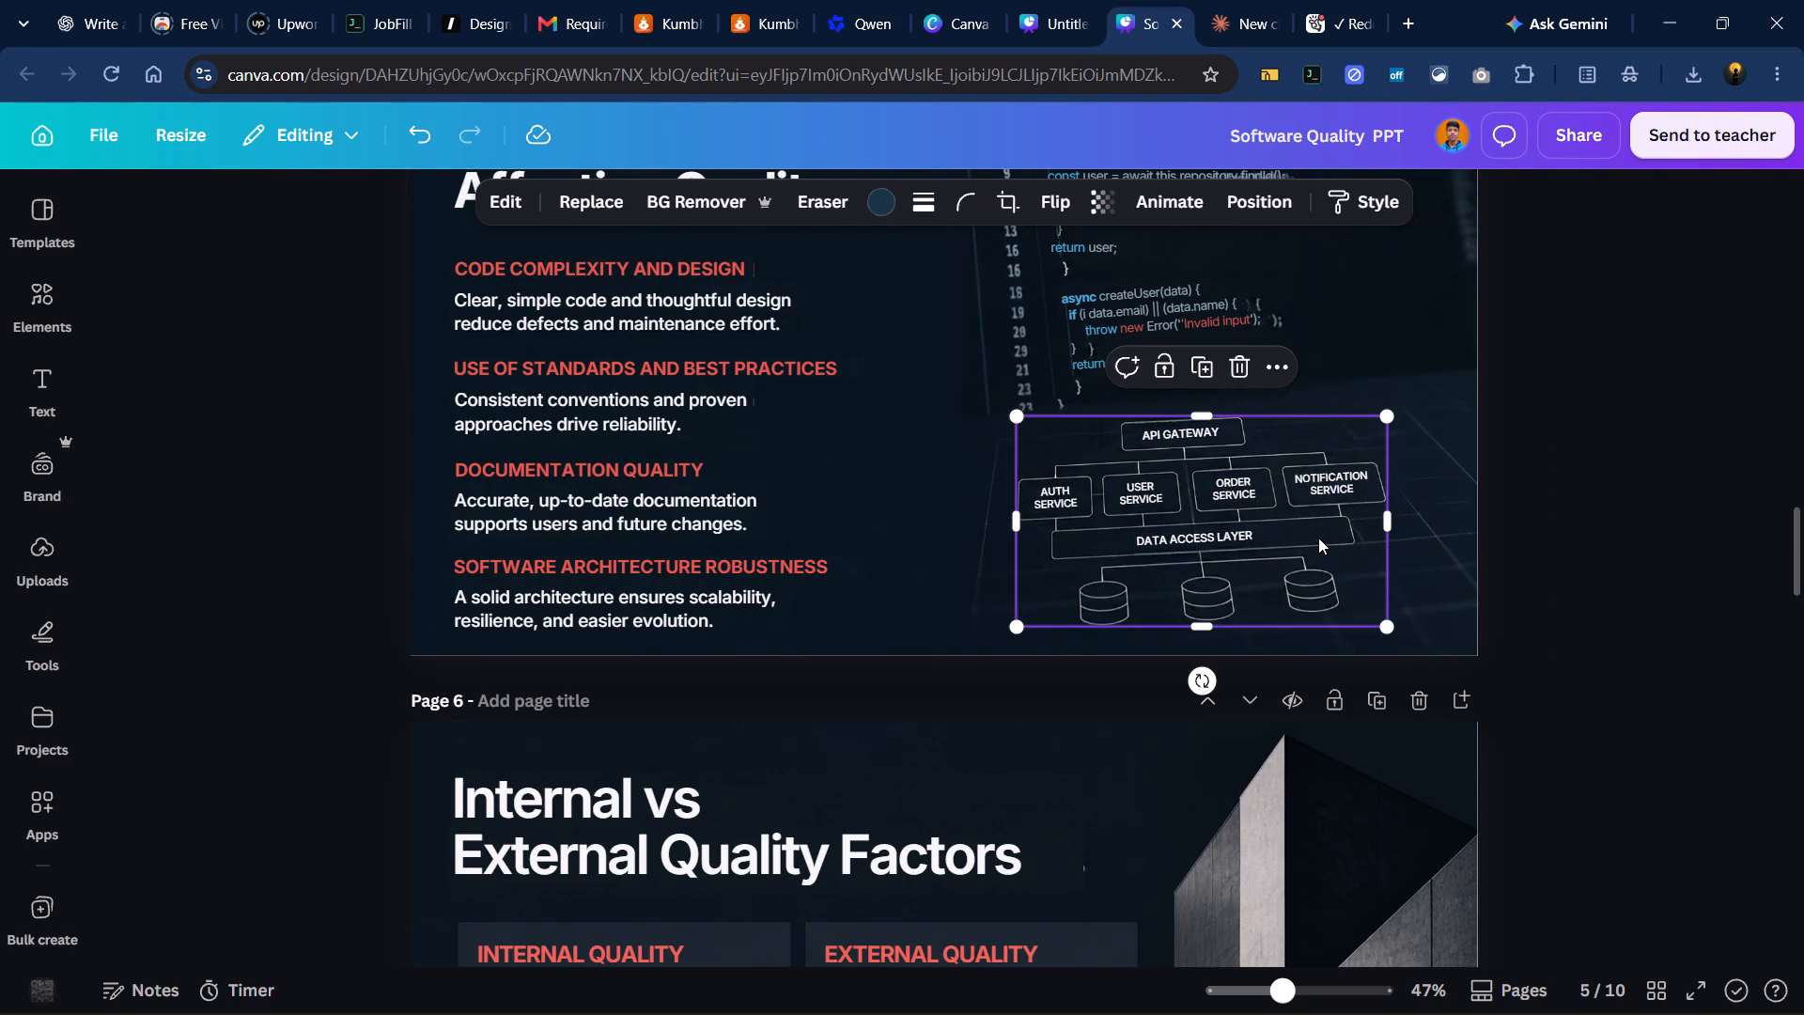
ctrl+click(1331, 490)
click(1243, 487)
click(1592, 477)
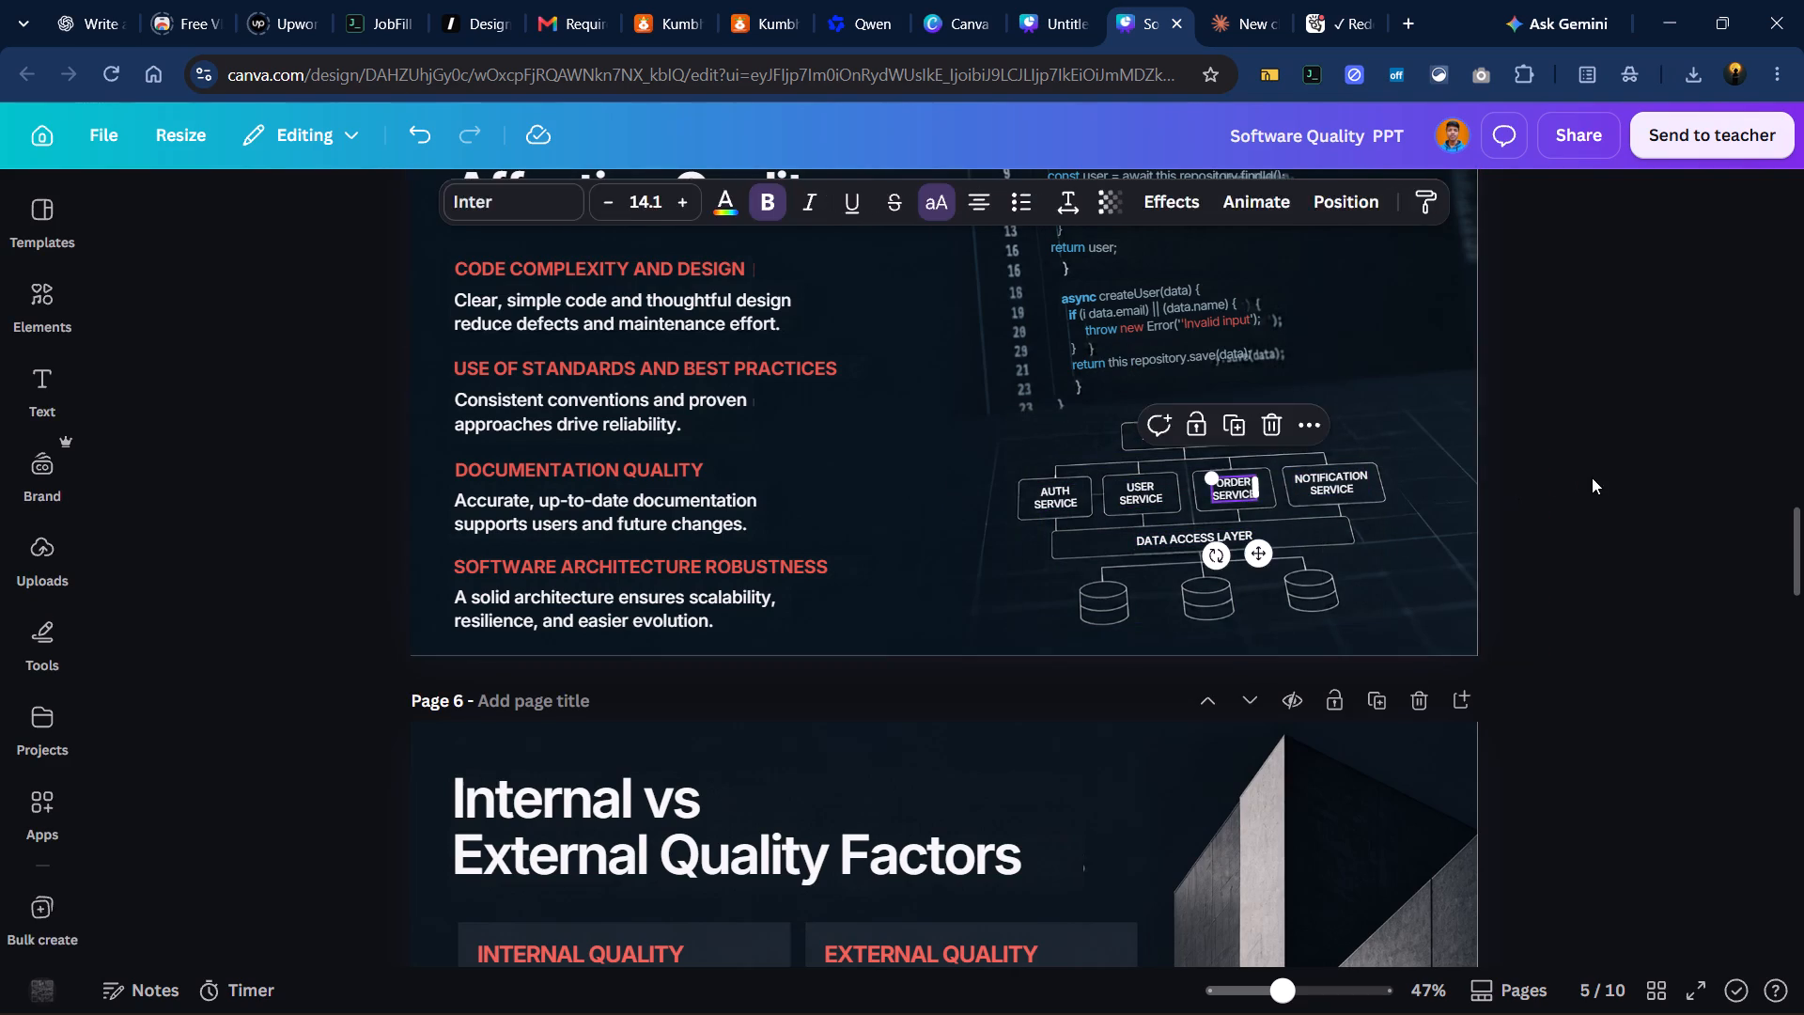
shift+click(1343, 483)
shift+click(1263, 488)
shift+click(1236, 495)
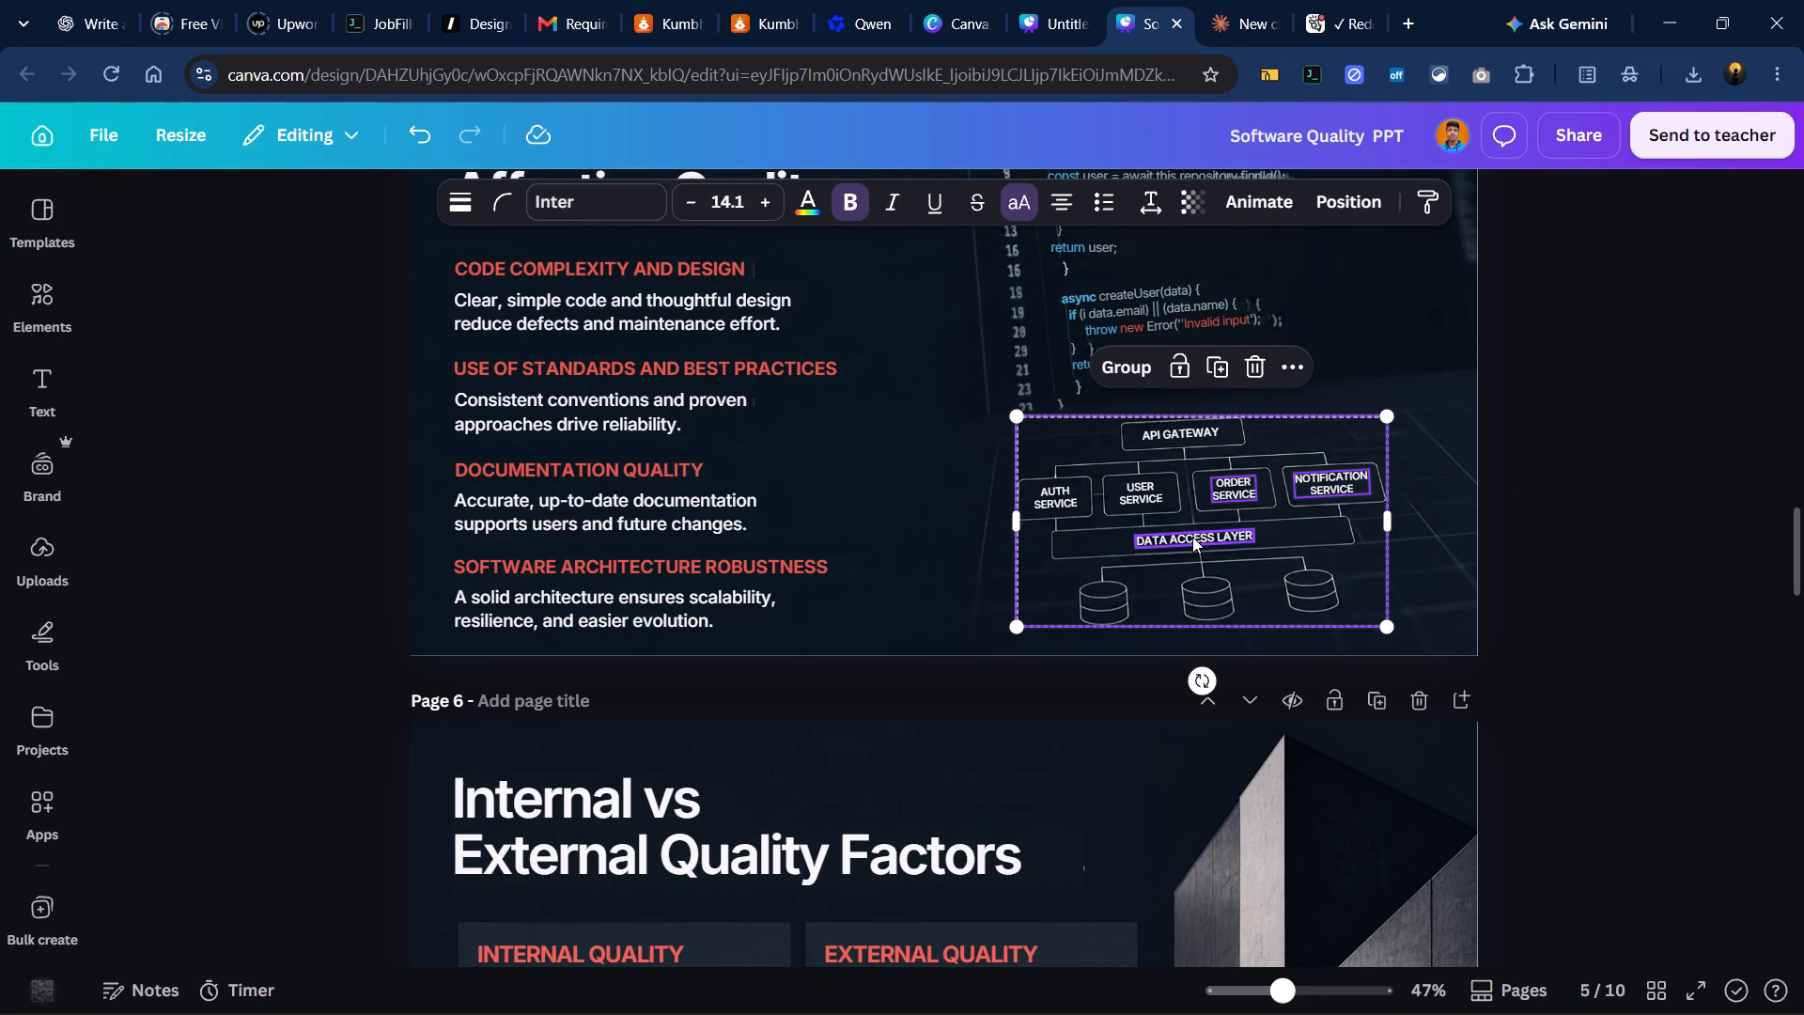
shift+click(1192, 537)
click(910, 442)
Group the architecture diagram graphic on page 5 with all its text labels, from API Gateway to Data Access Layer.
drag(932, 419, 1393, 608)
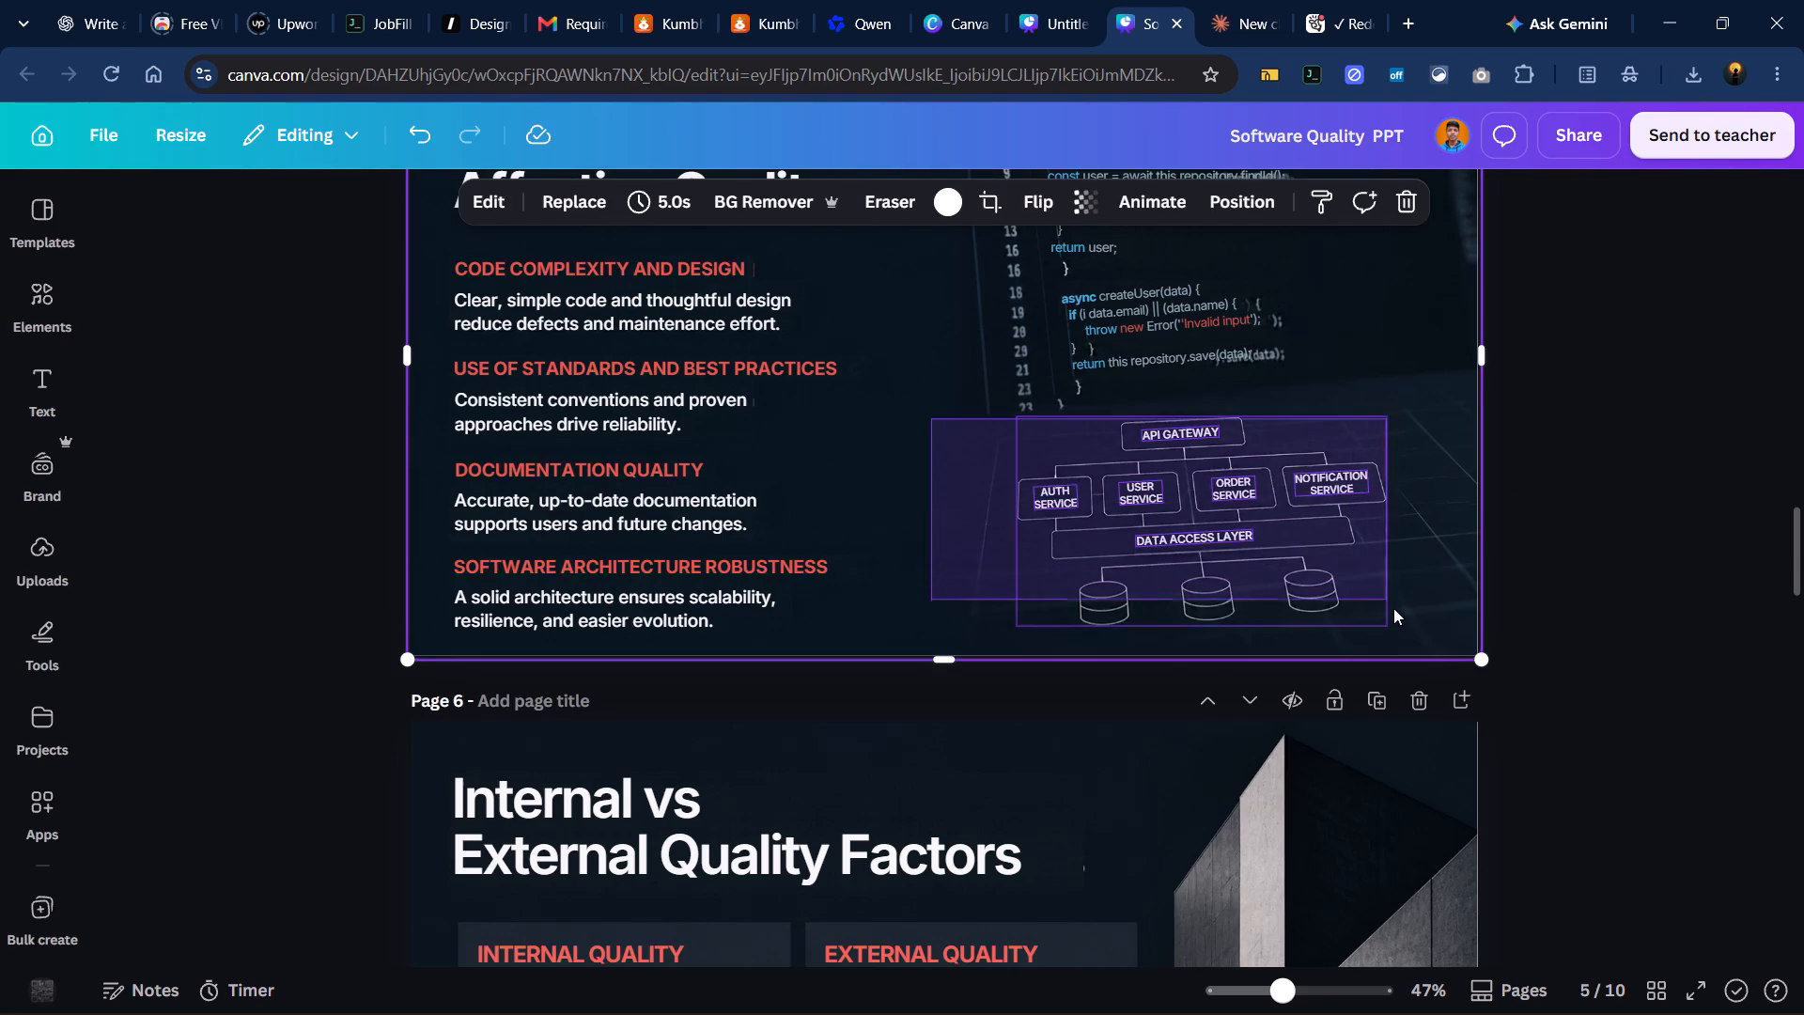
drag(1393, 608, 1406, 626)
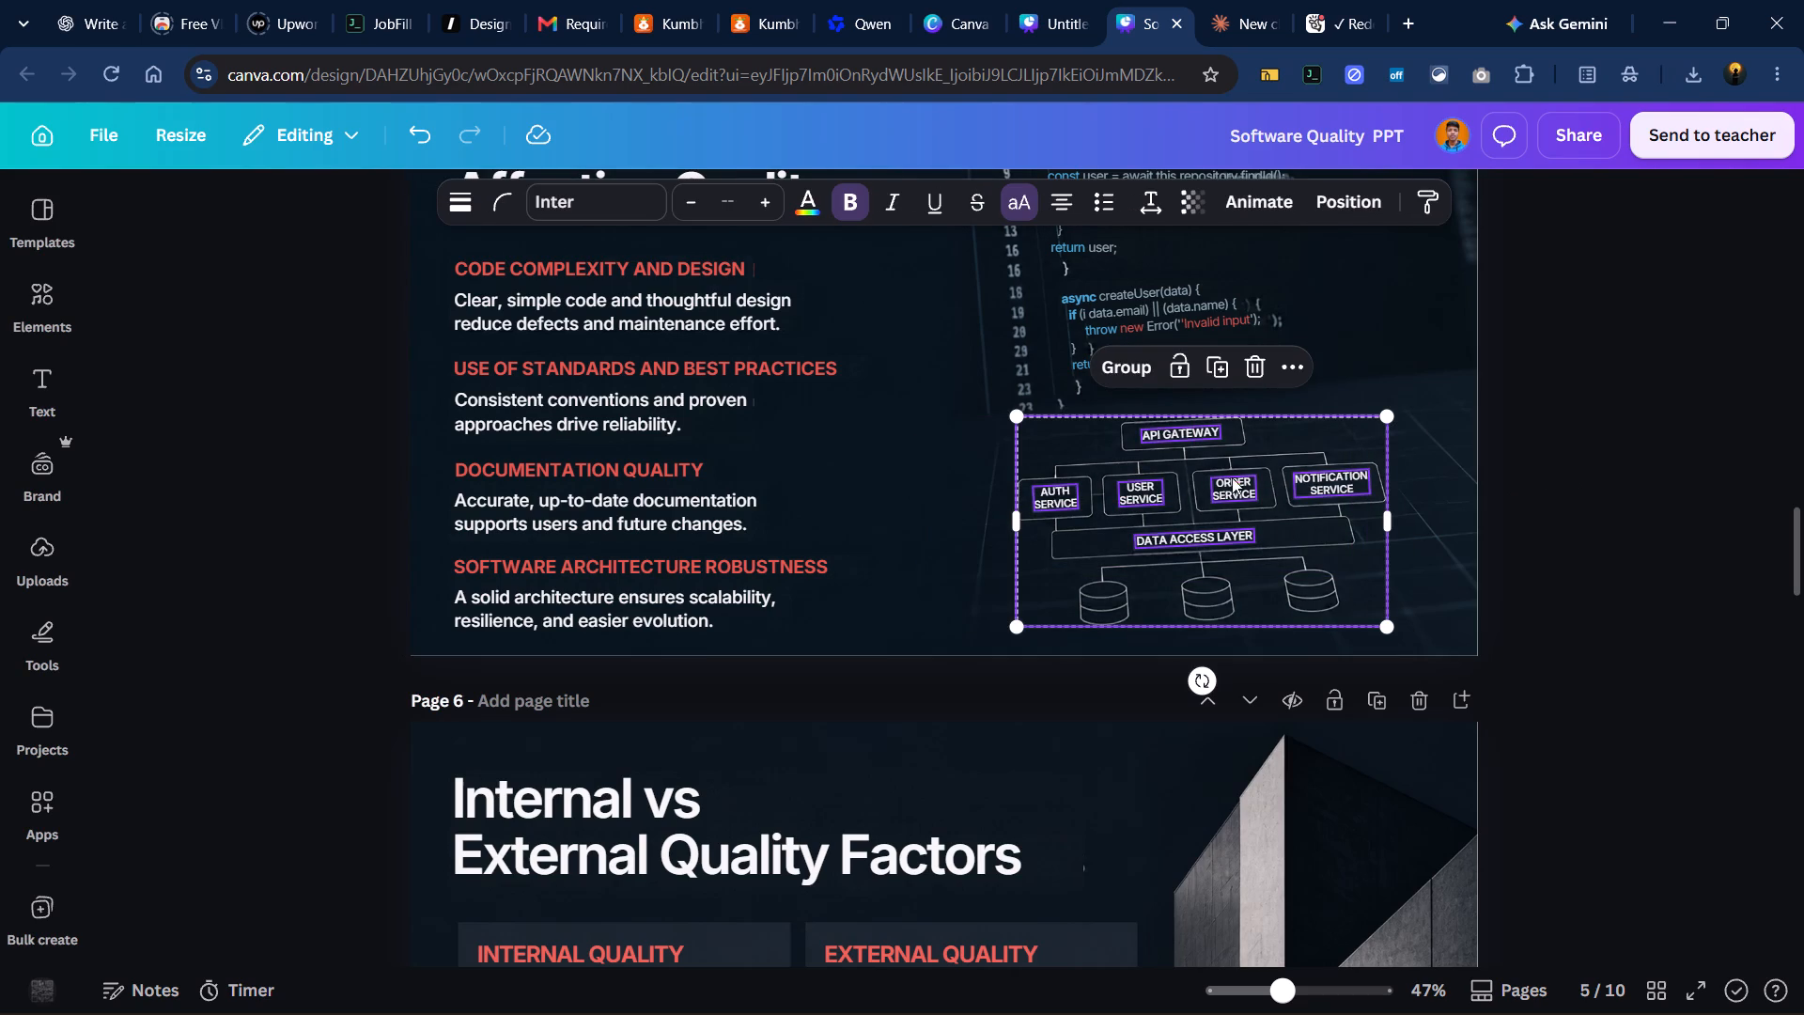
click(1127, 368)
click(1219, 564)
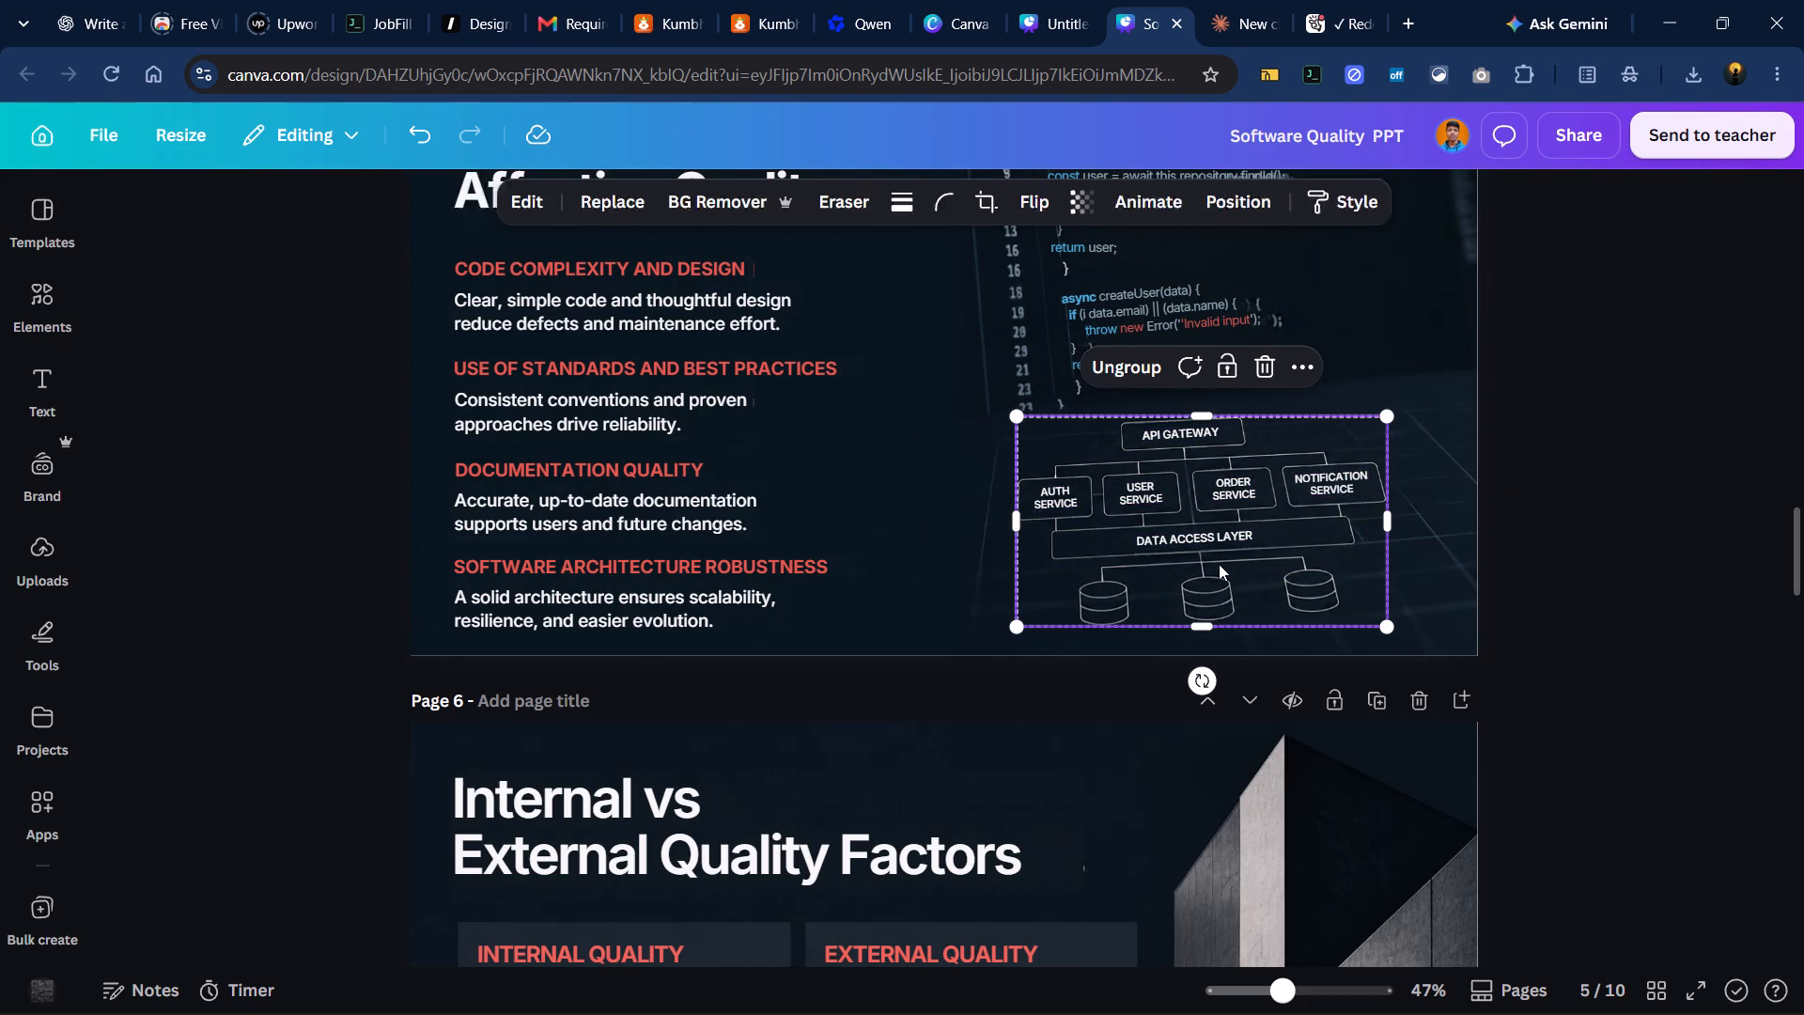
click(1576, 548)
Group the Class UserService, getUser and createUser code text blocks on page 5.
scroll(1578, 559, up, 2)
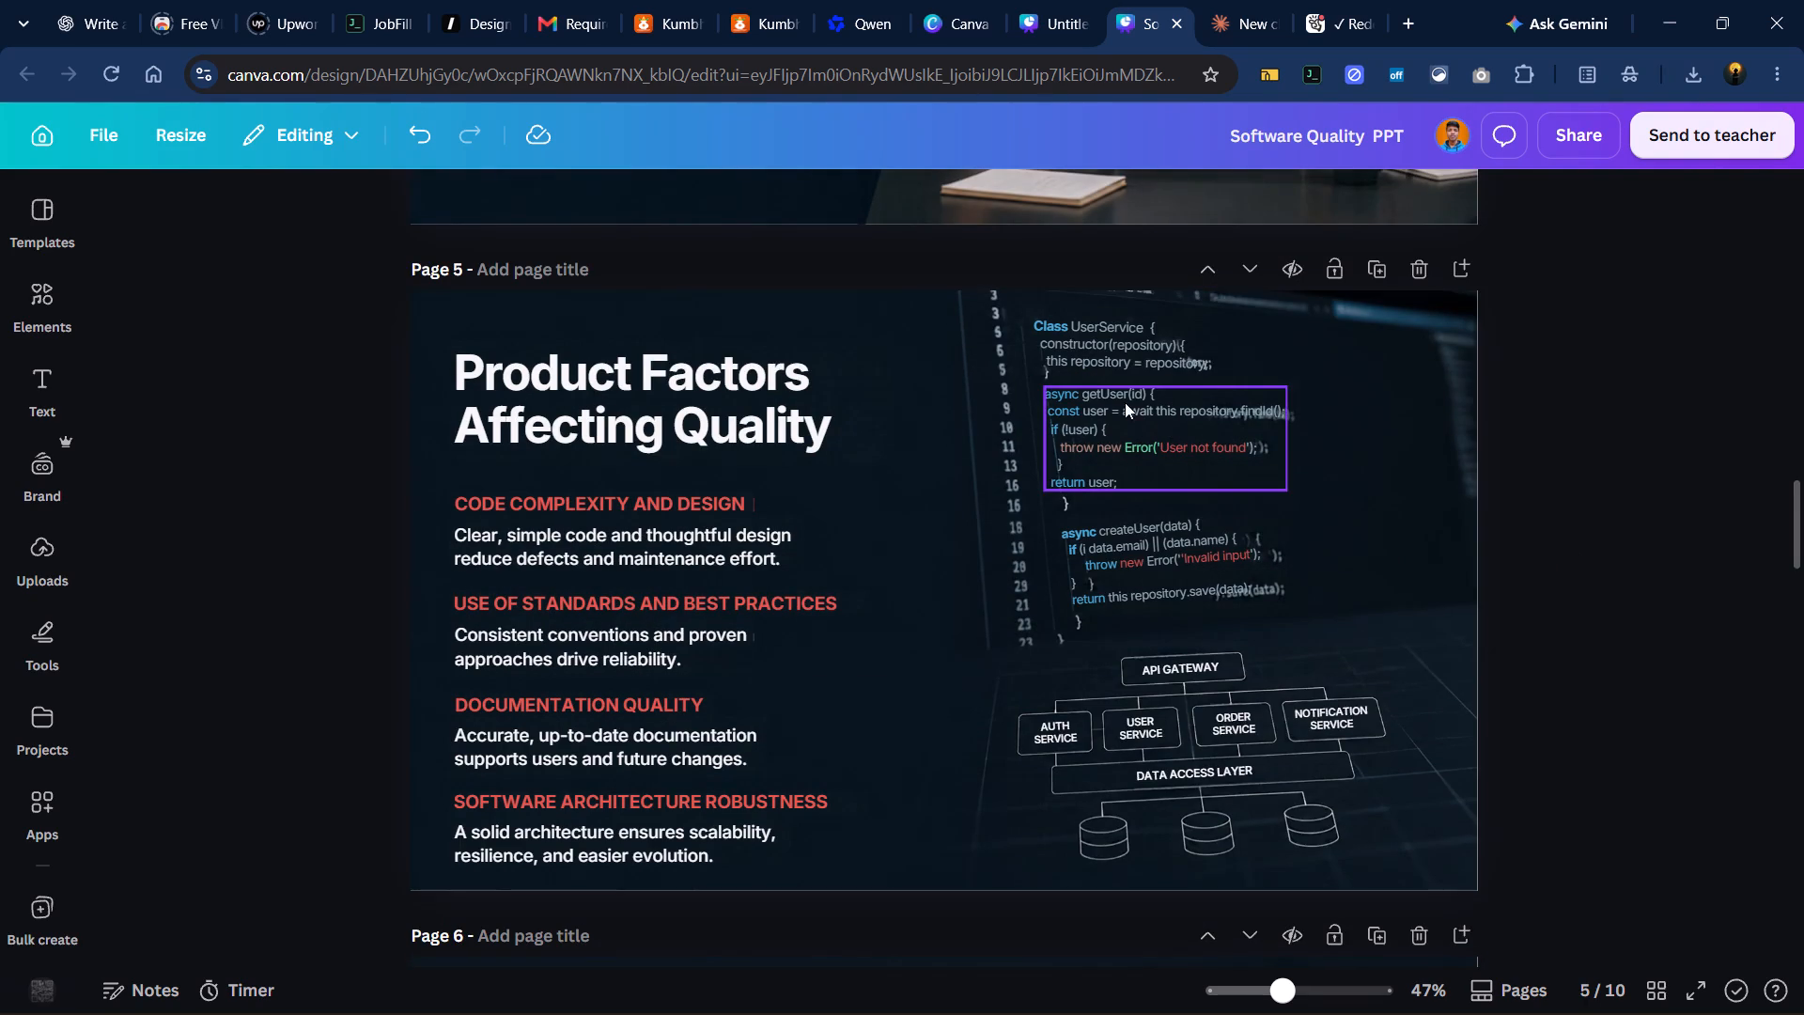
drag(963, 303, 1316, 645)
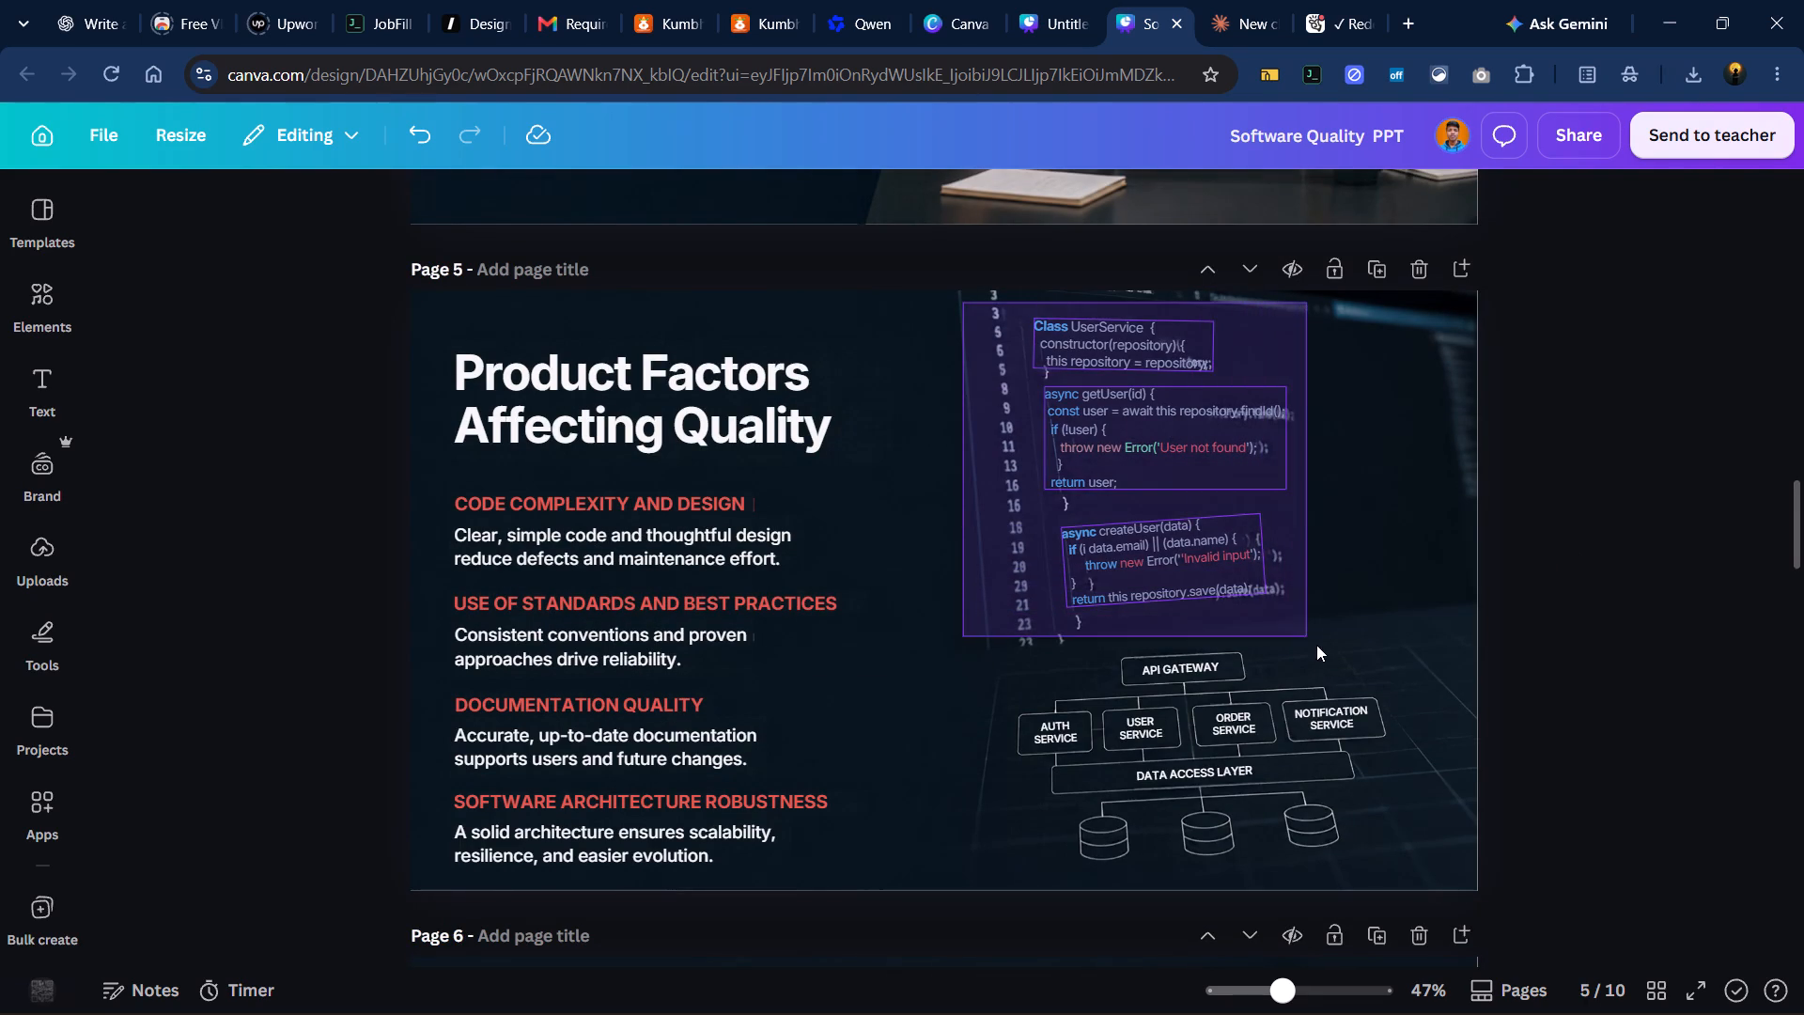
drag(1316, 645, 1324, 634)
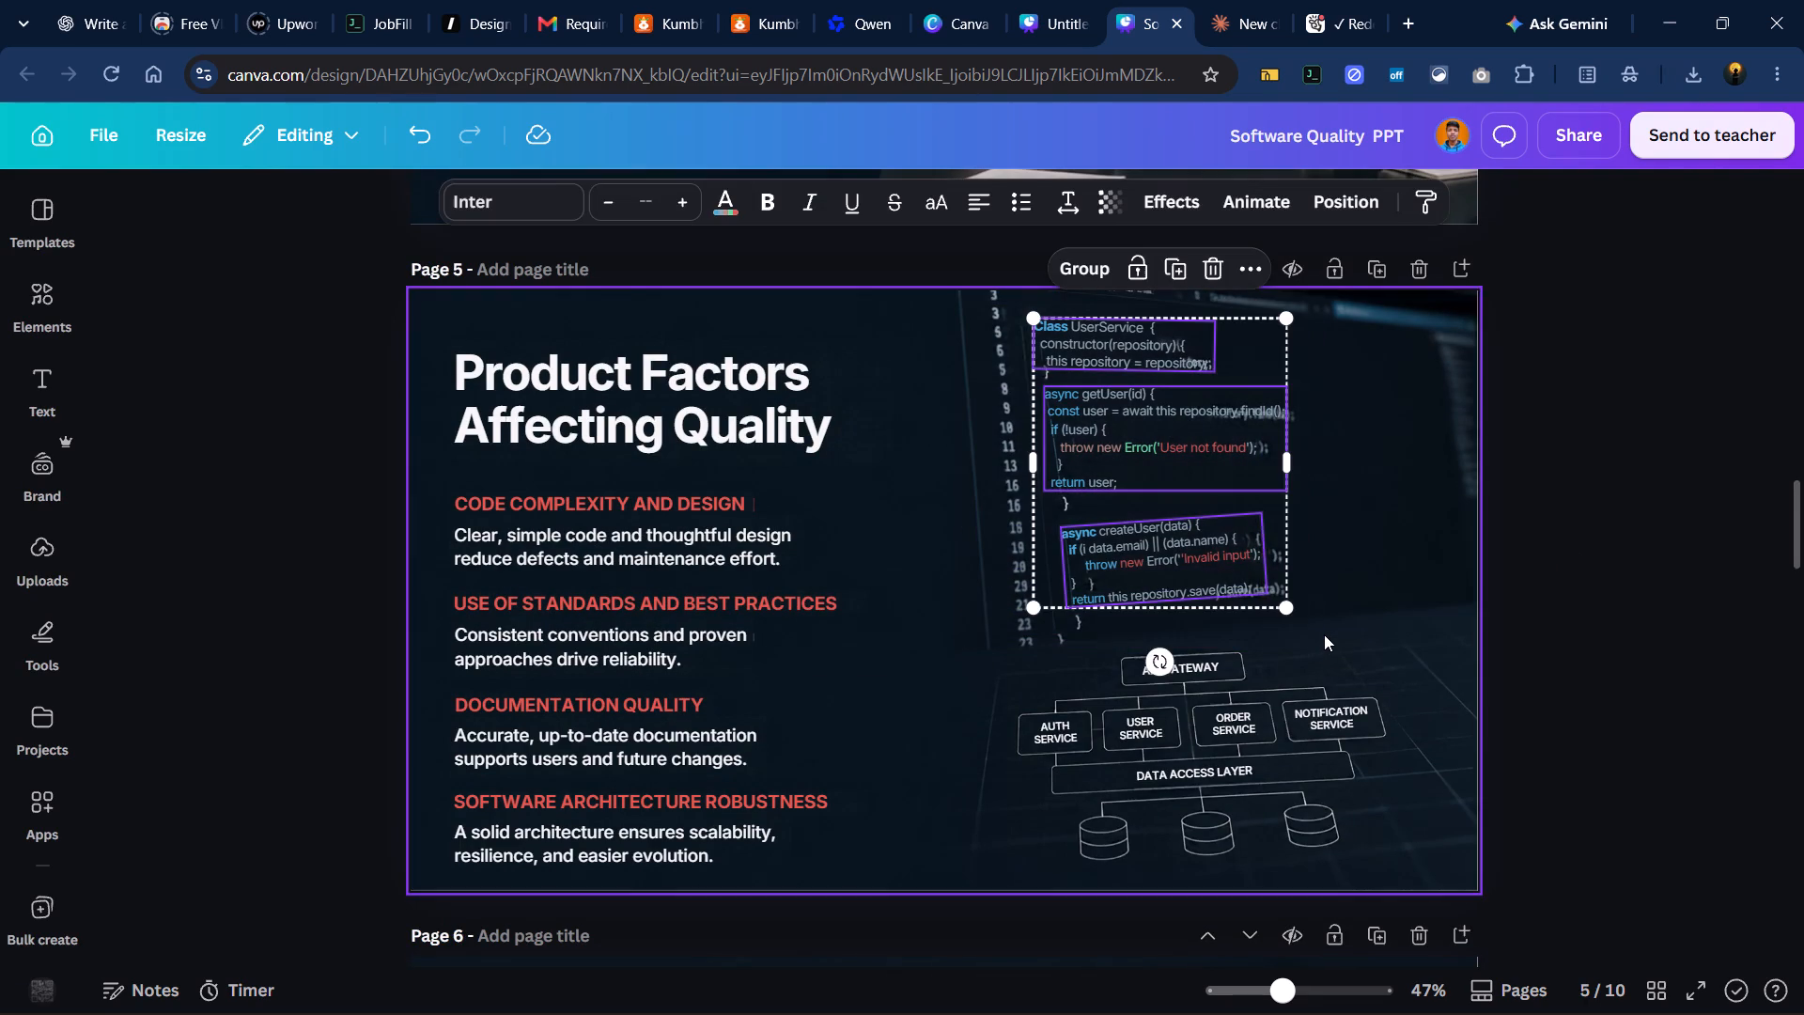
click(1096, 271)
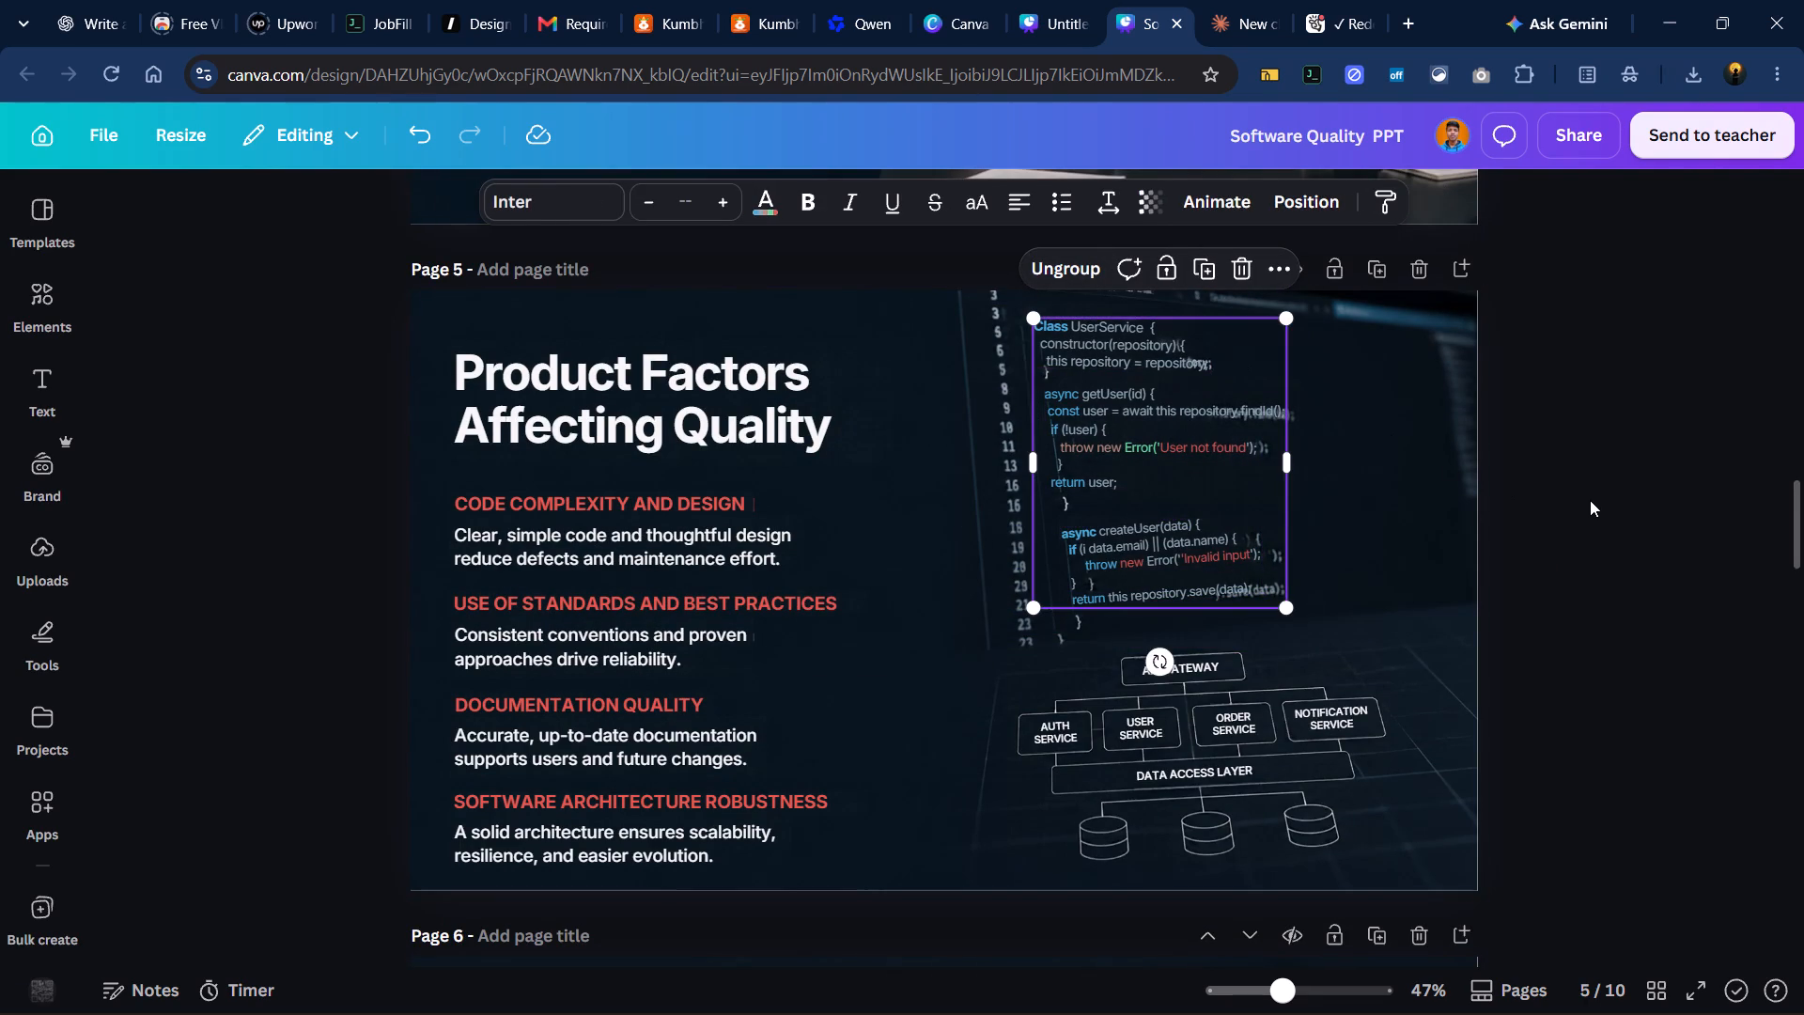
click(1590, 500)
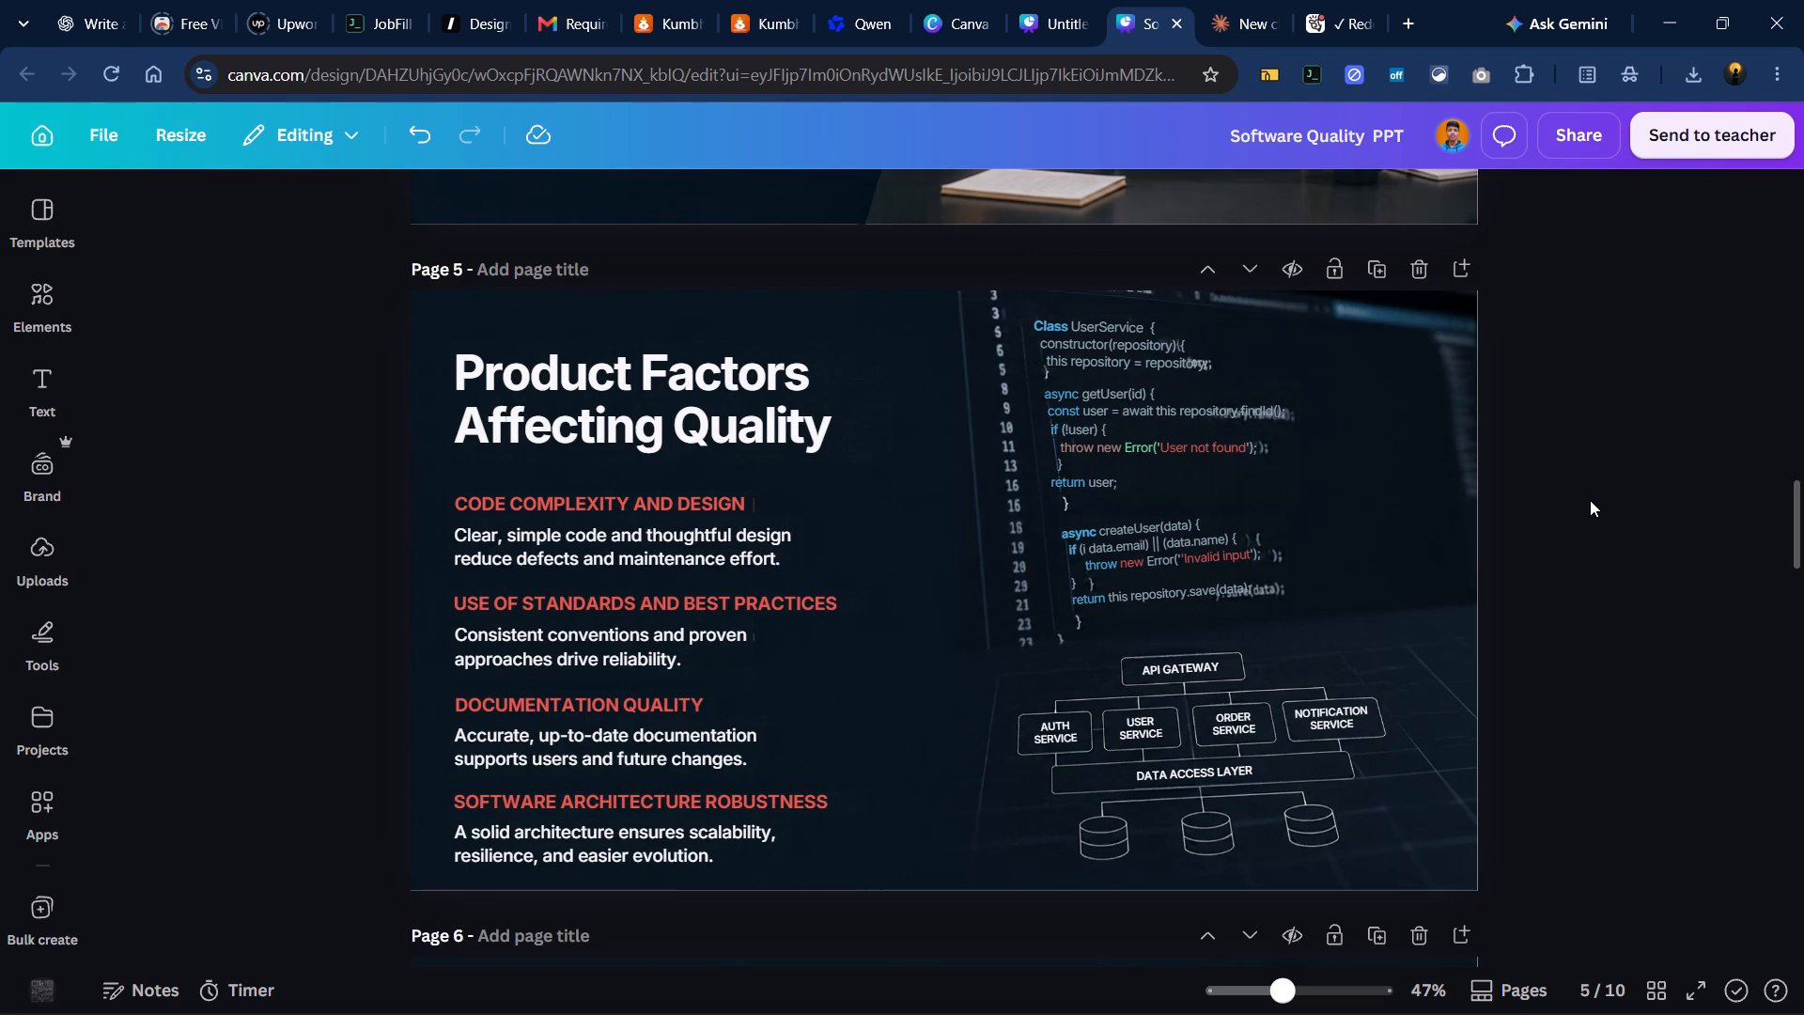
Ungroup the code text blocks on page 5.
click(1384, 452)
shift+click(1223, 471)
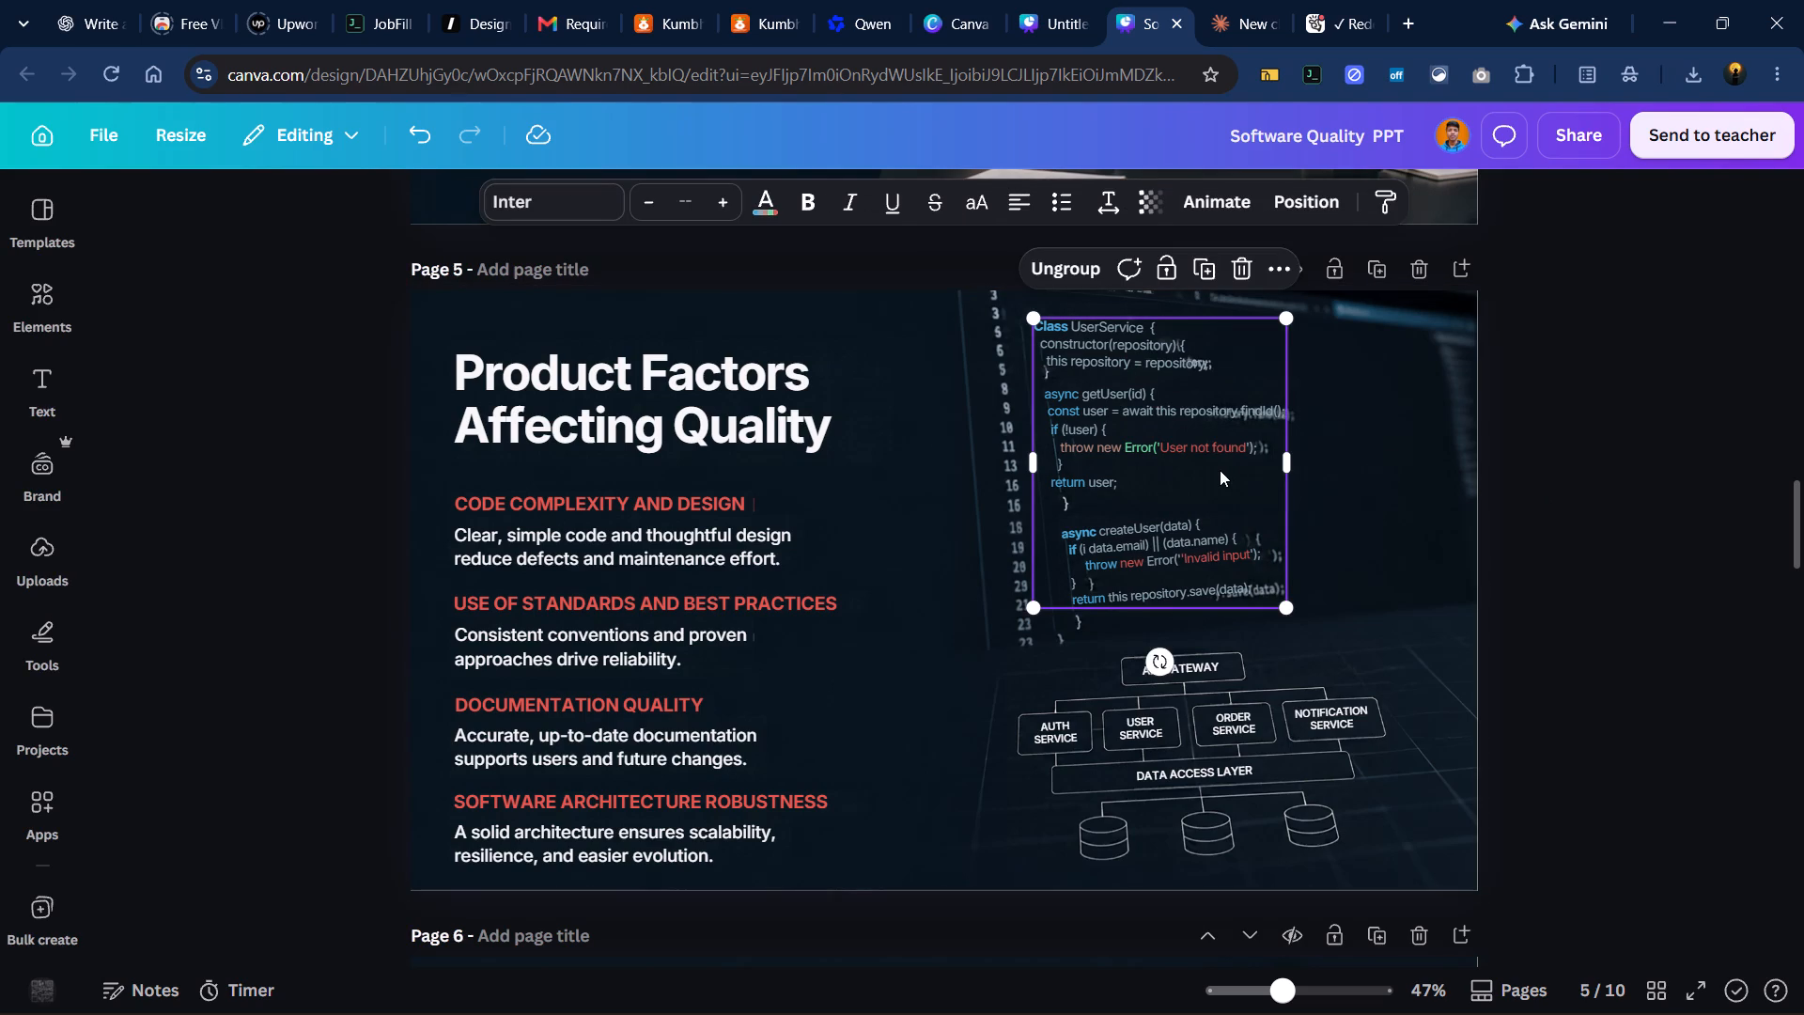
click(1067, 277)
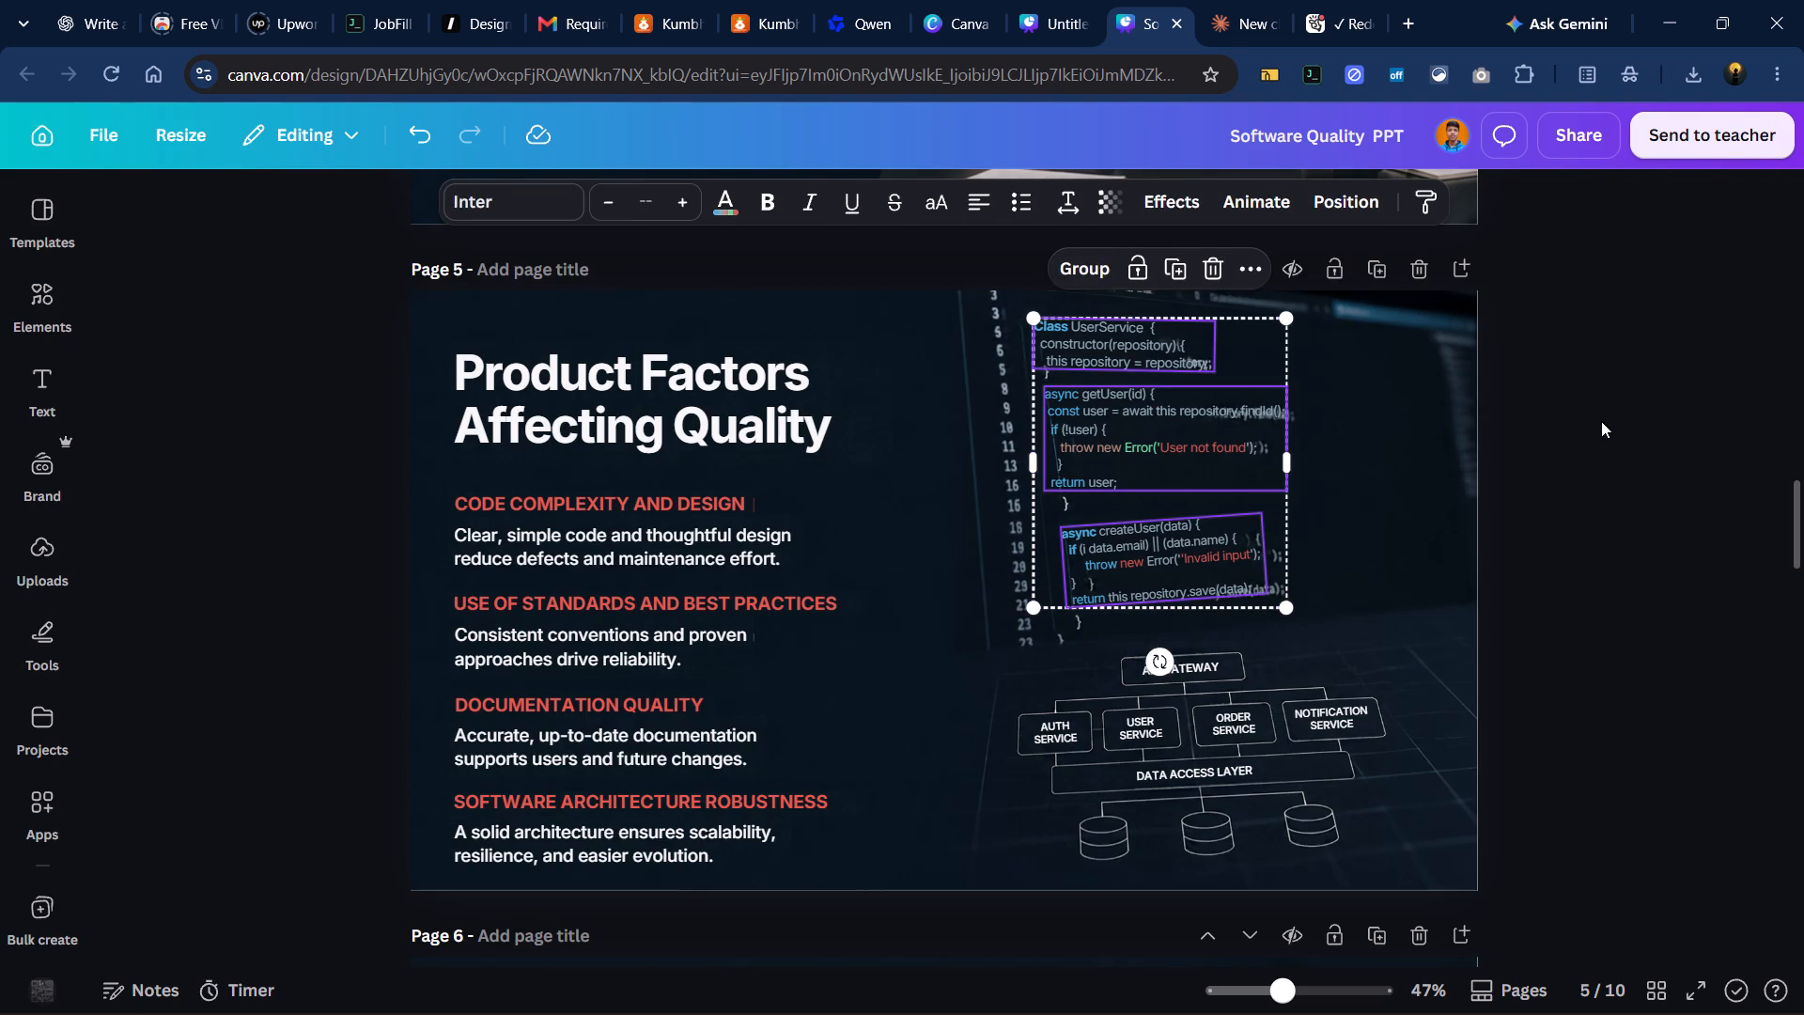
Group the three code text blocks over the code-screen background on page 5 into one object again.
click(1601, 421)
drag(1556, 345, 905, 637)
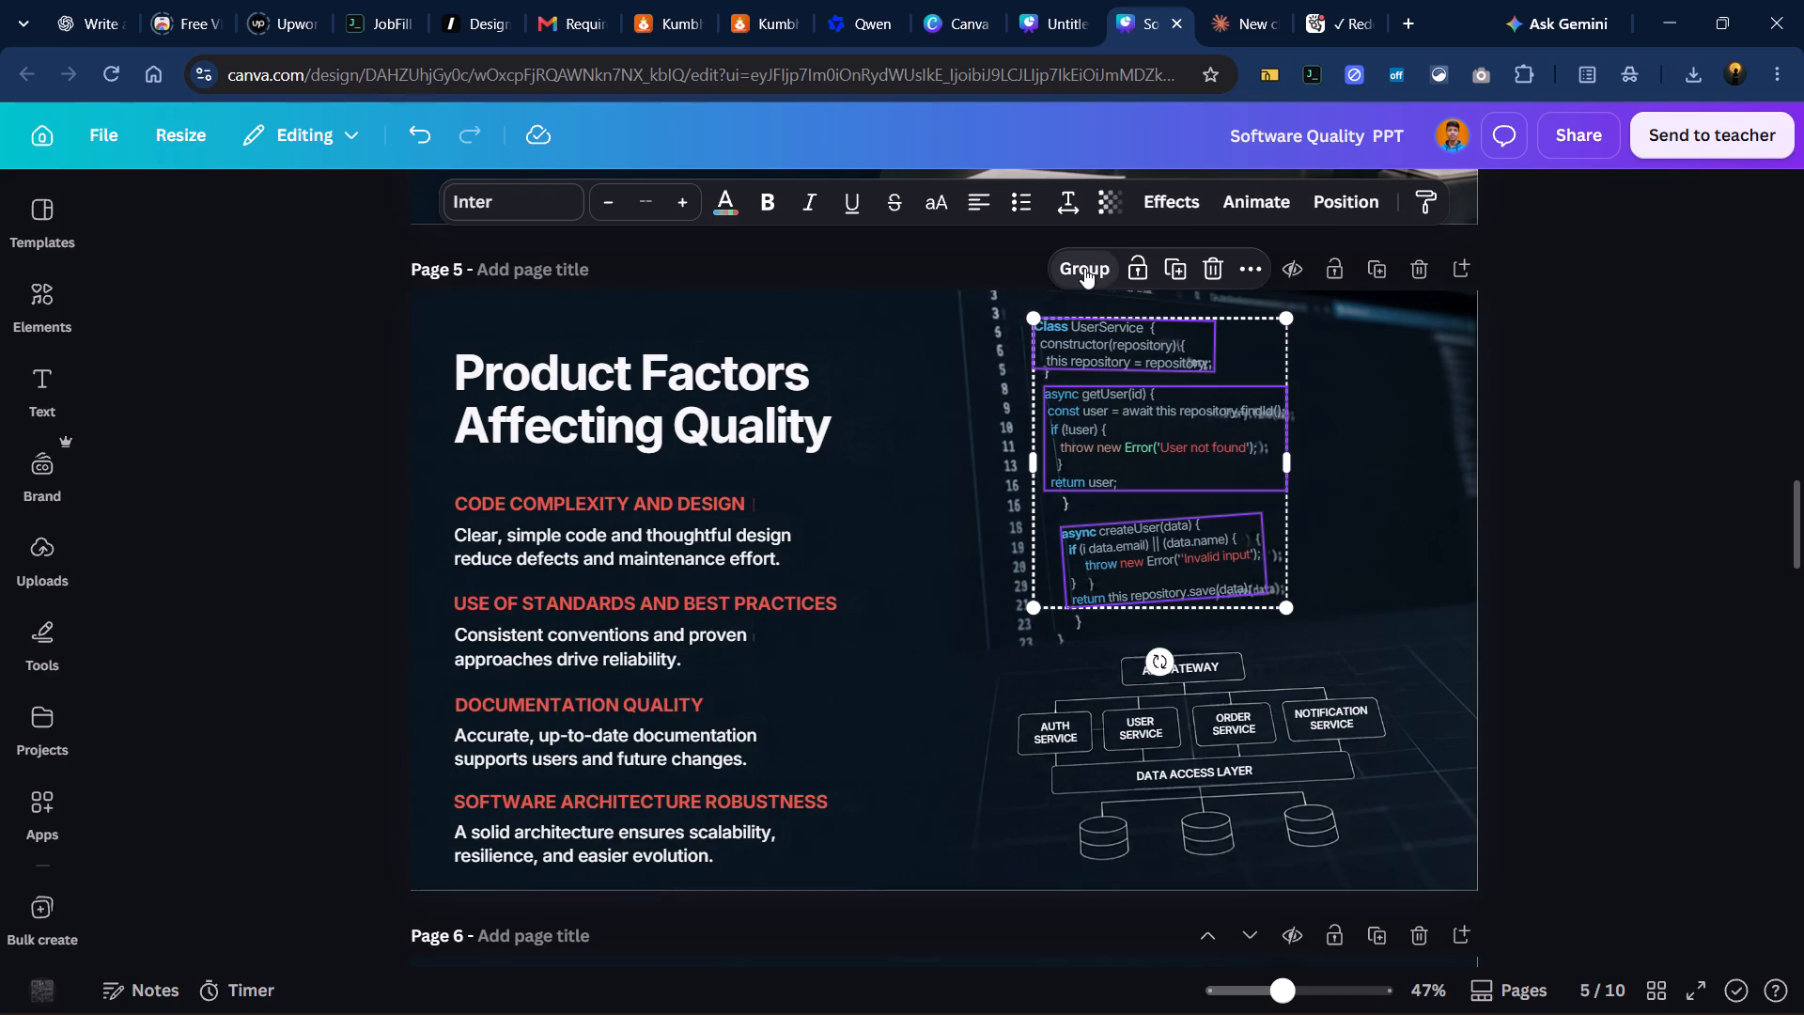
shift+click(1407, 402)
shift+drag(993, 313, 1167, 529)
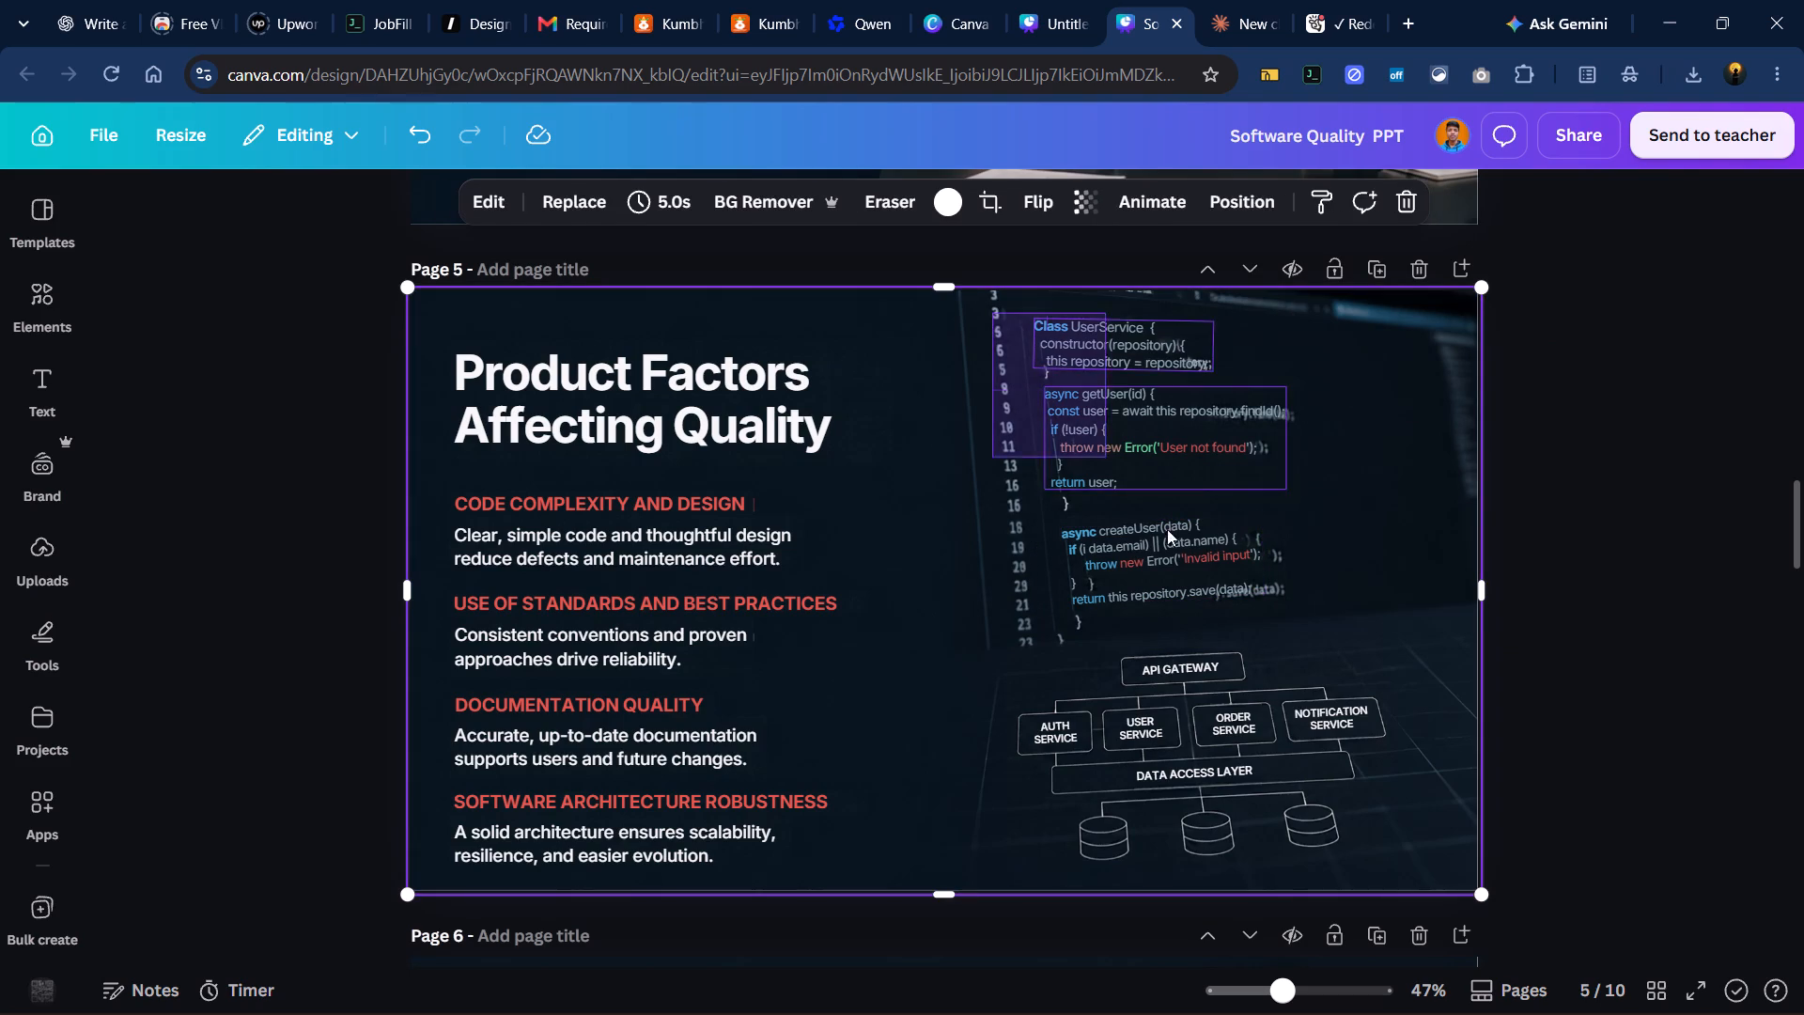
shift+drag(1167, 529, 1315, 634)
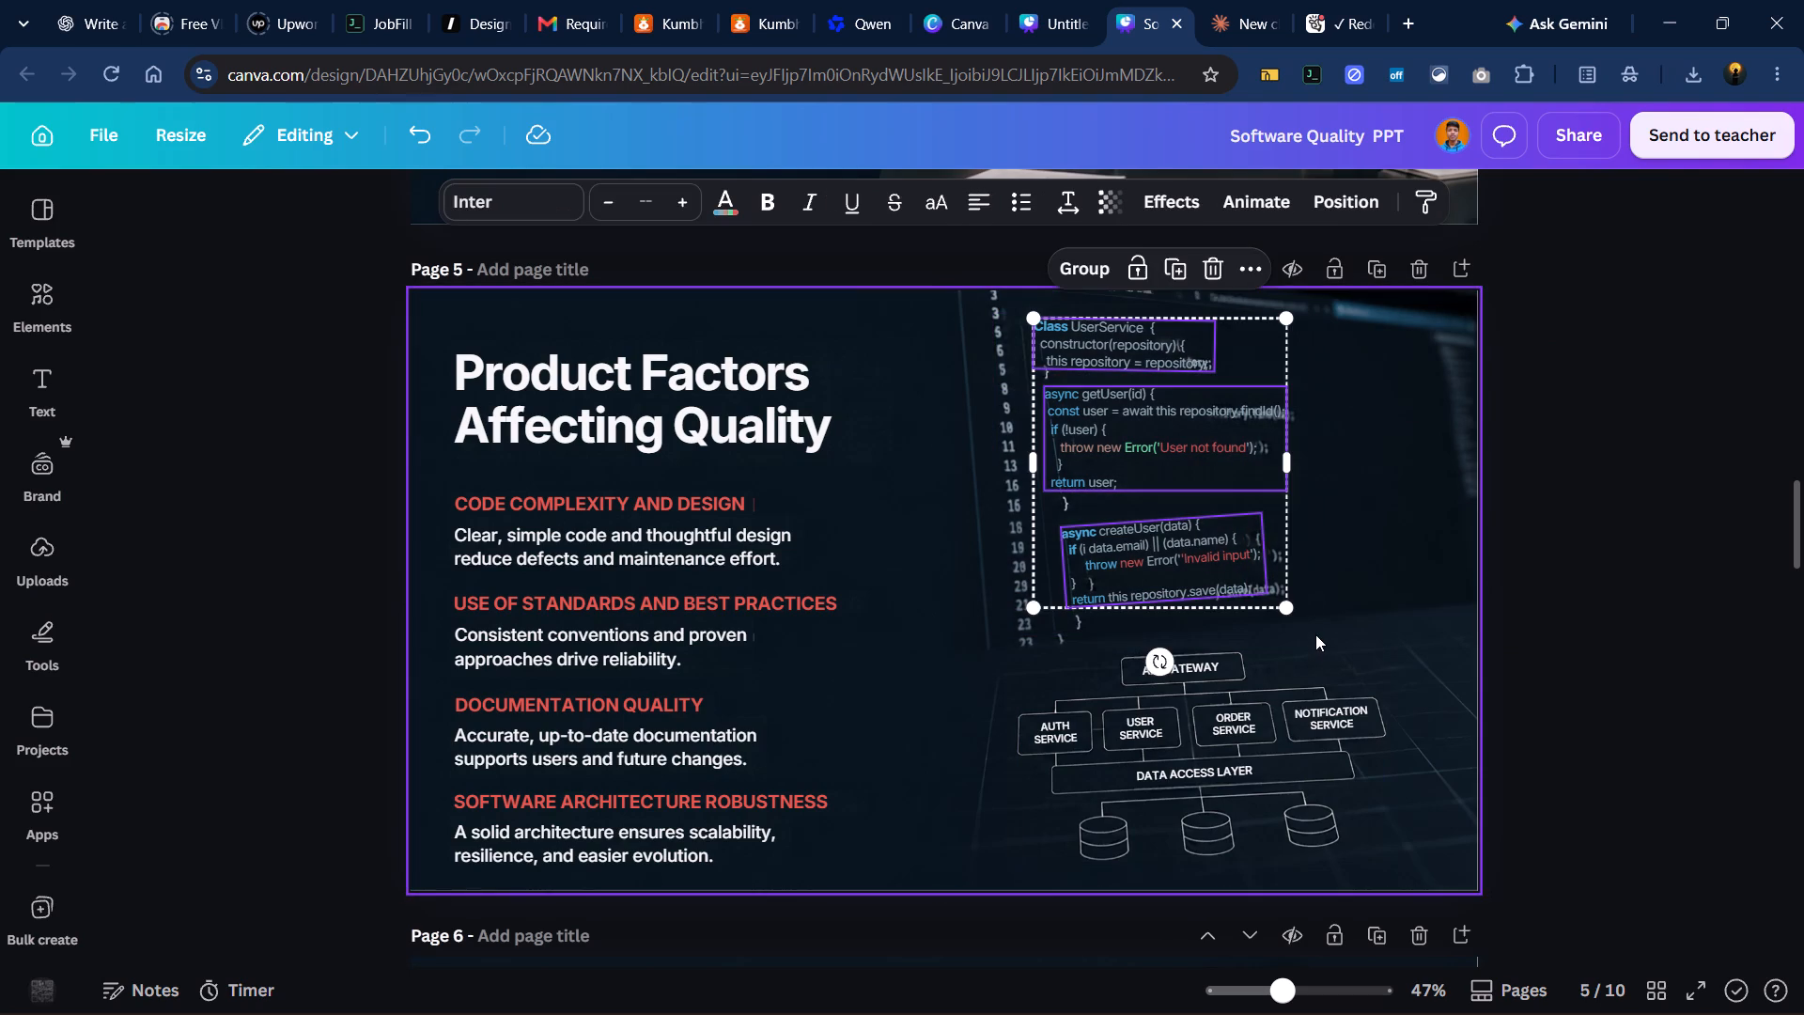
click(1078, 270)
click(1584, 470)
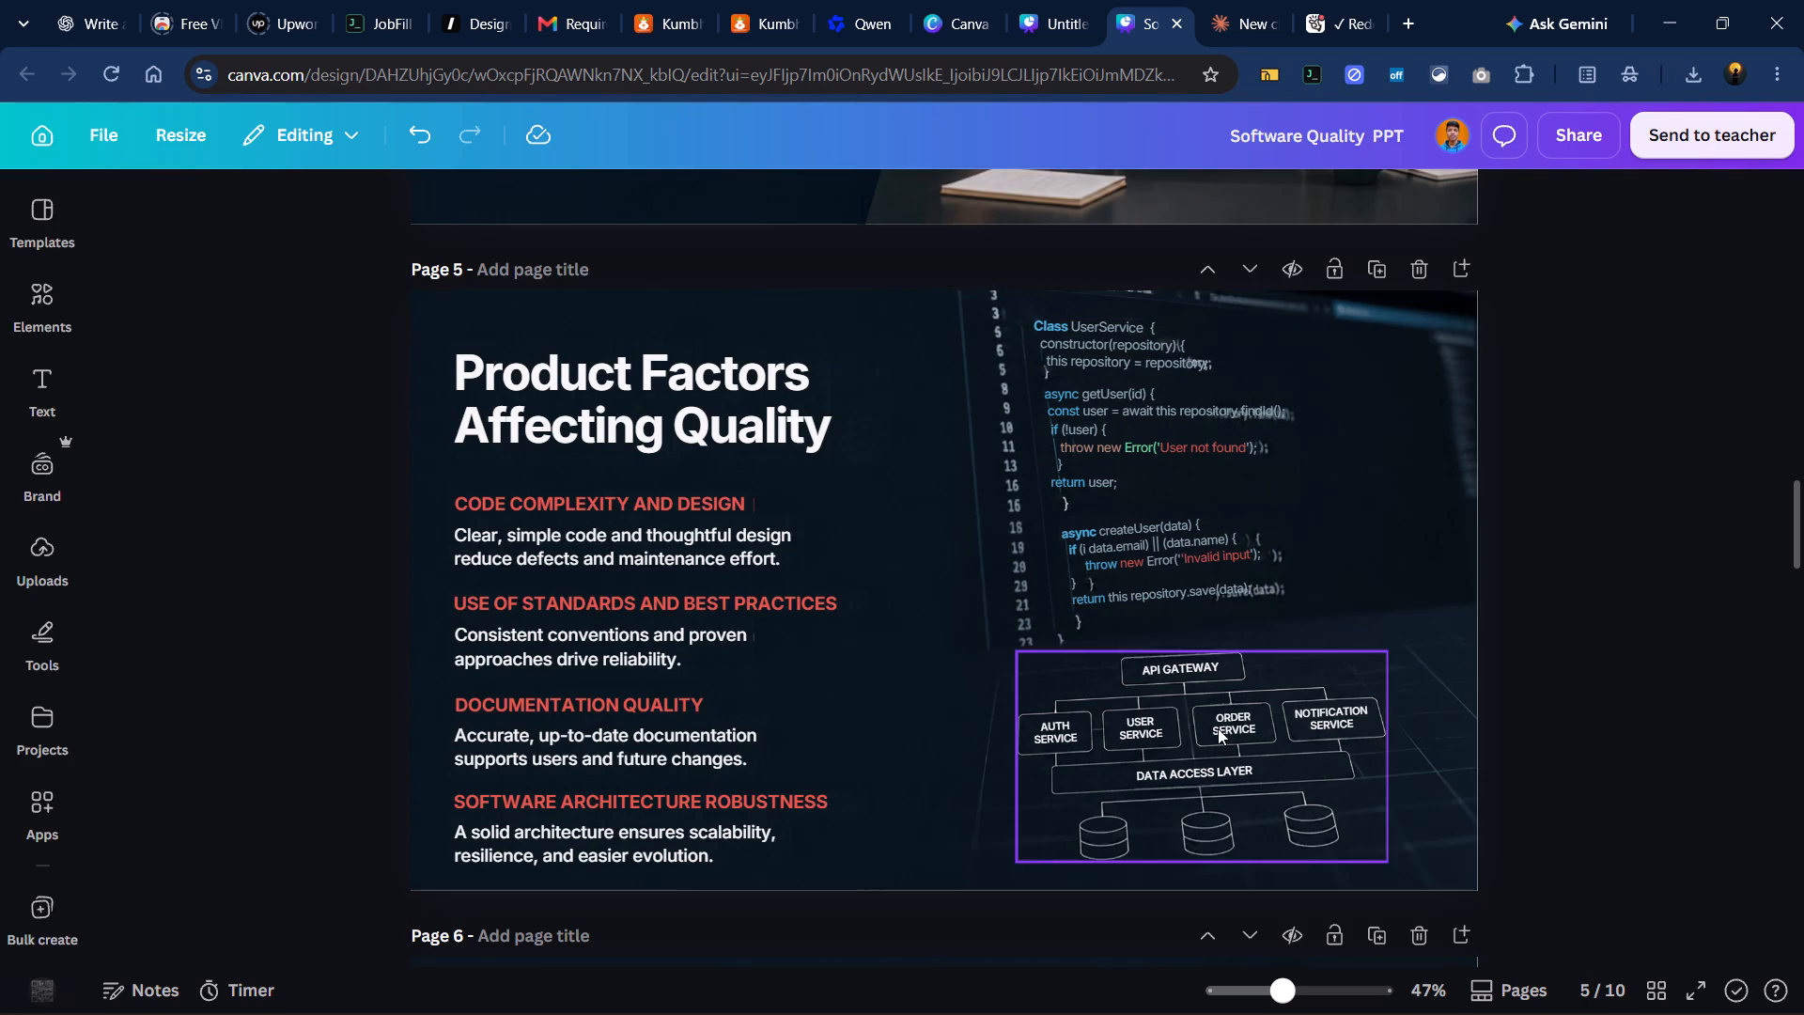
Look through the slides from page 6 to the closing Questions slide on page 10.
click(1662, 629)
scroll(1397, 557, down, 7)
scroll(1399, 552, up, 2)
scroll(1399, 552, down, 6)
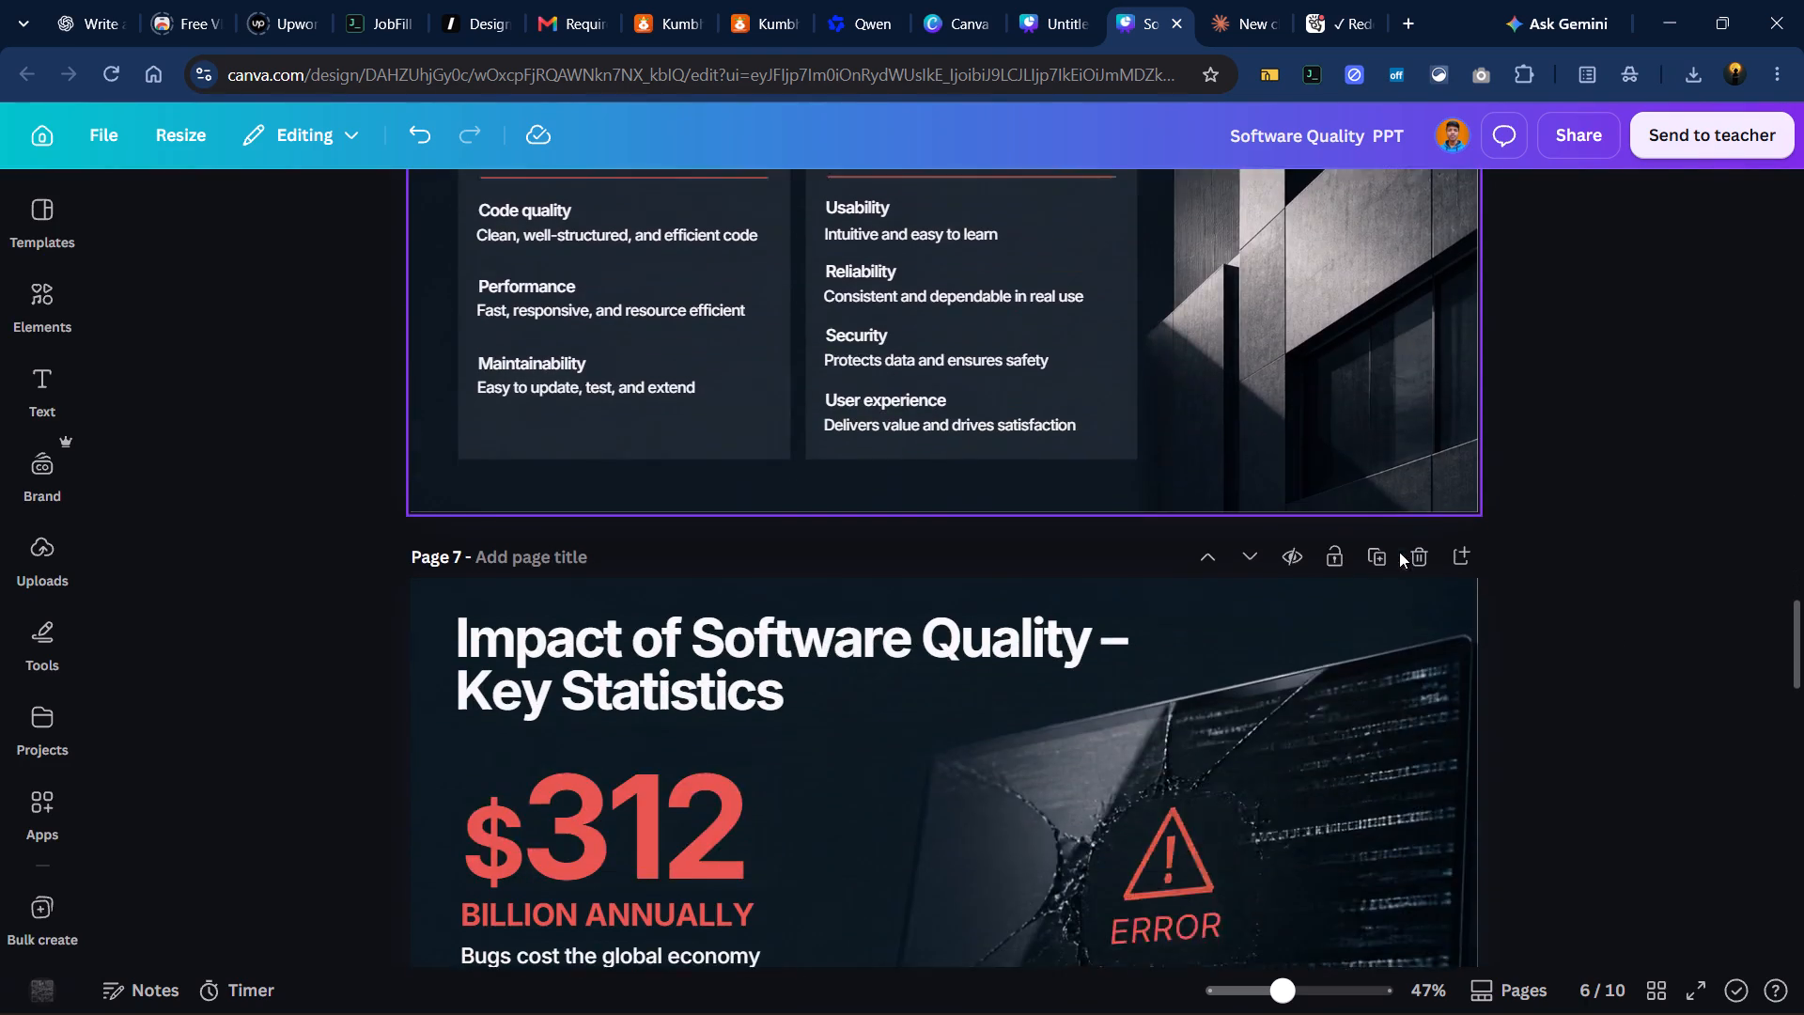
scroll(1400, 552, down, 20)
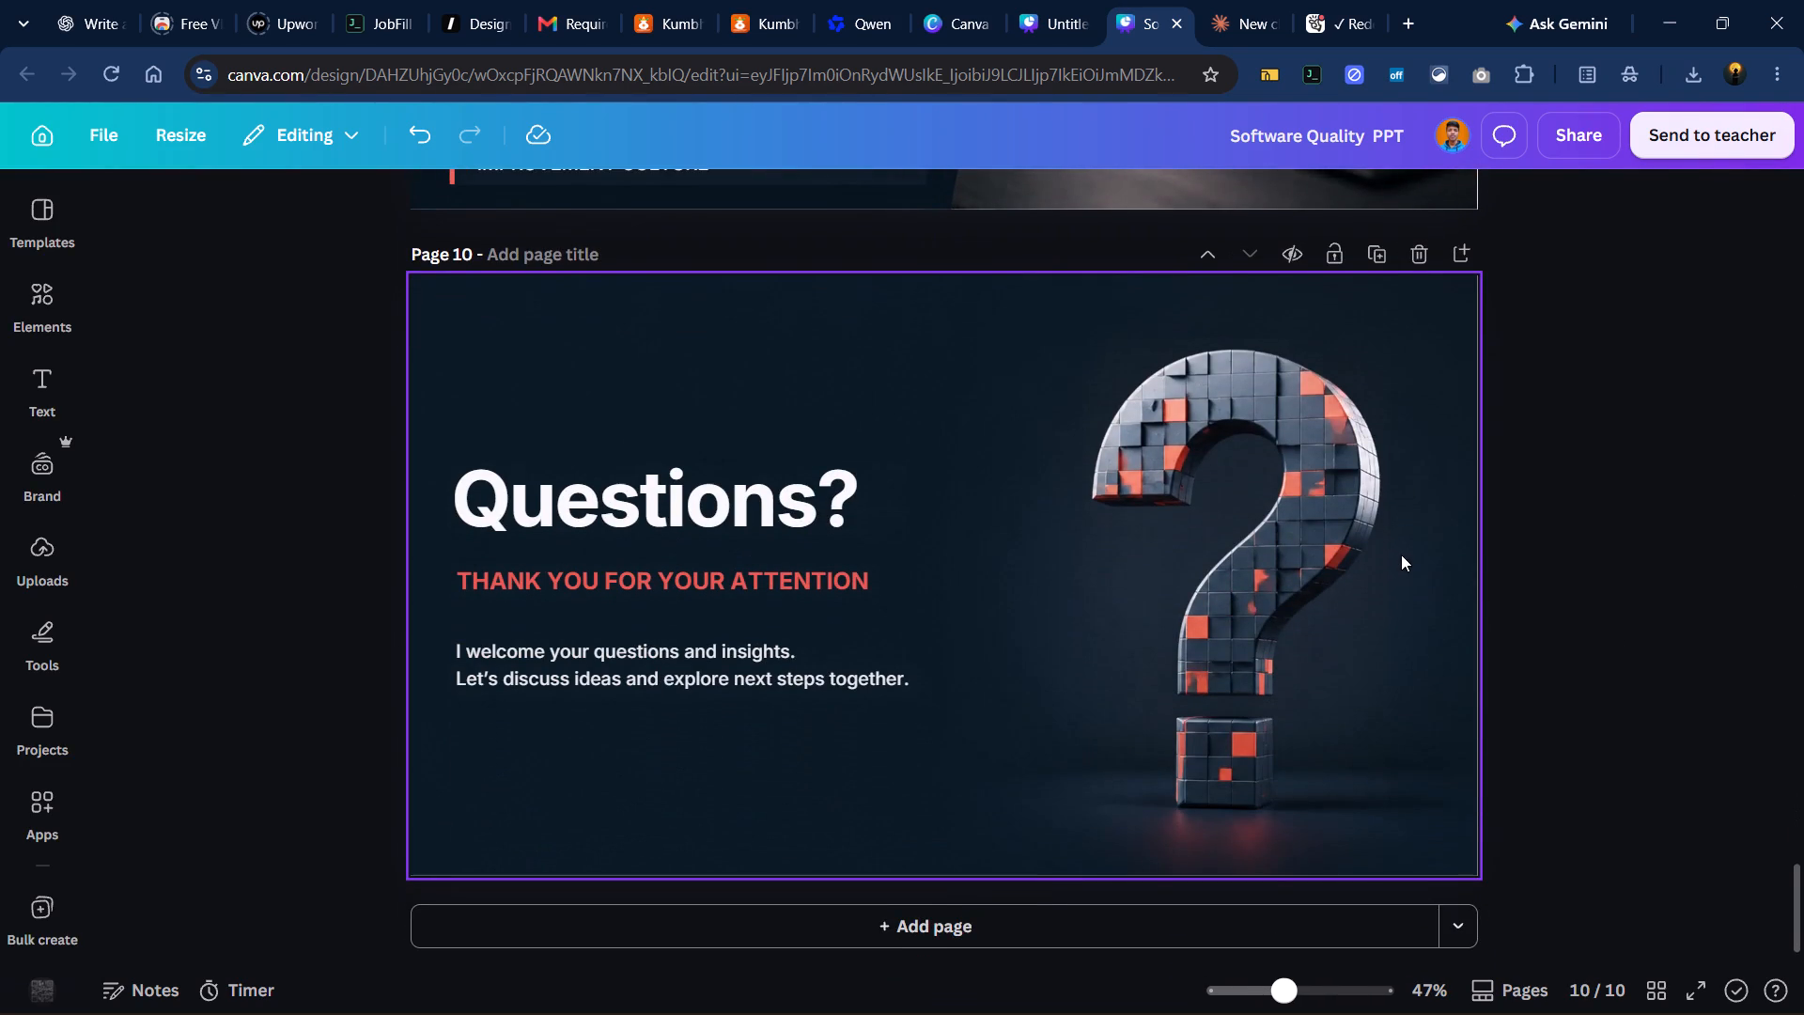
Review the slides again from page 10 back up to the Internal vs External Quality Factors slide on page 6.
scroll(1413, 557, up, 5)
scroll(1413, 557, down, 1)
scroll(1413, 557, up, 1)
scroll(1413, 557, down, 1)
scroll(1413, 557, up, 3)
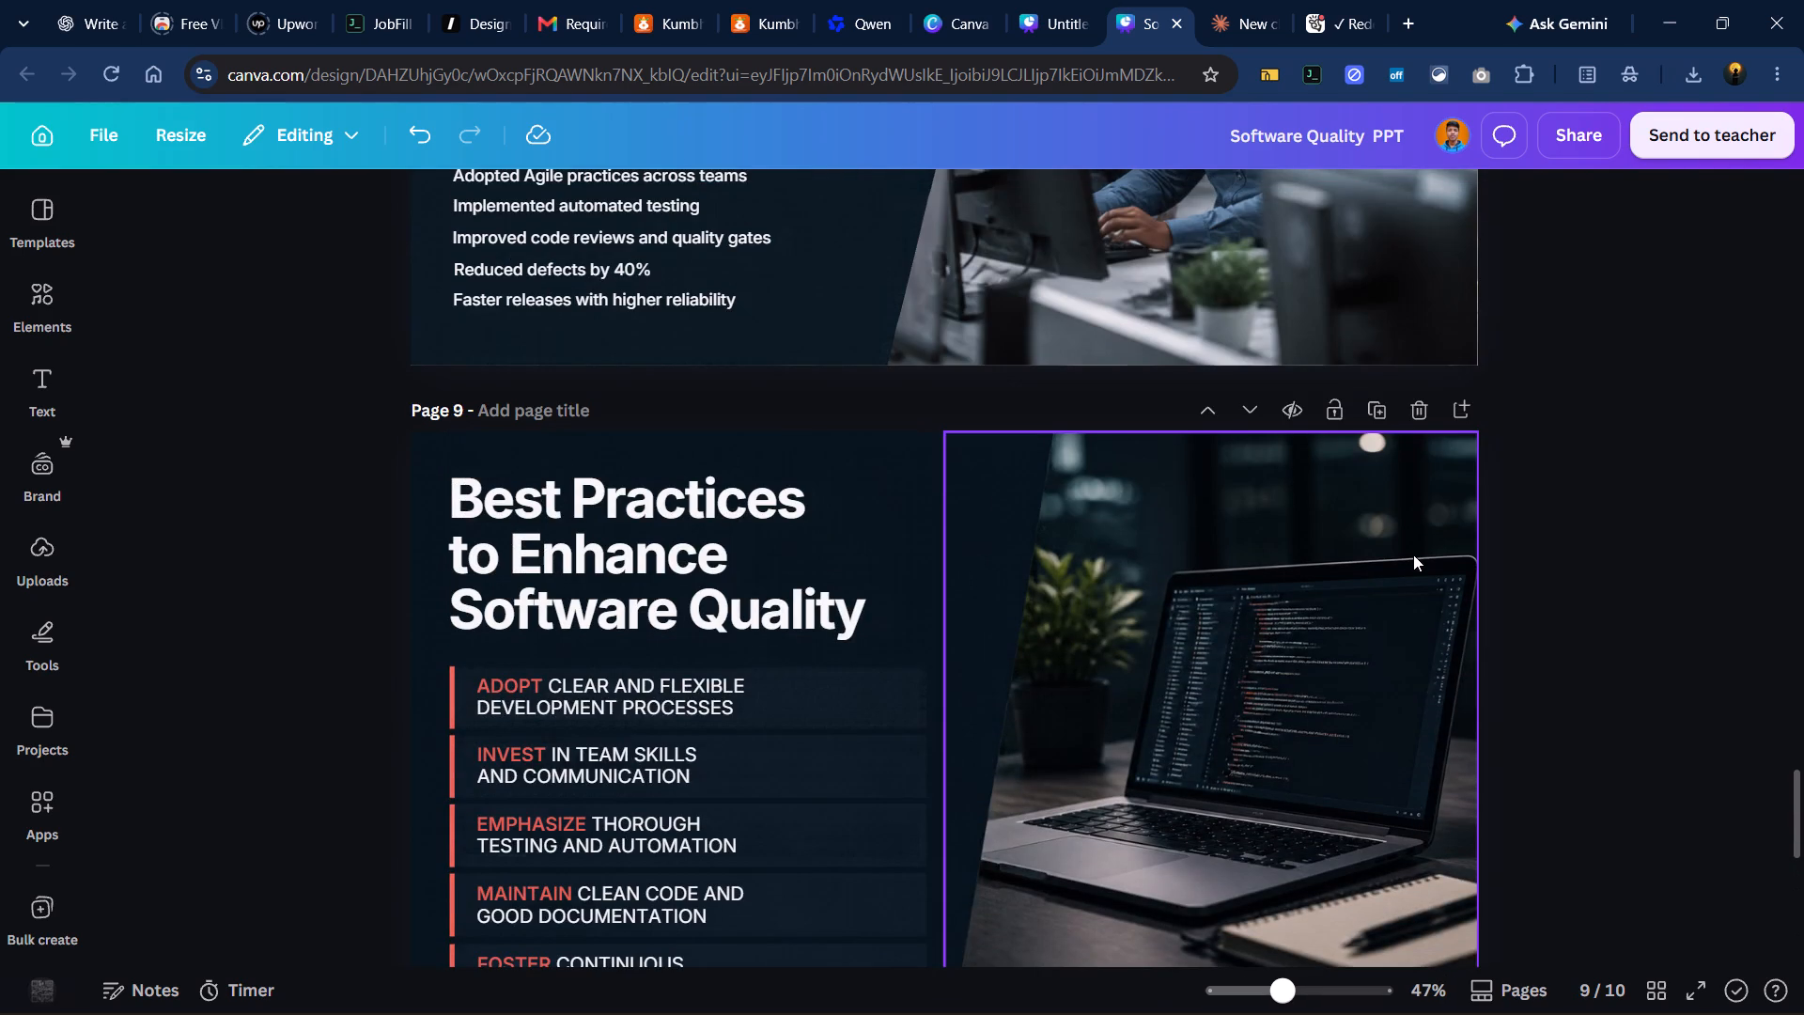
scroll(1413, 554, down, 2)
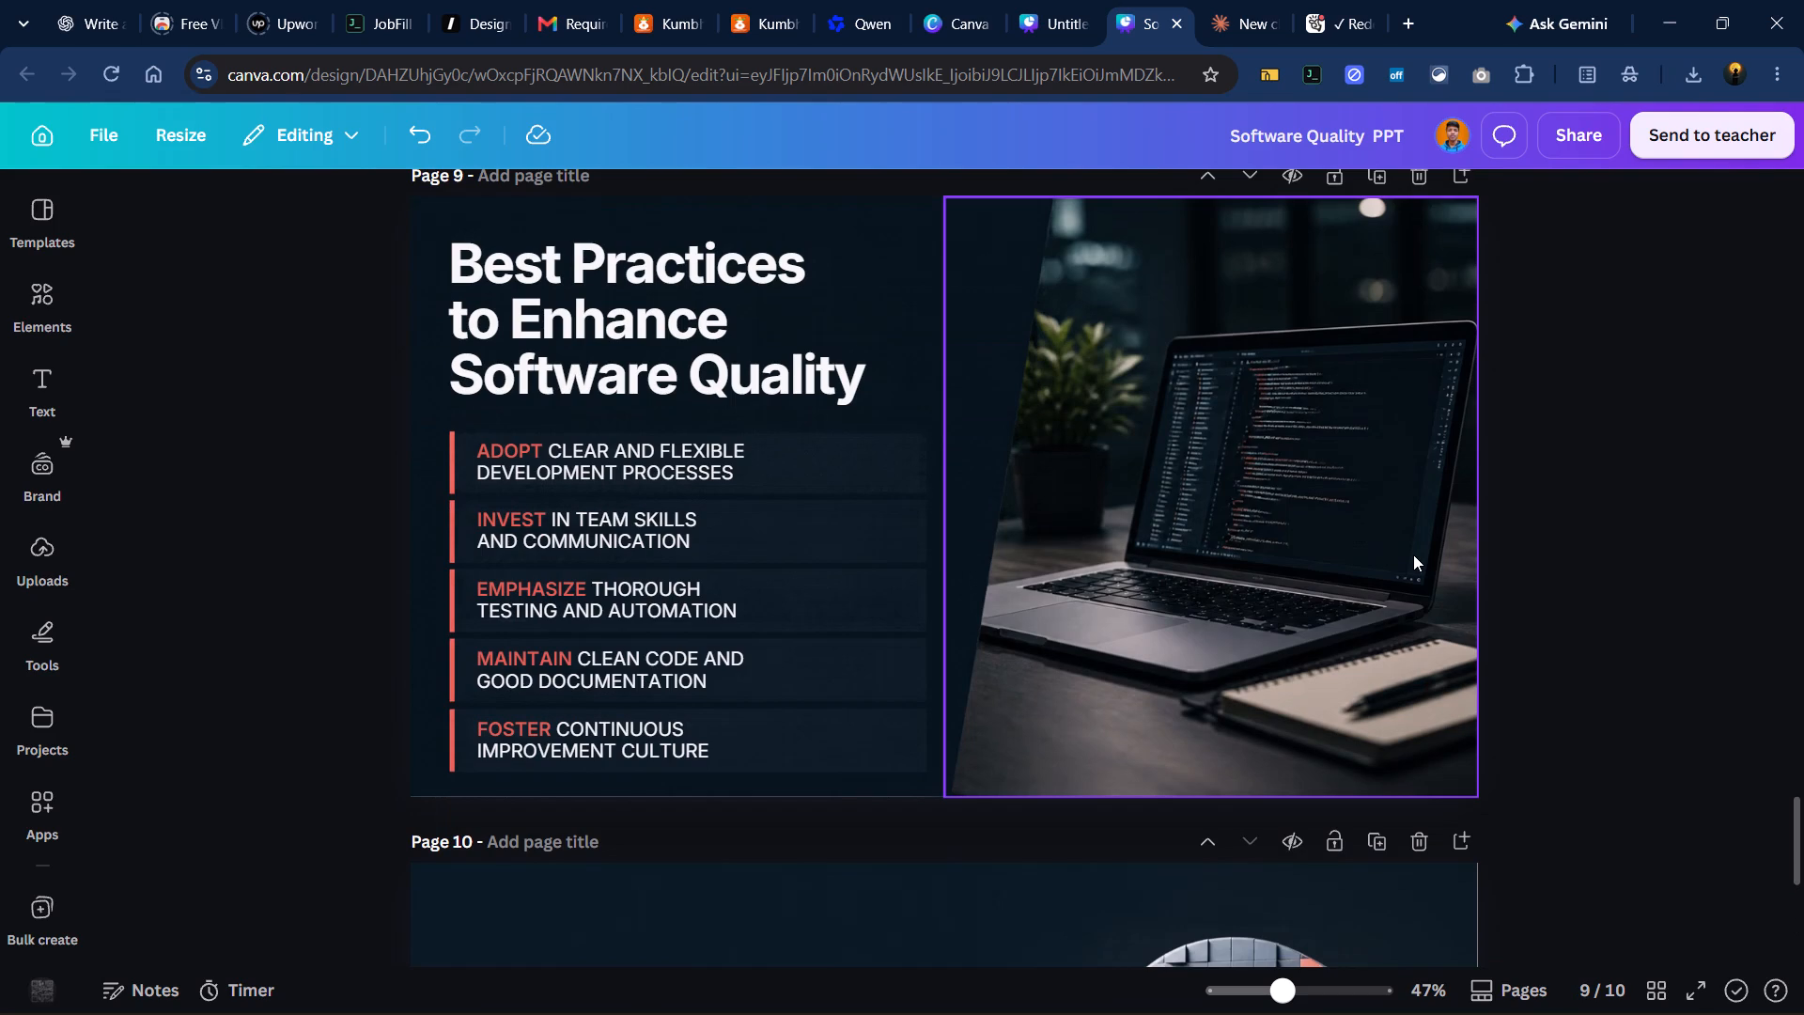
scroll(1203, 539, up, 1)
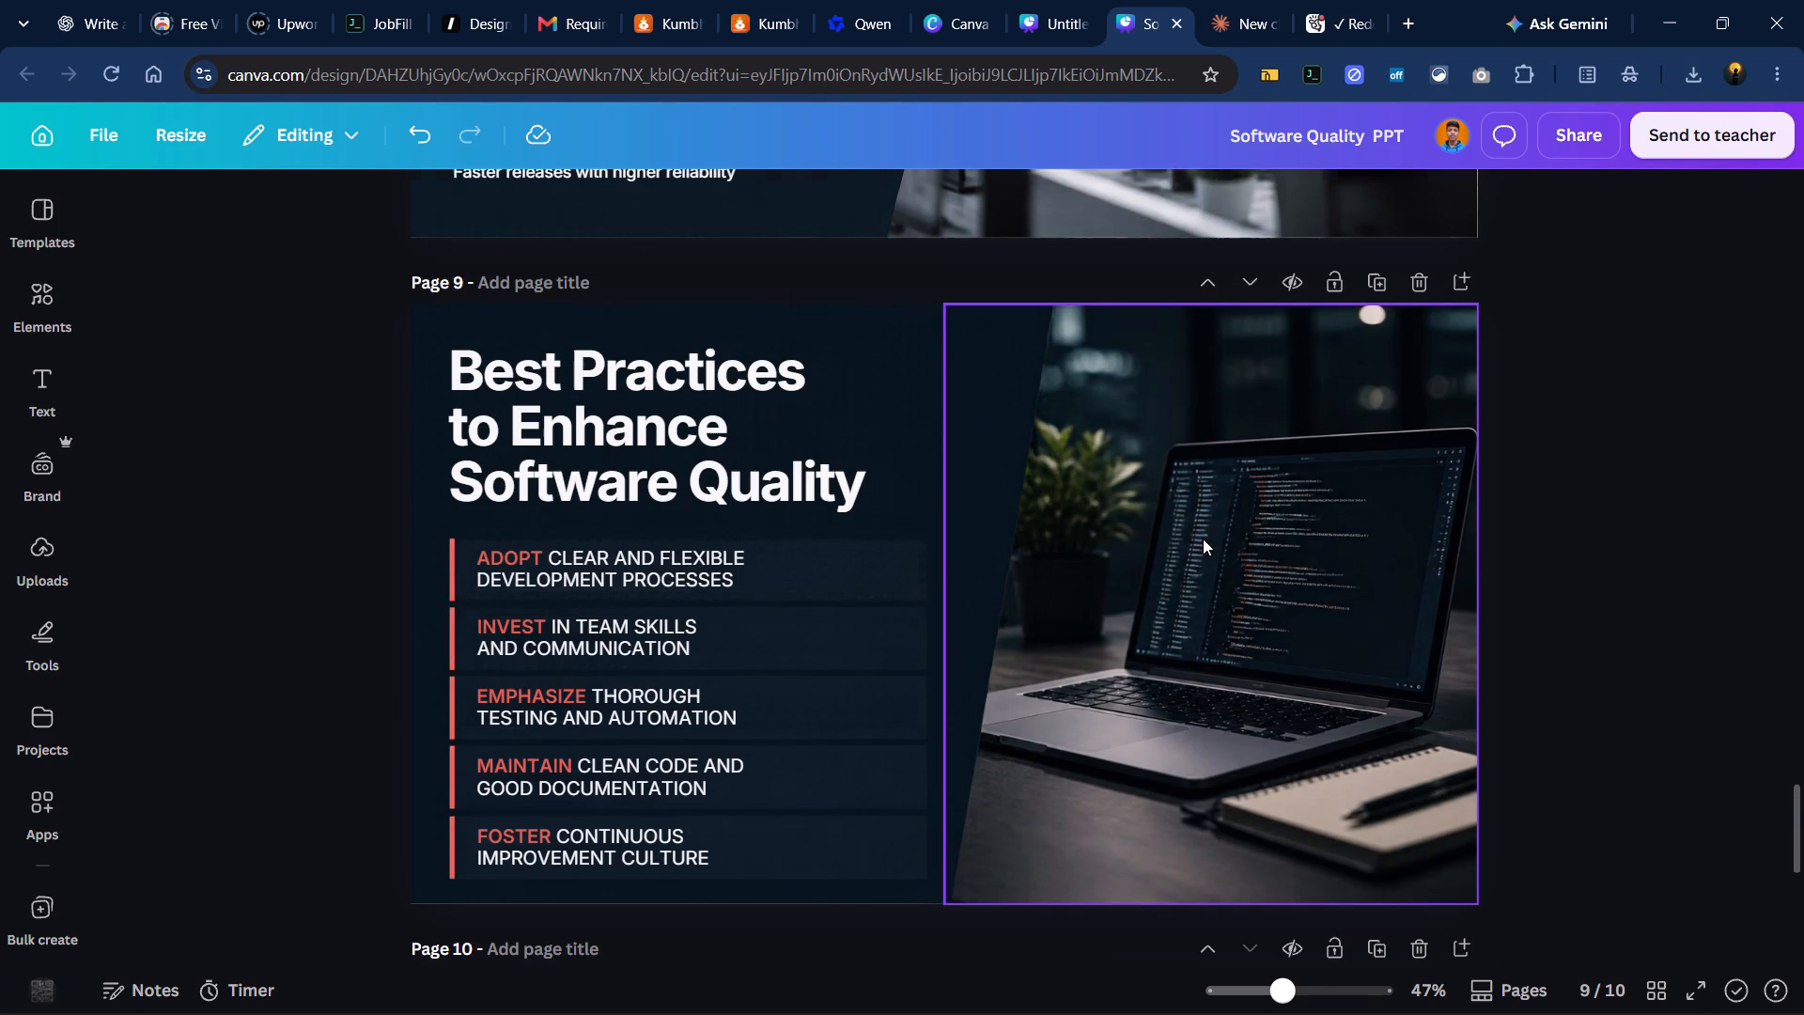
scroll(1203, 539, up, 2)
scroll(1203, 539, down, 2)
scroll(1203, 539, up, 5)
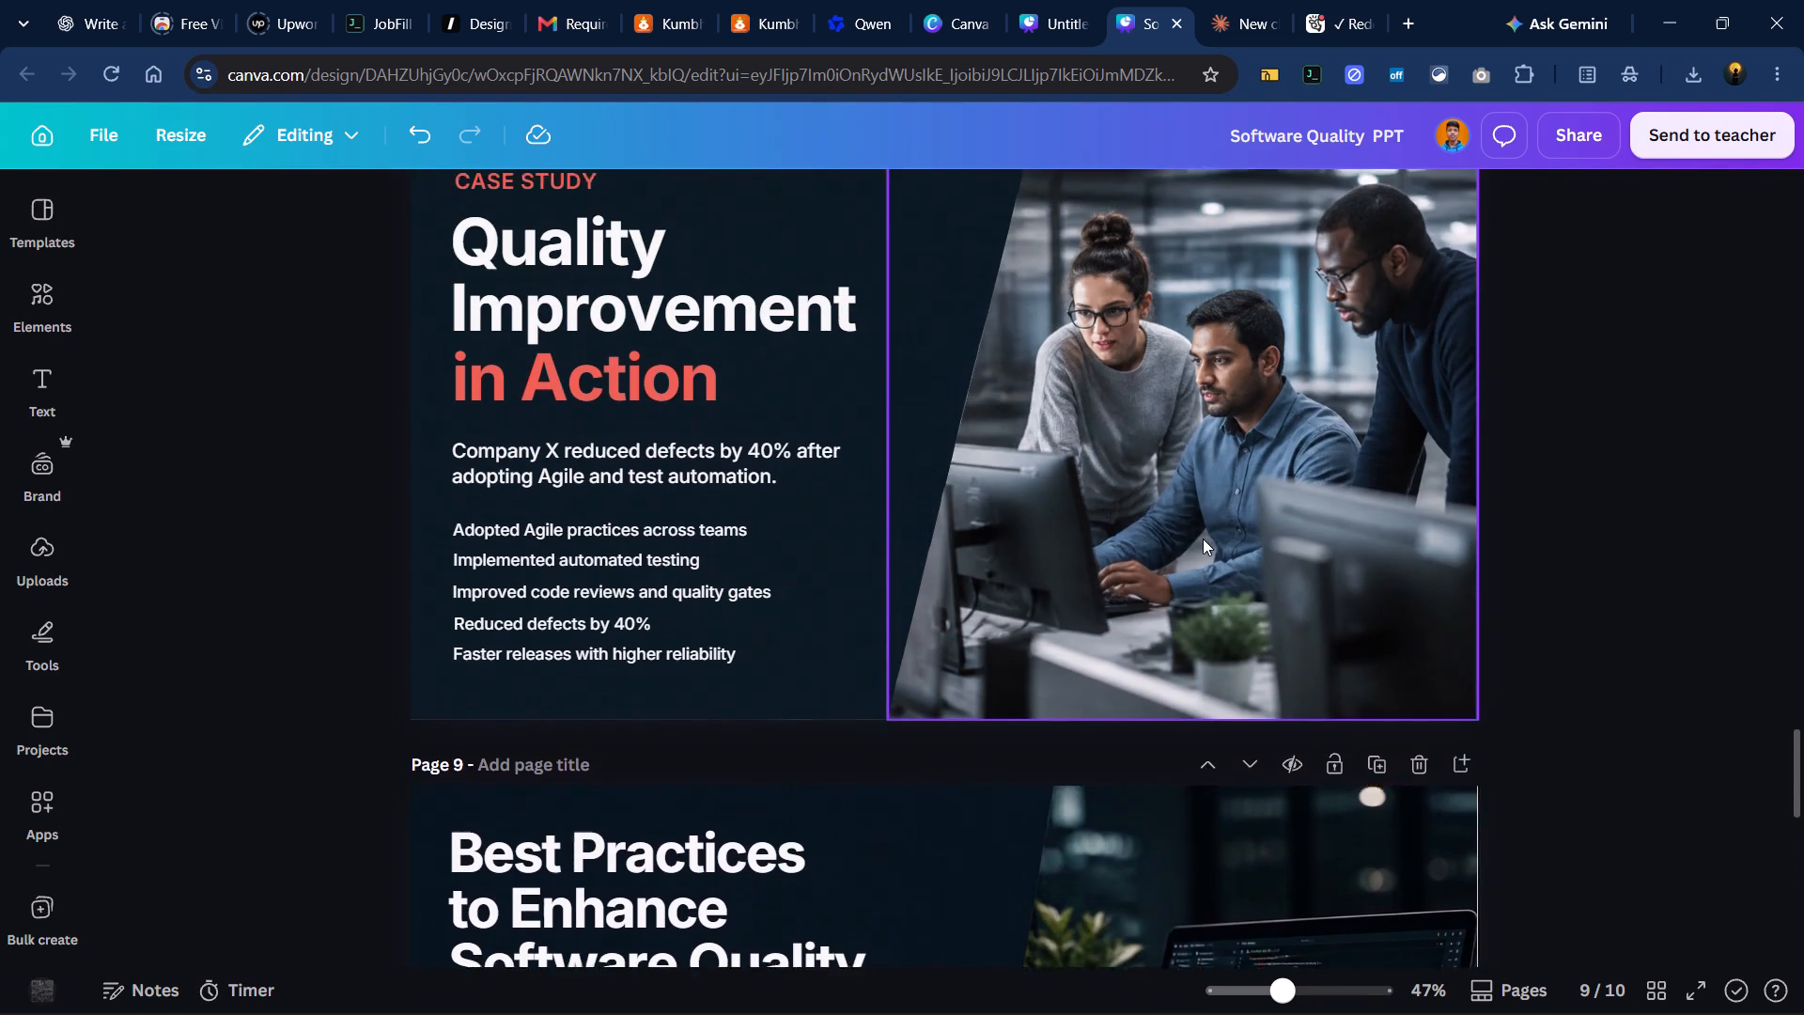
scroll(667, 522, up, 4)
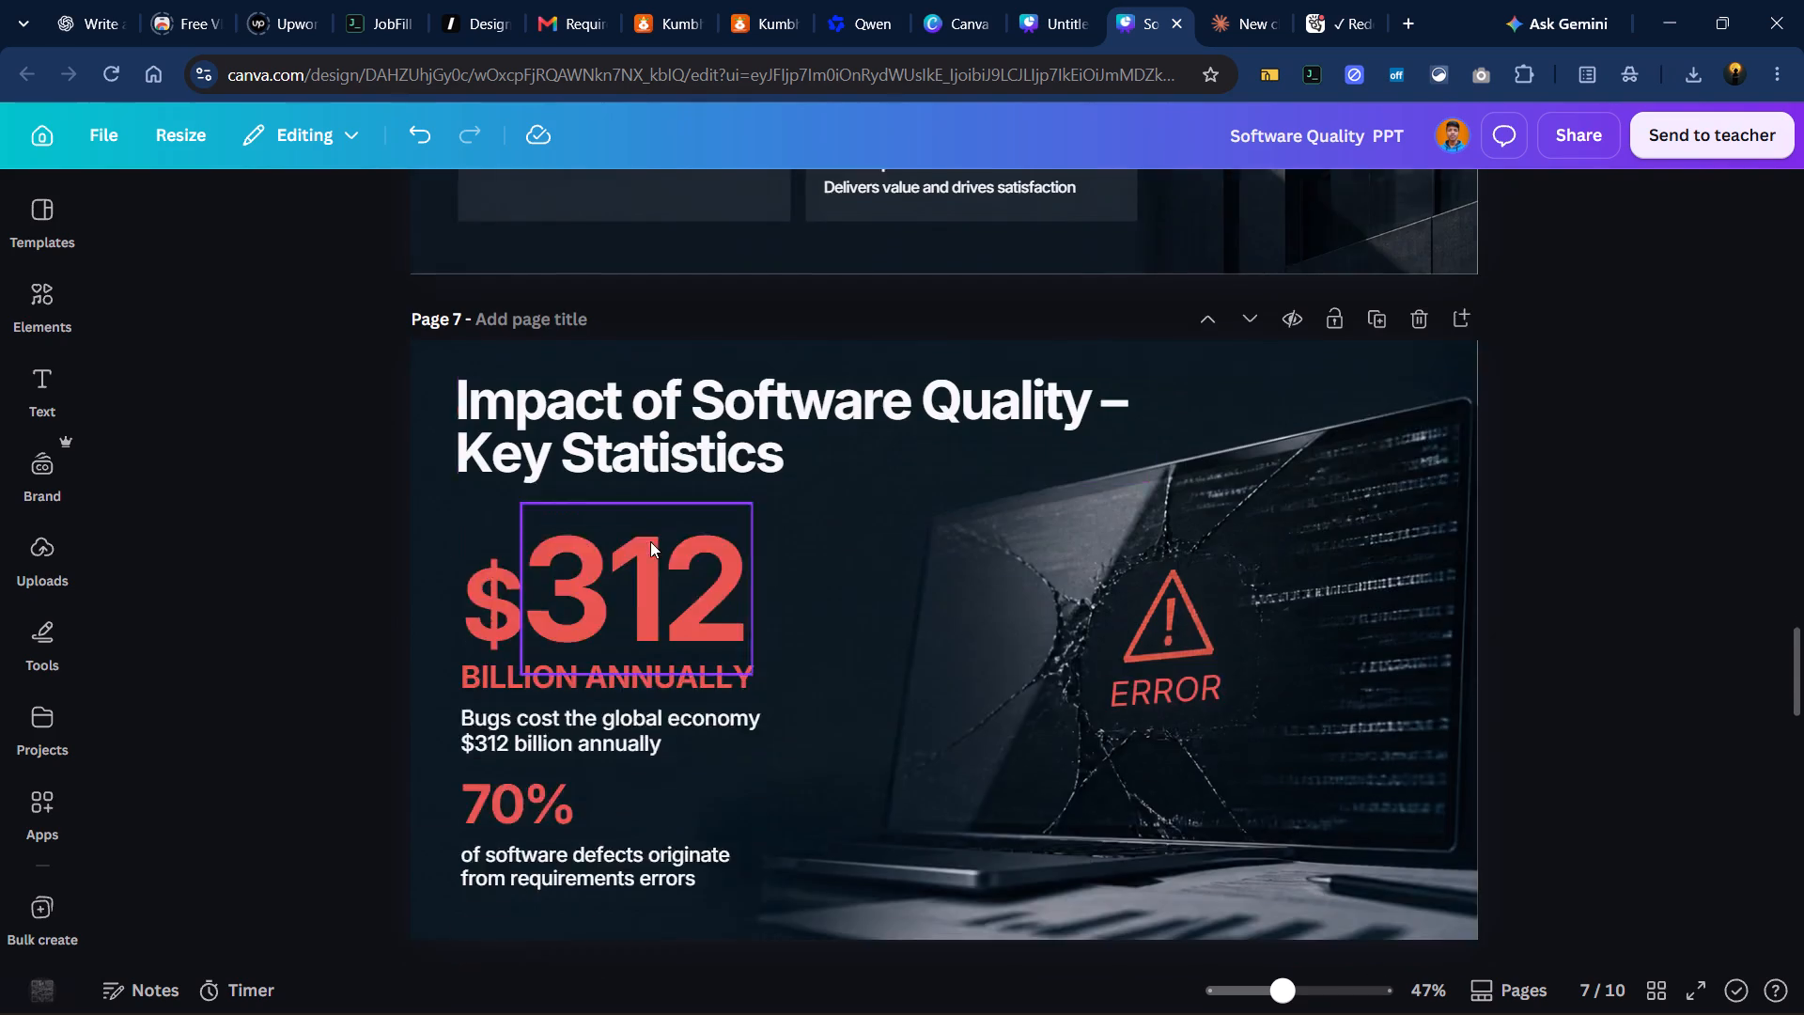
scroll(846, 601, up, 3)
scroll(846, 601, down, 1)
scroll(846, 601, up, 1)
scroll(888, 647, down, 3)
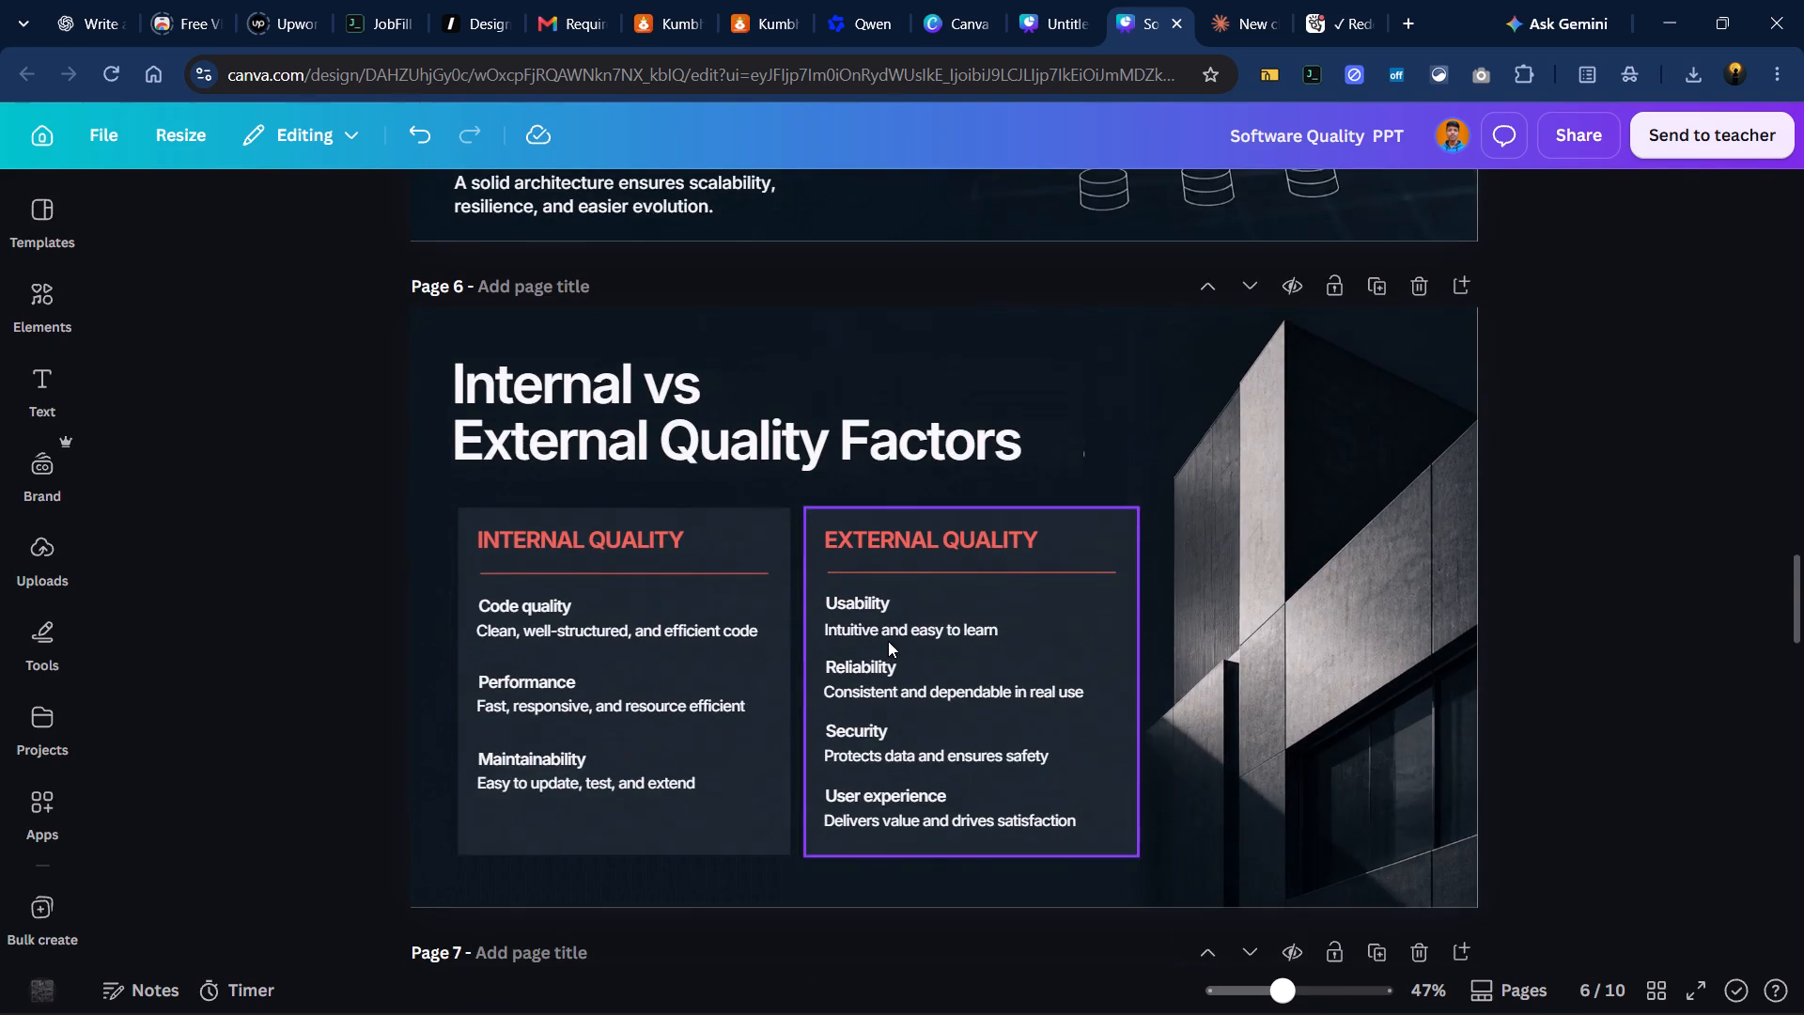
Look through the slides from page 4 to the closing Questions slide, and return to the title slide on page 1.
scroll(918, 547, up, 5)
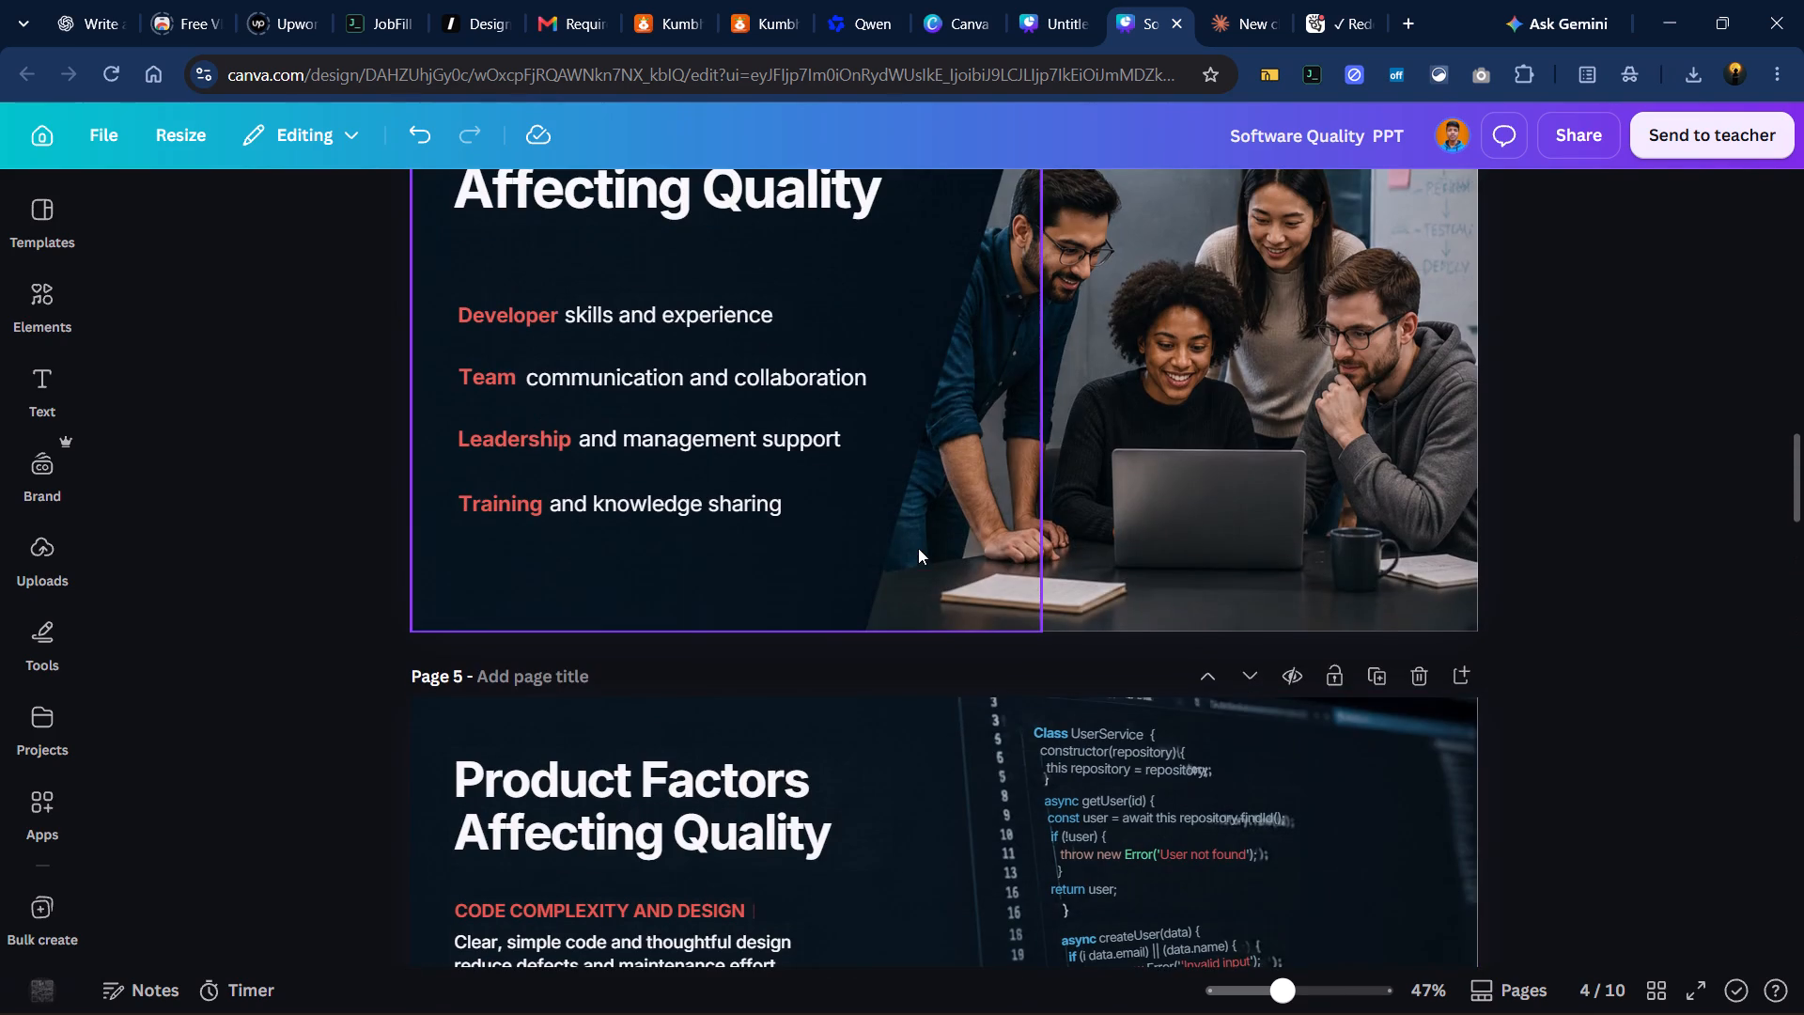
scroll(1047, 492, down, 3)
scroll(1138, 478, up, 2)
scroll(1143, 478, down, 2)
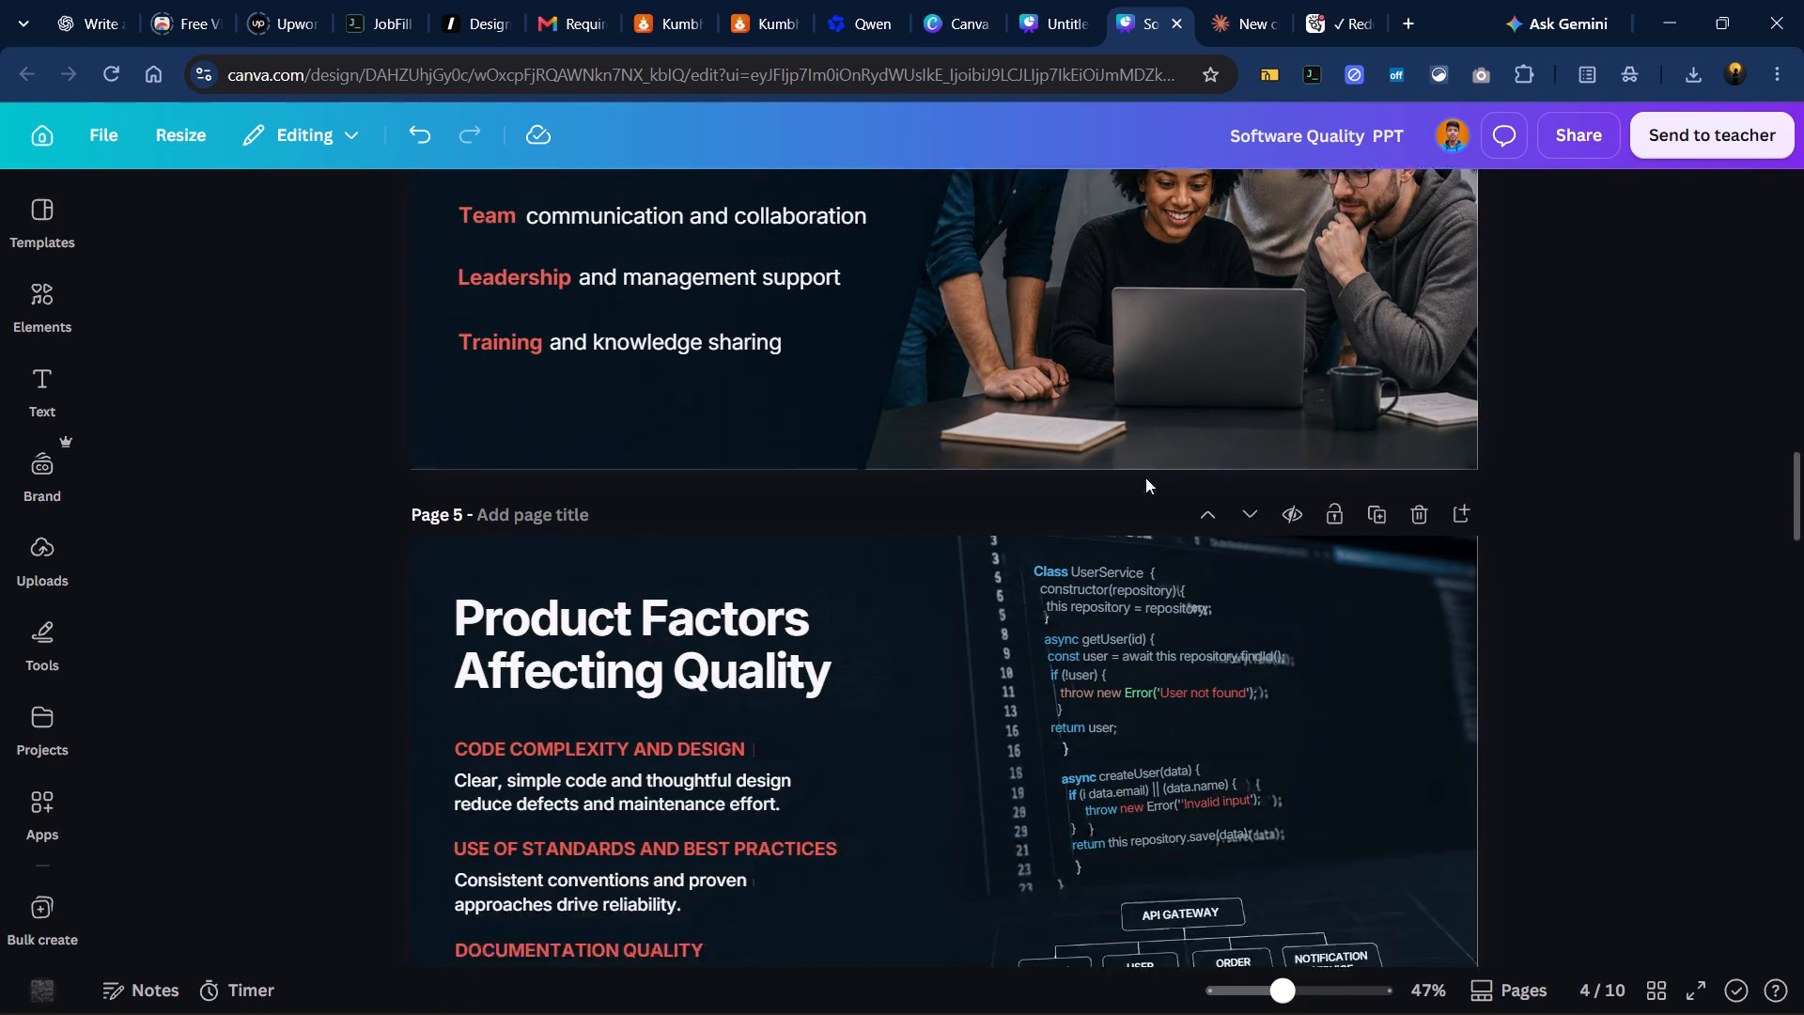
scroll(1145, 477, down, 3)
scroll(1155, 472, up, 1)
scroll(1155, 472, down, 3)
scroll(1155, 472, up, 1)
scroll(1155, 472, down, 17)
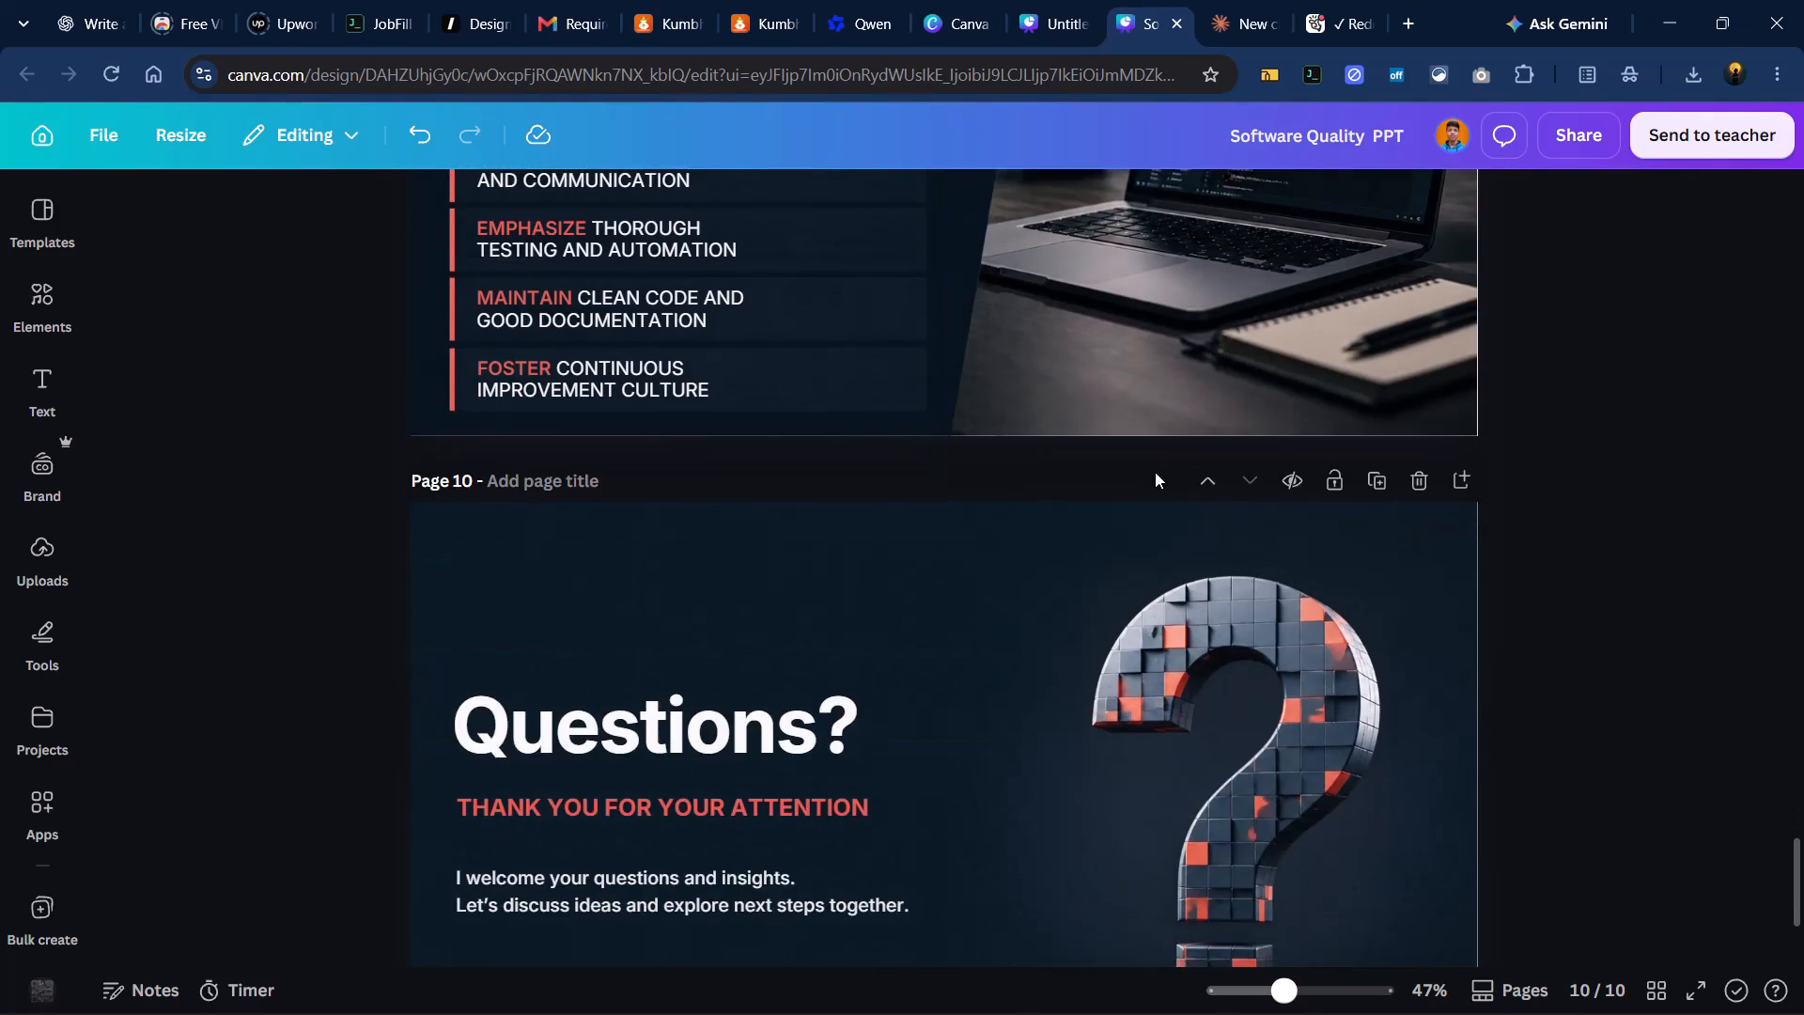
scroll(1155, 472, down, 4)
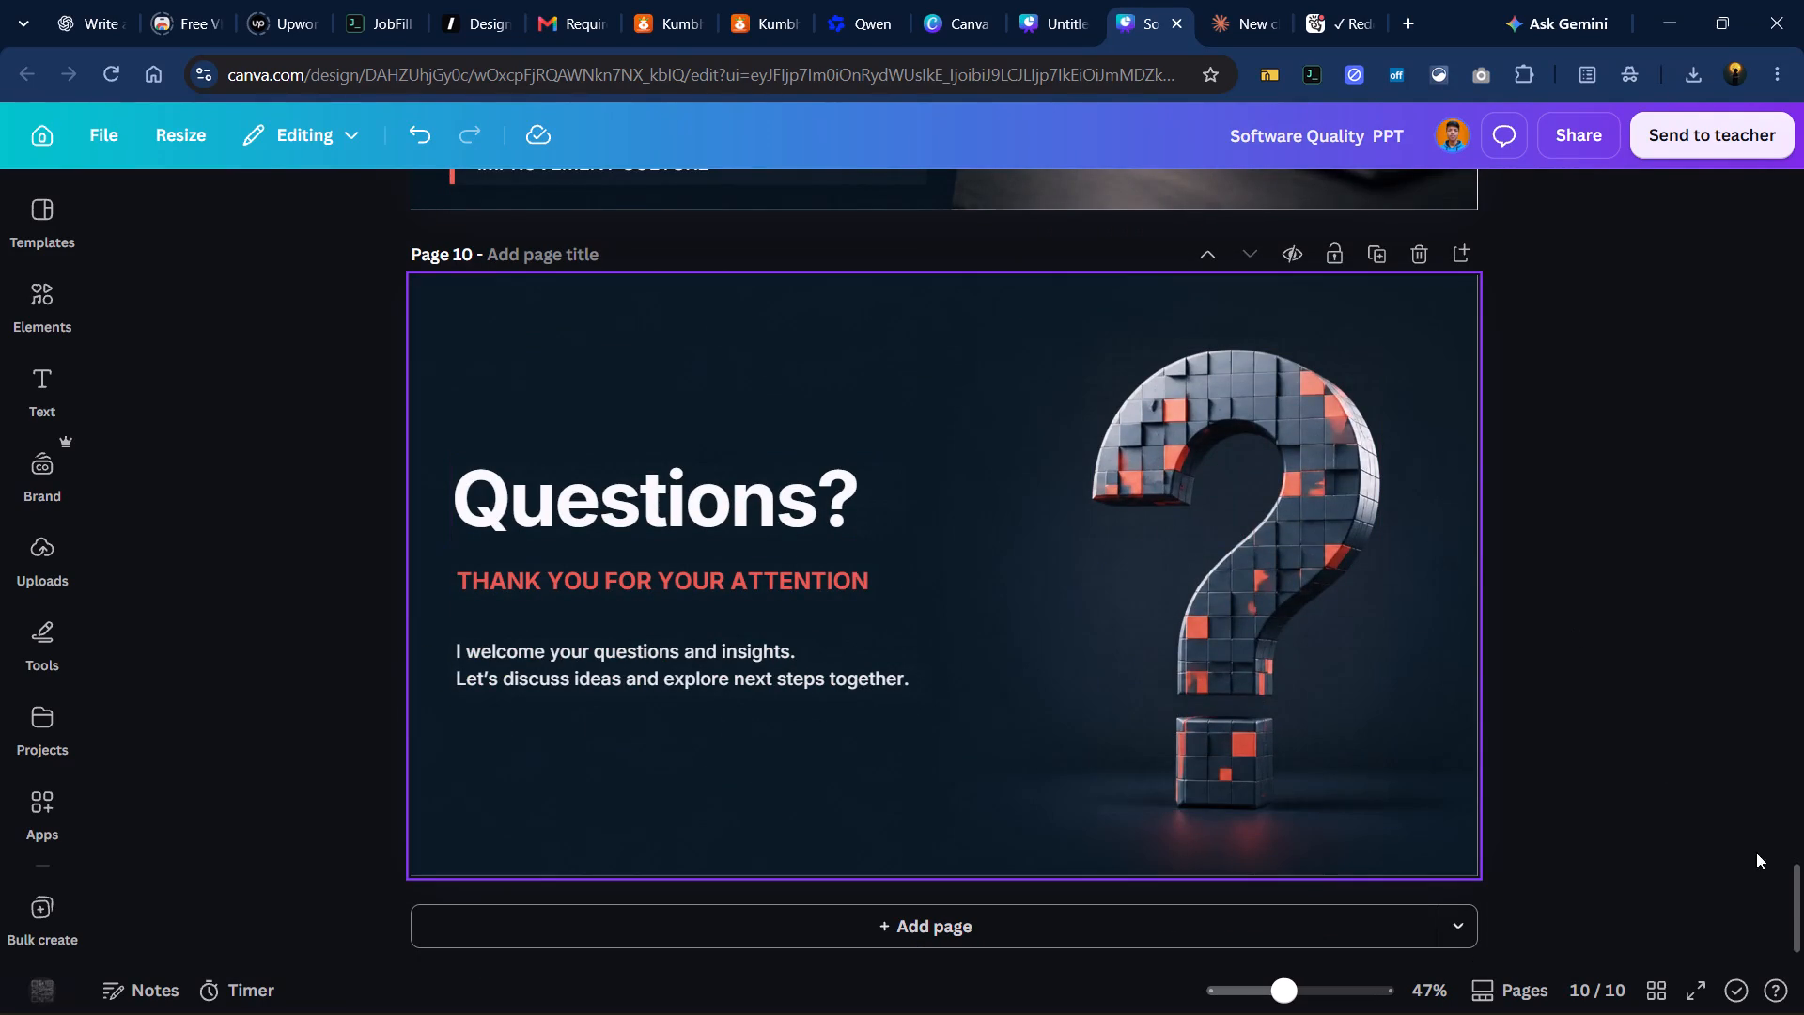
drag(1802, 902, 1796, 320)
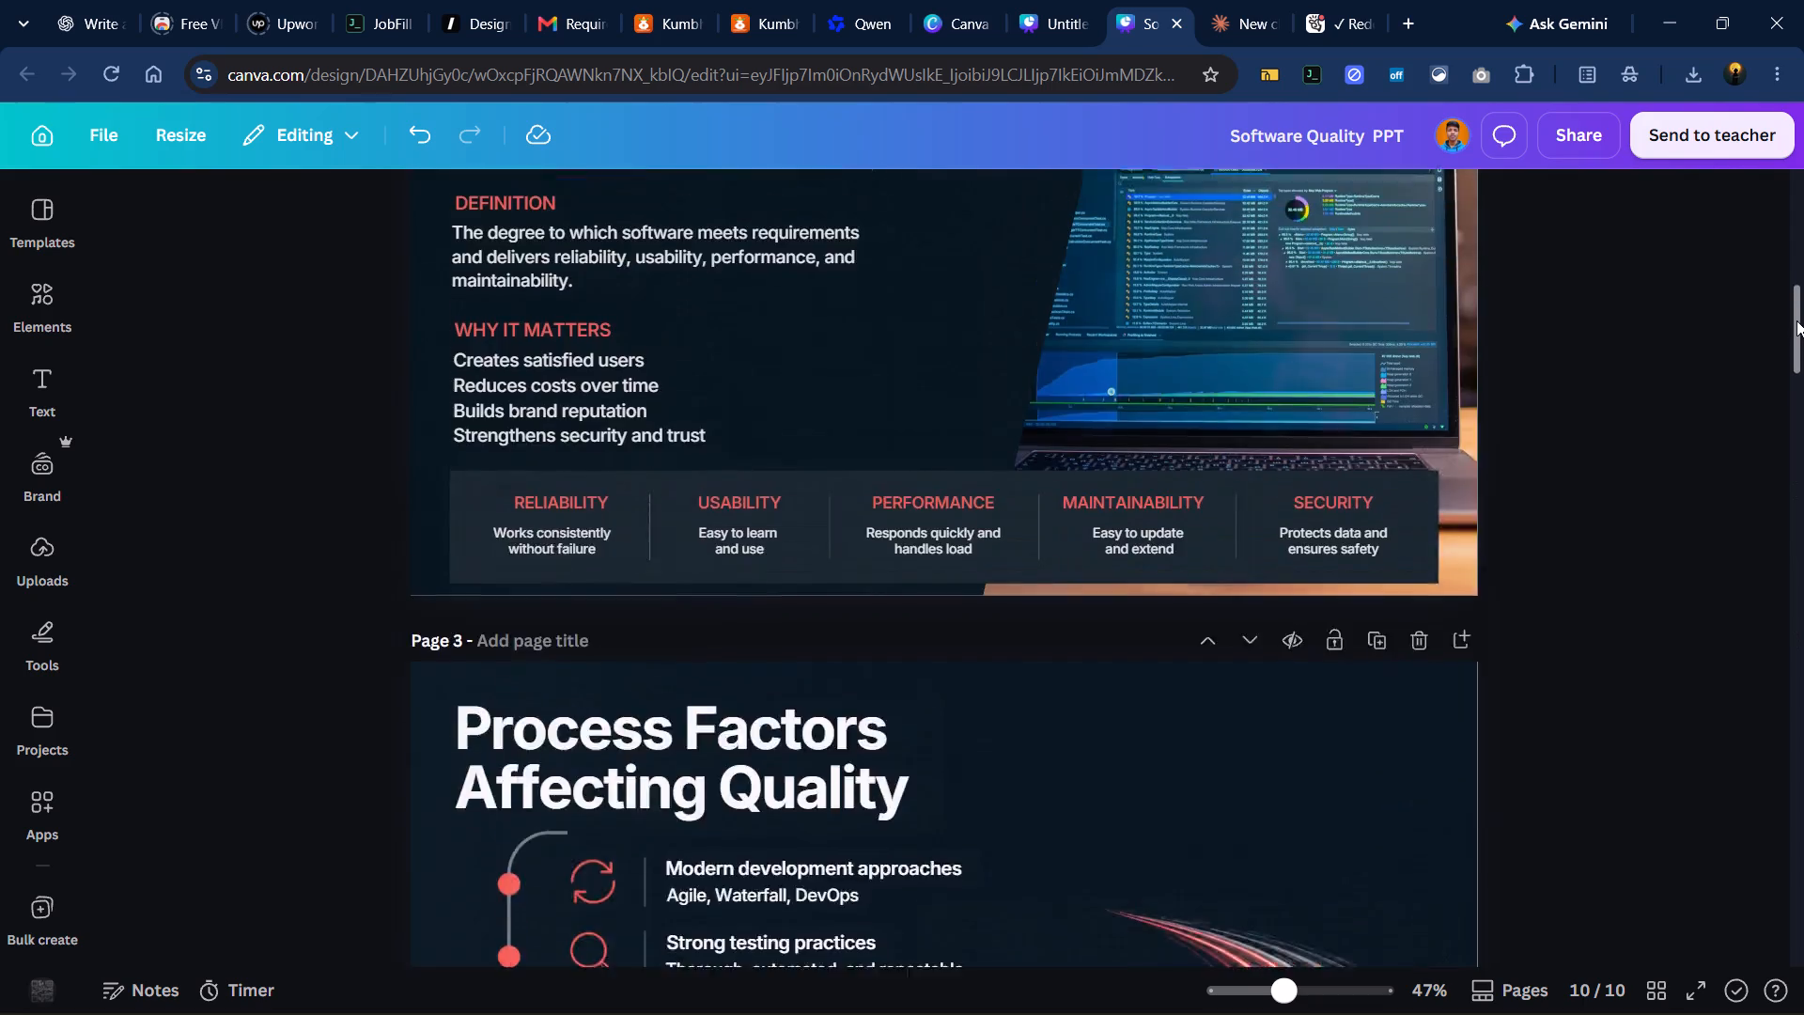
drag(1796, 320, 1801, 205)
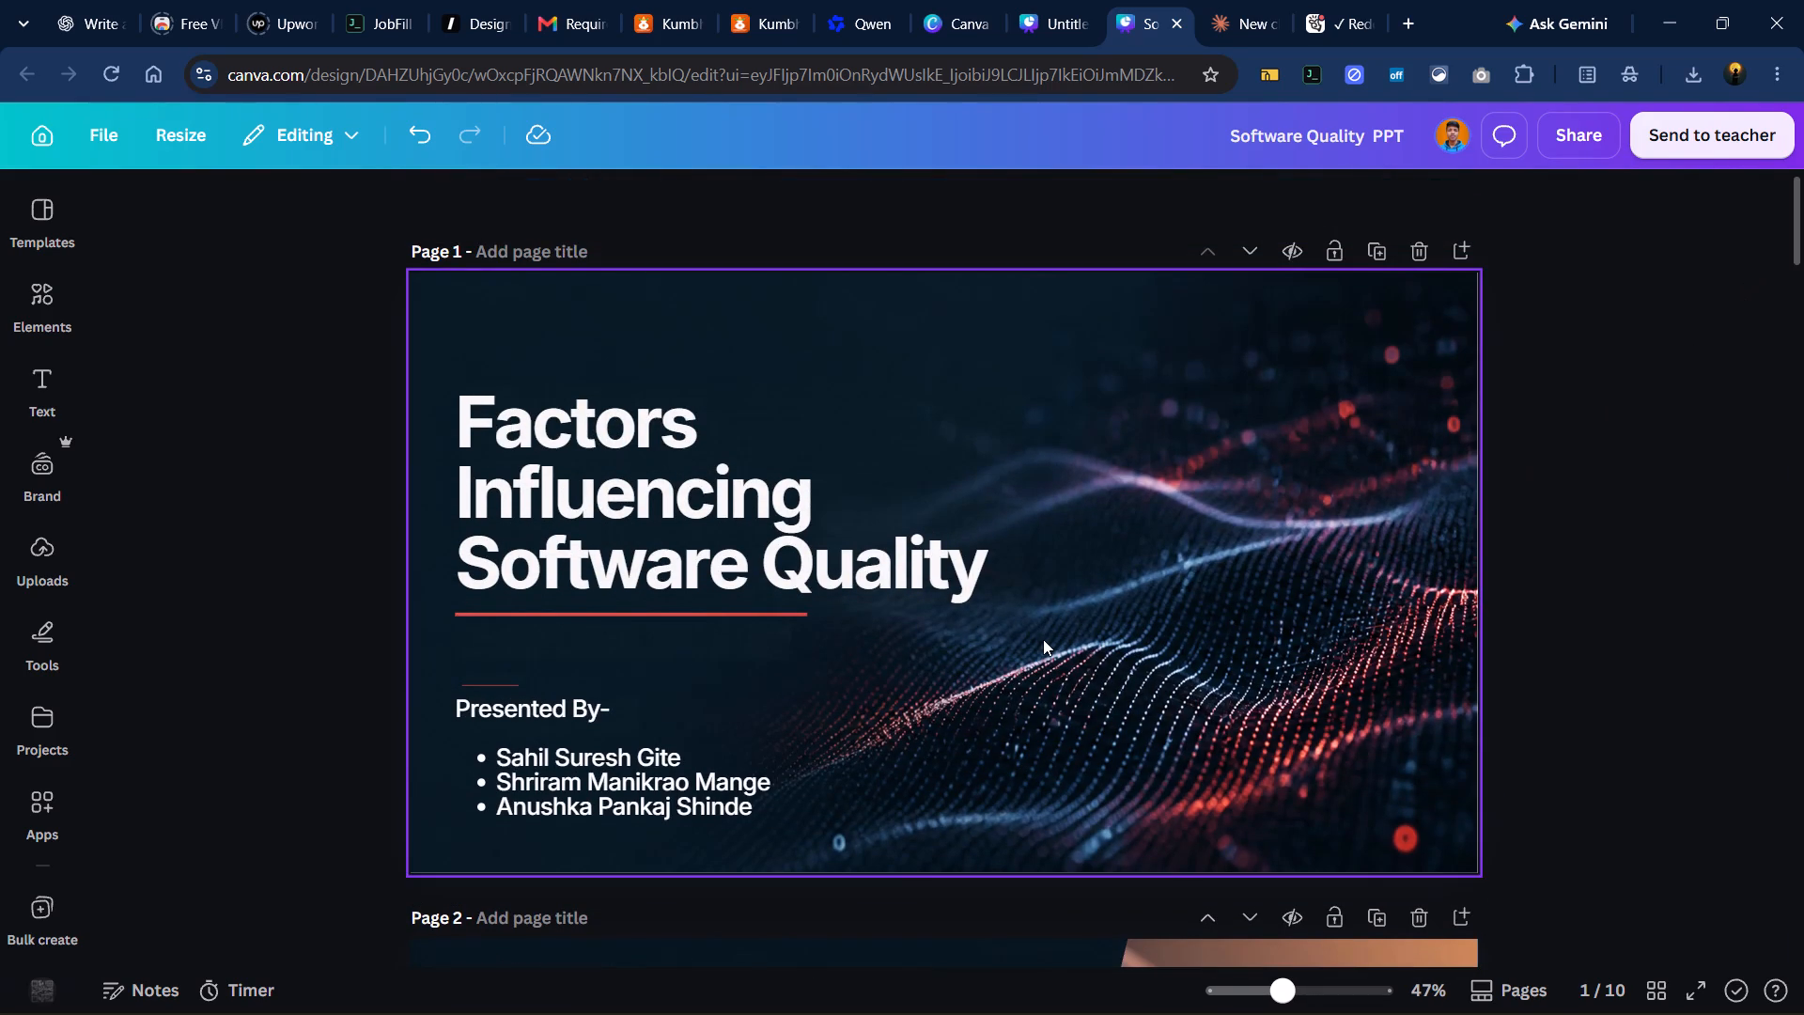
Copy the presentation's share link that lets anyone with the link edit.
click(1595, 136)
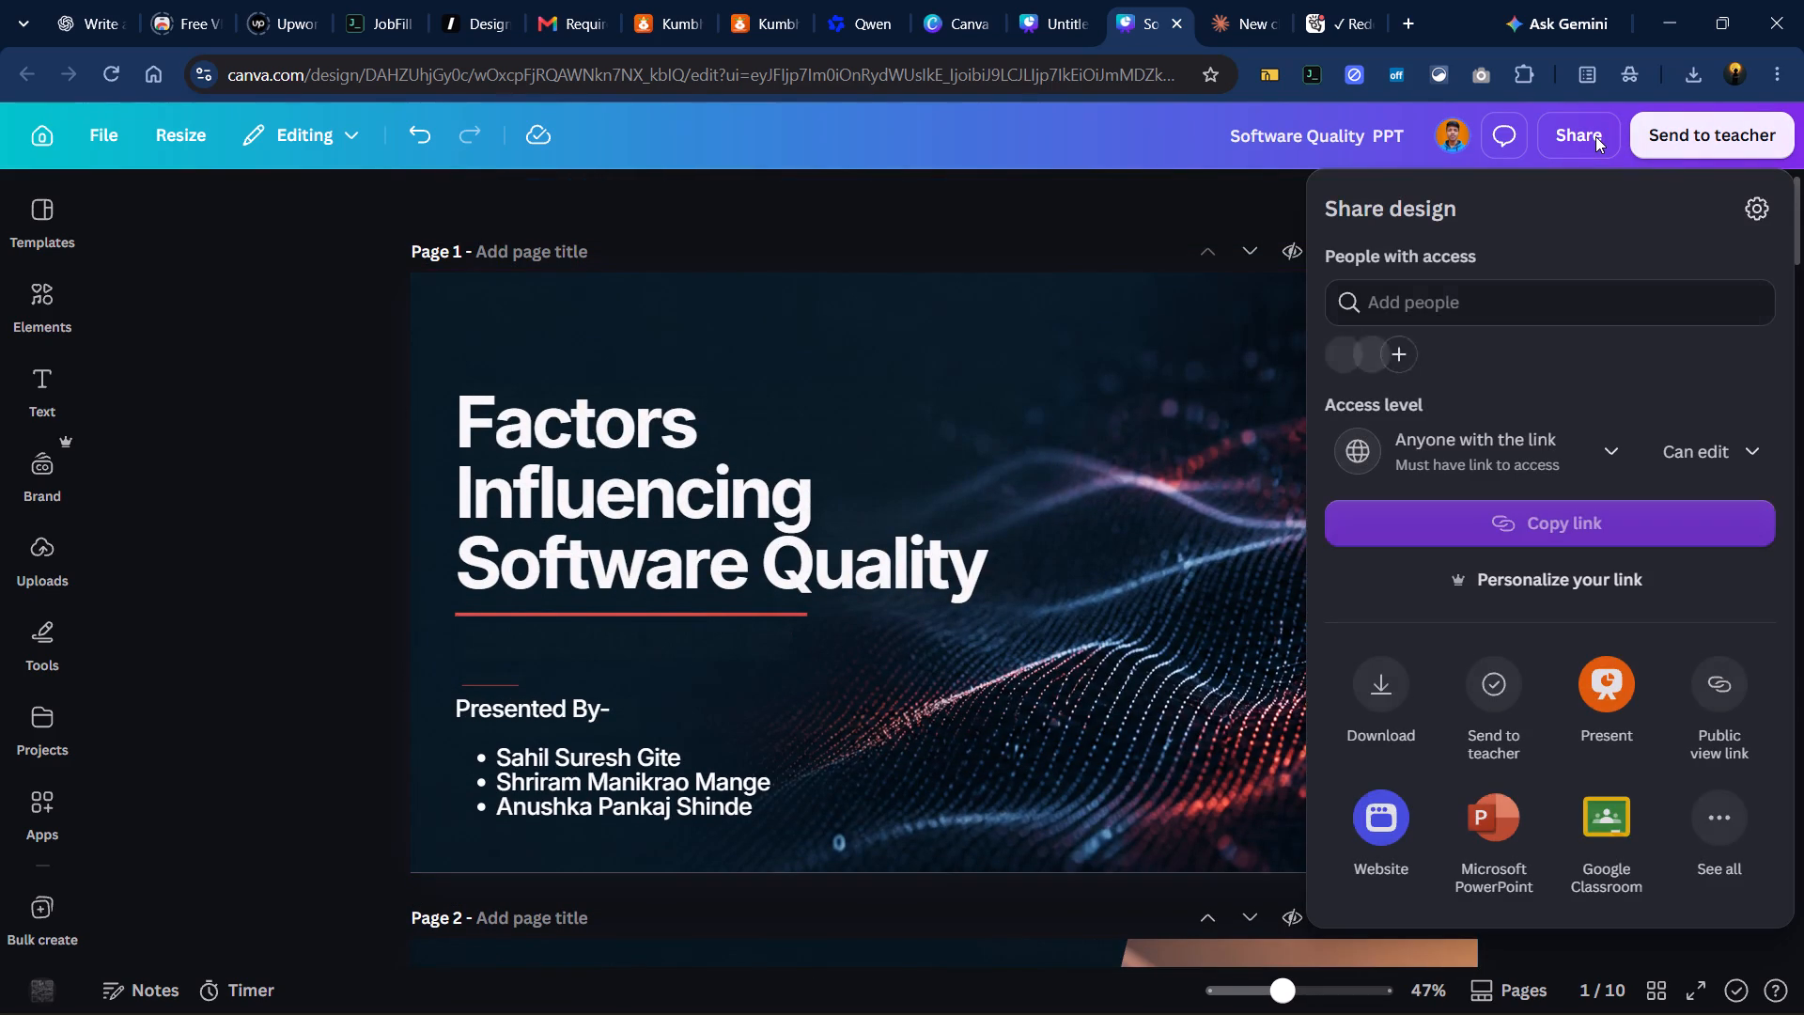
click(1492, 511)
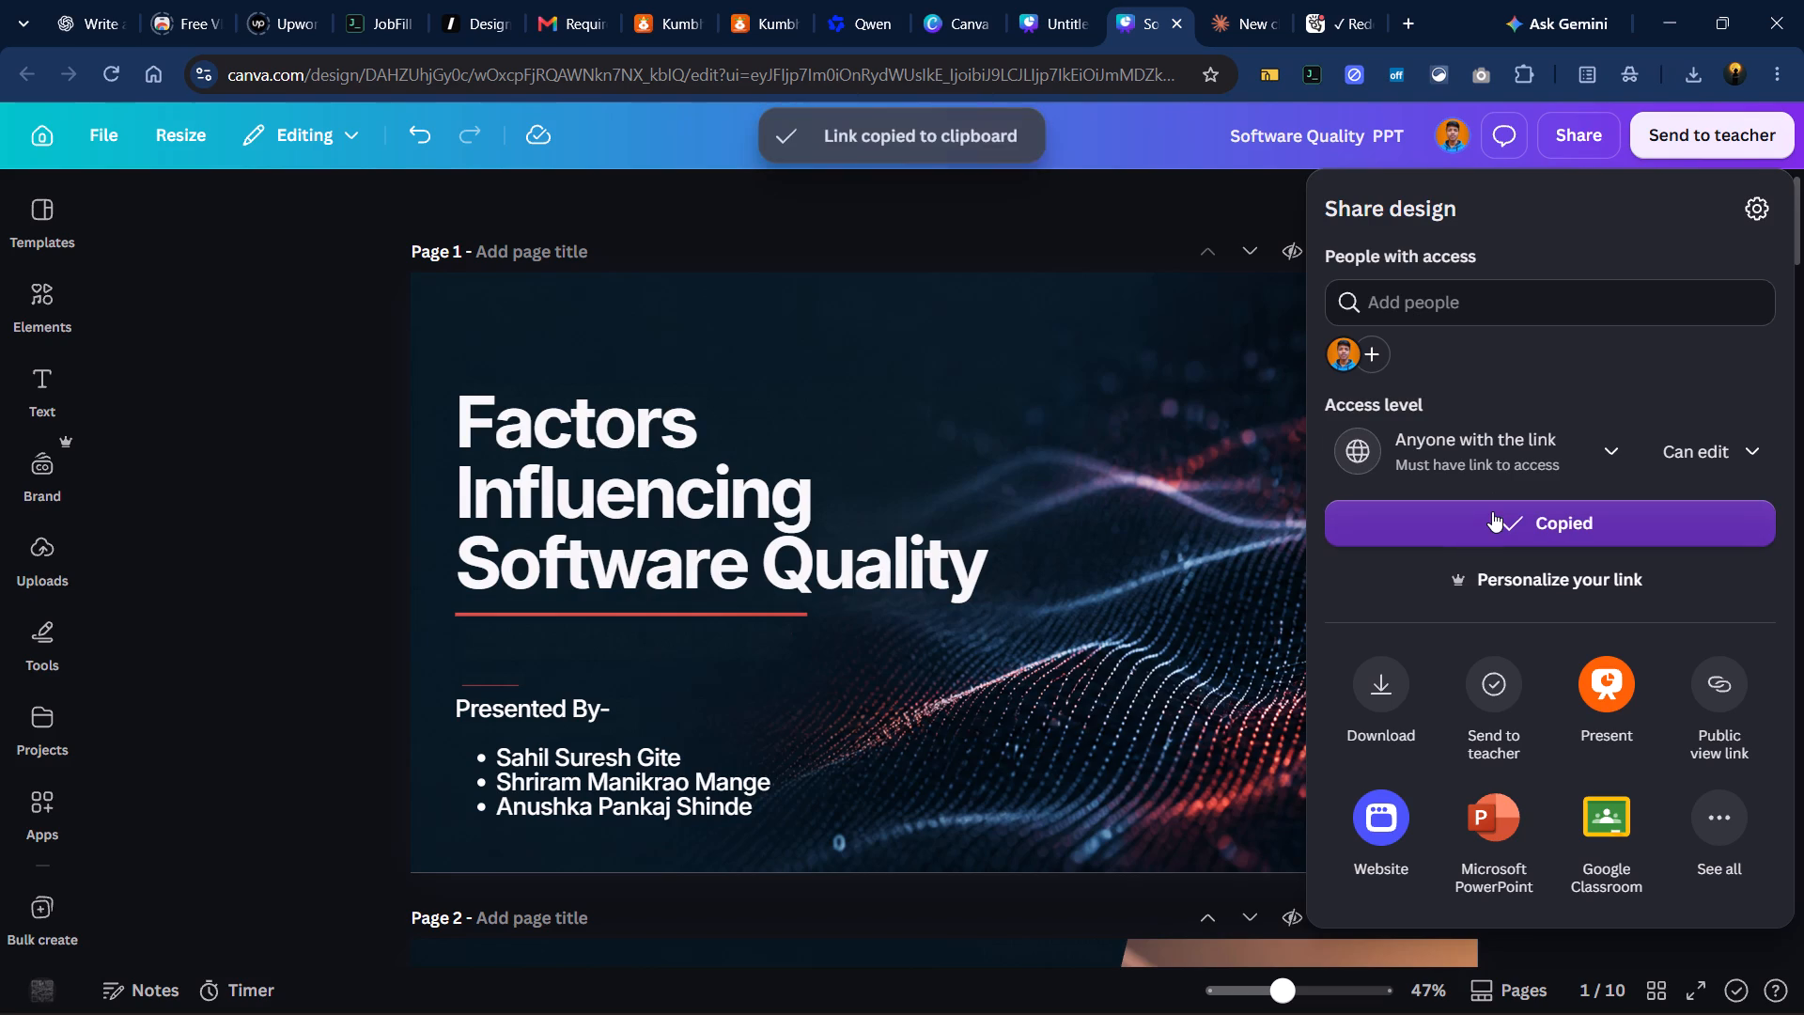
click(353, 565)
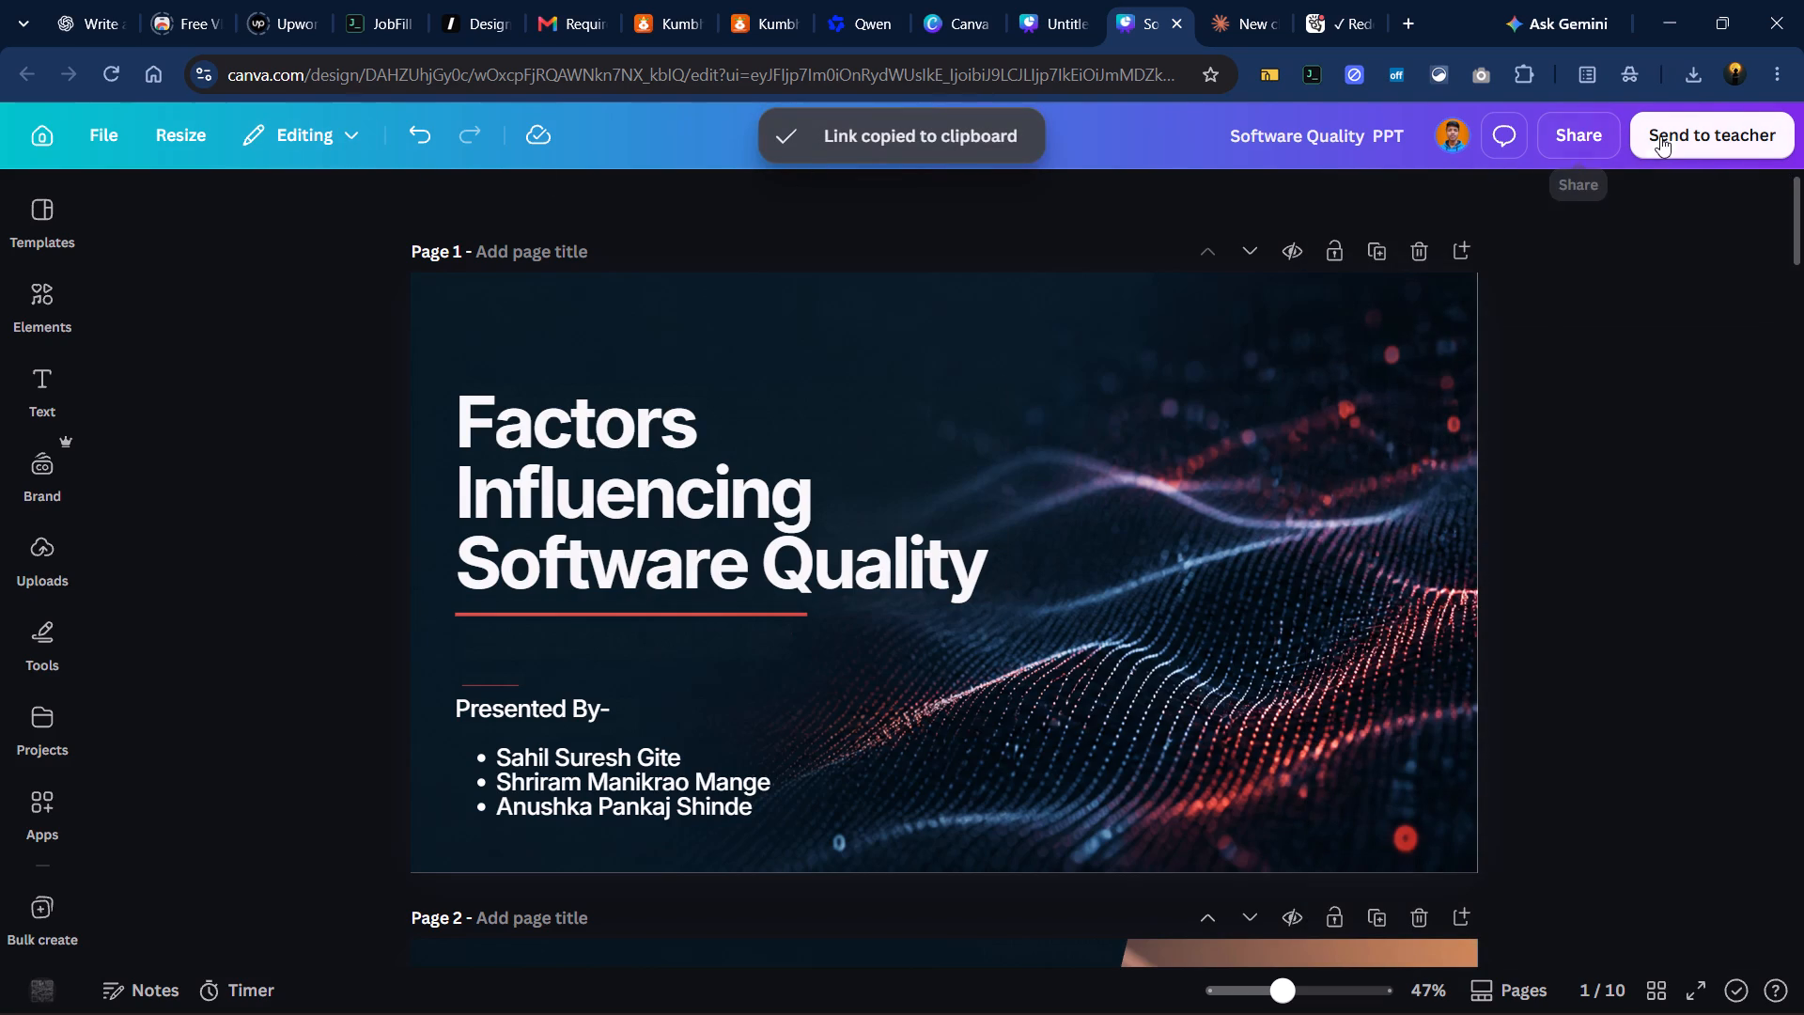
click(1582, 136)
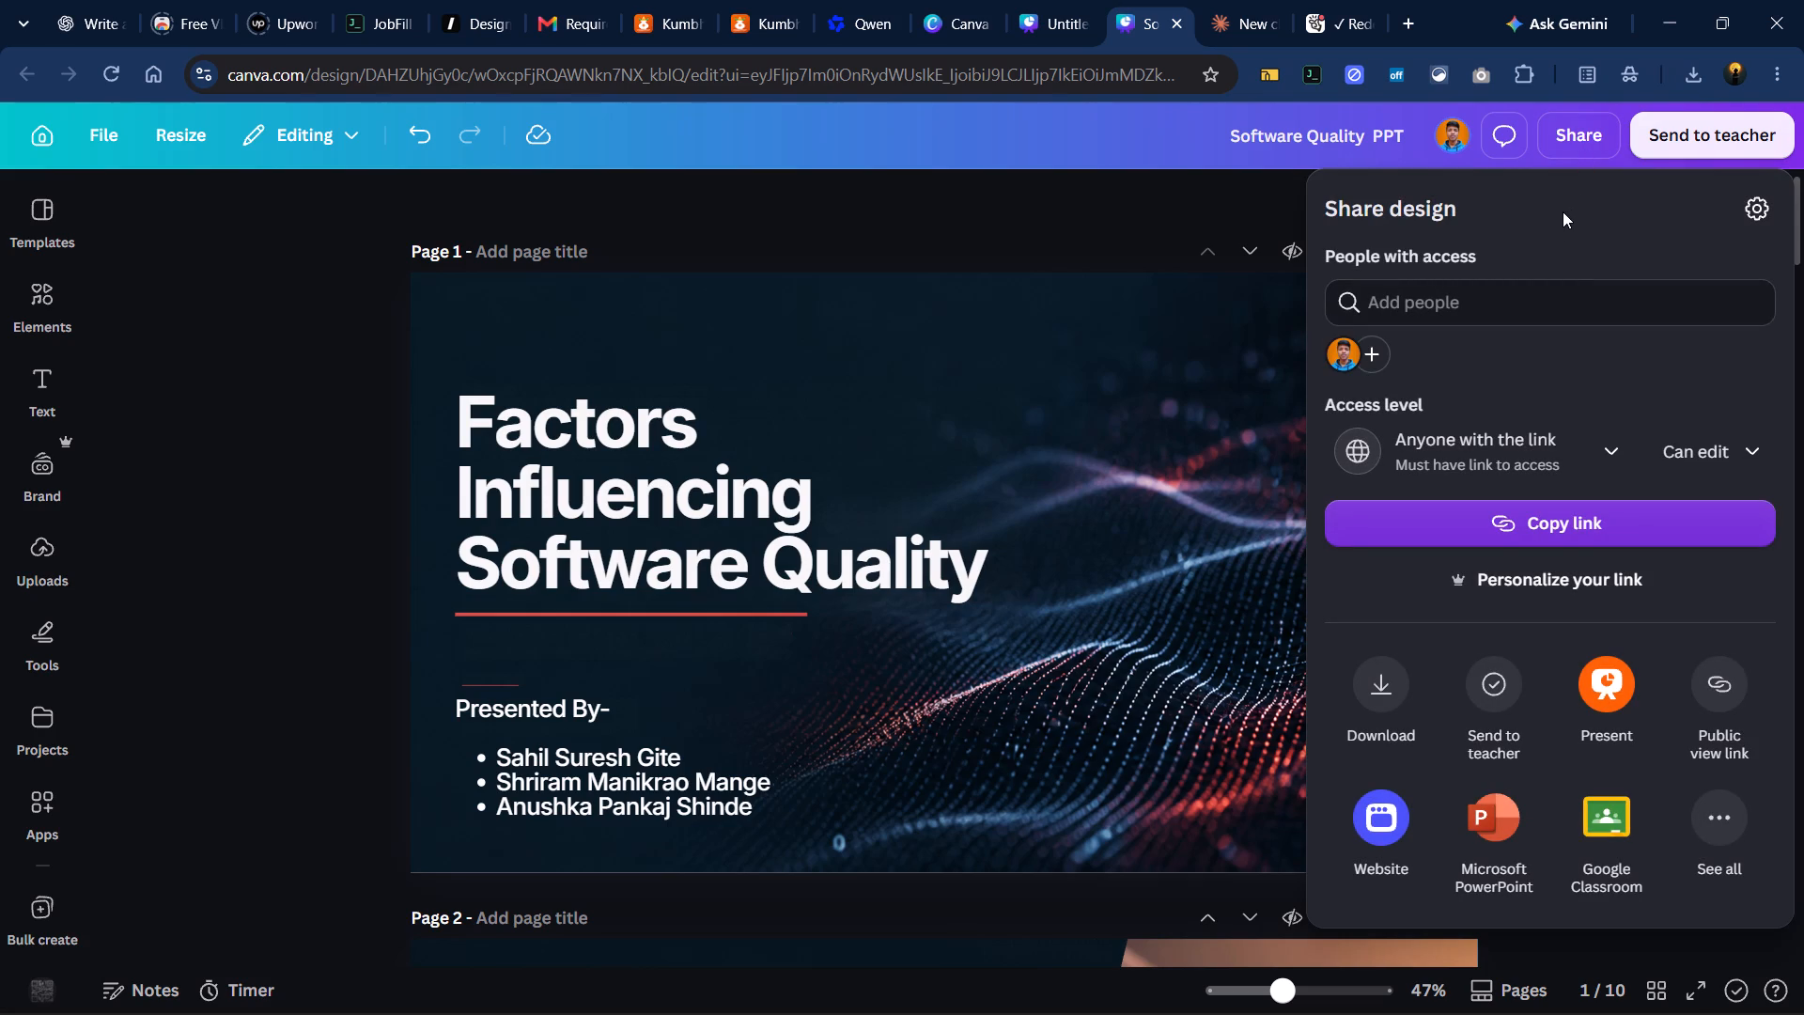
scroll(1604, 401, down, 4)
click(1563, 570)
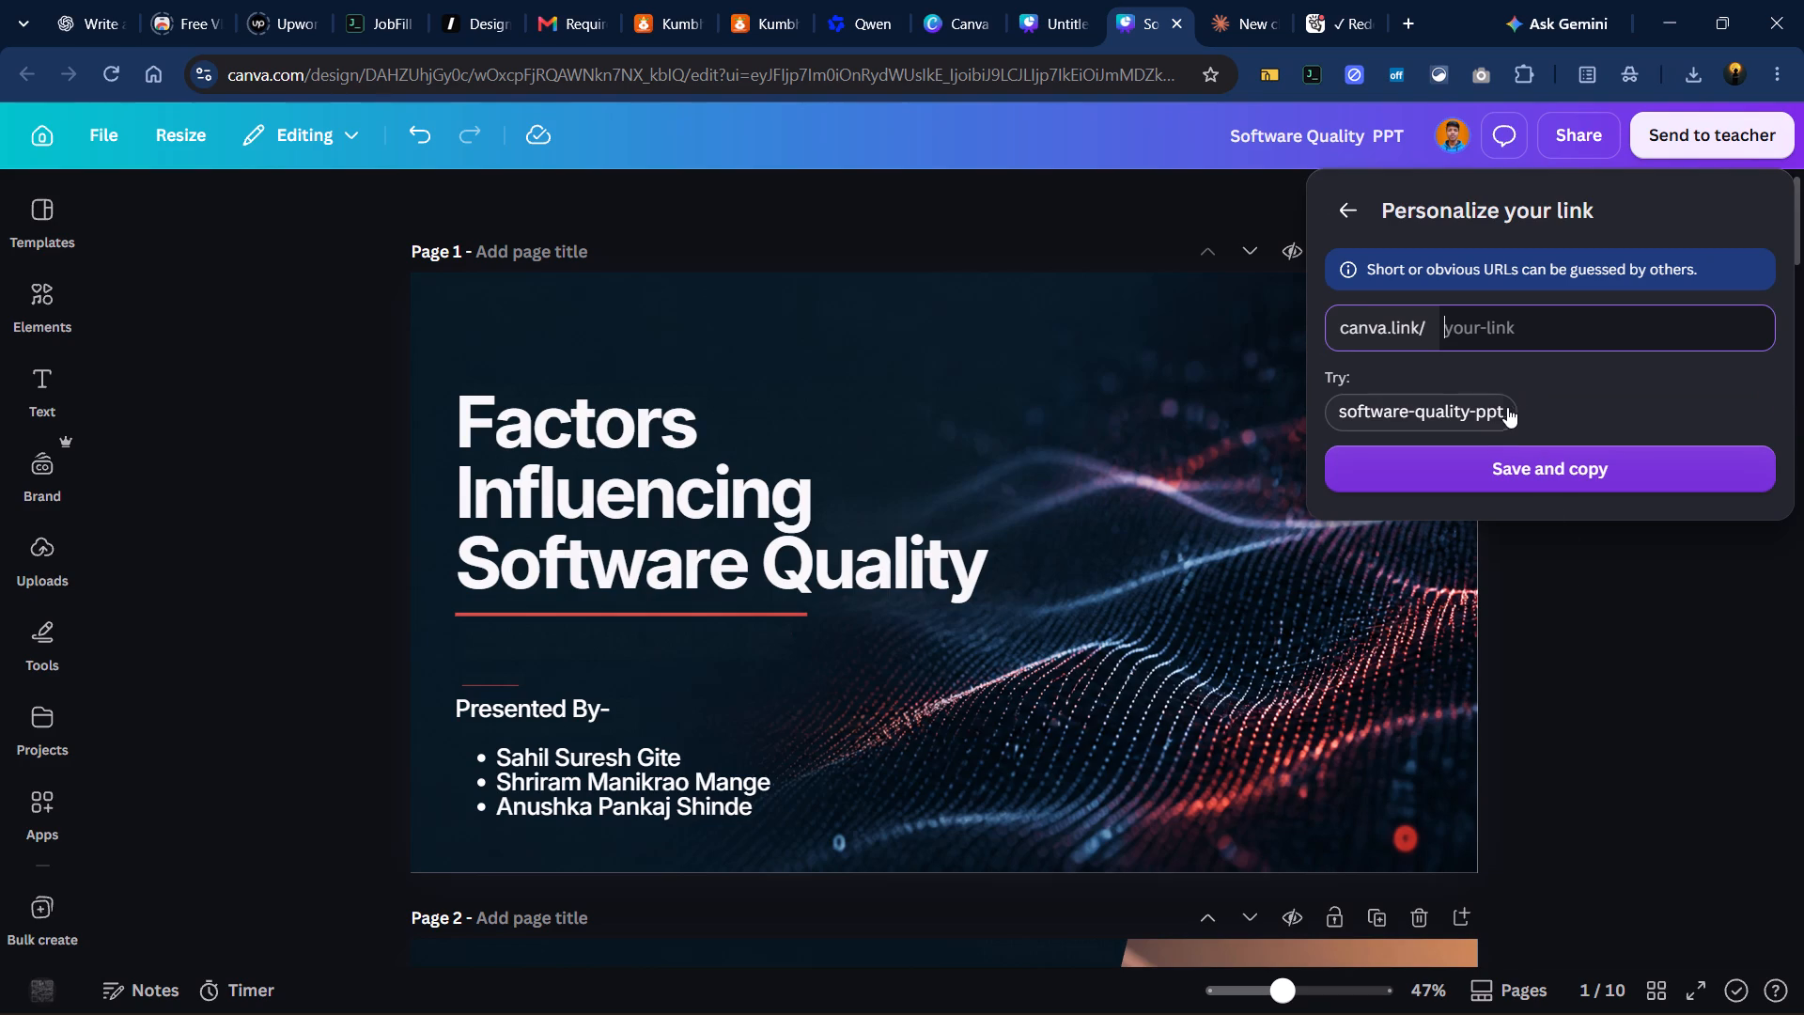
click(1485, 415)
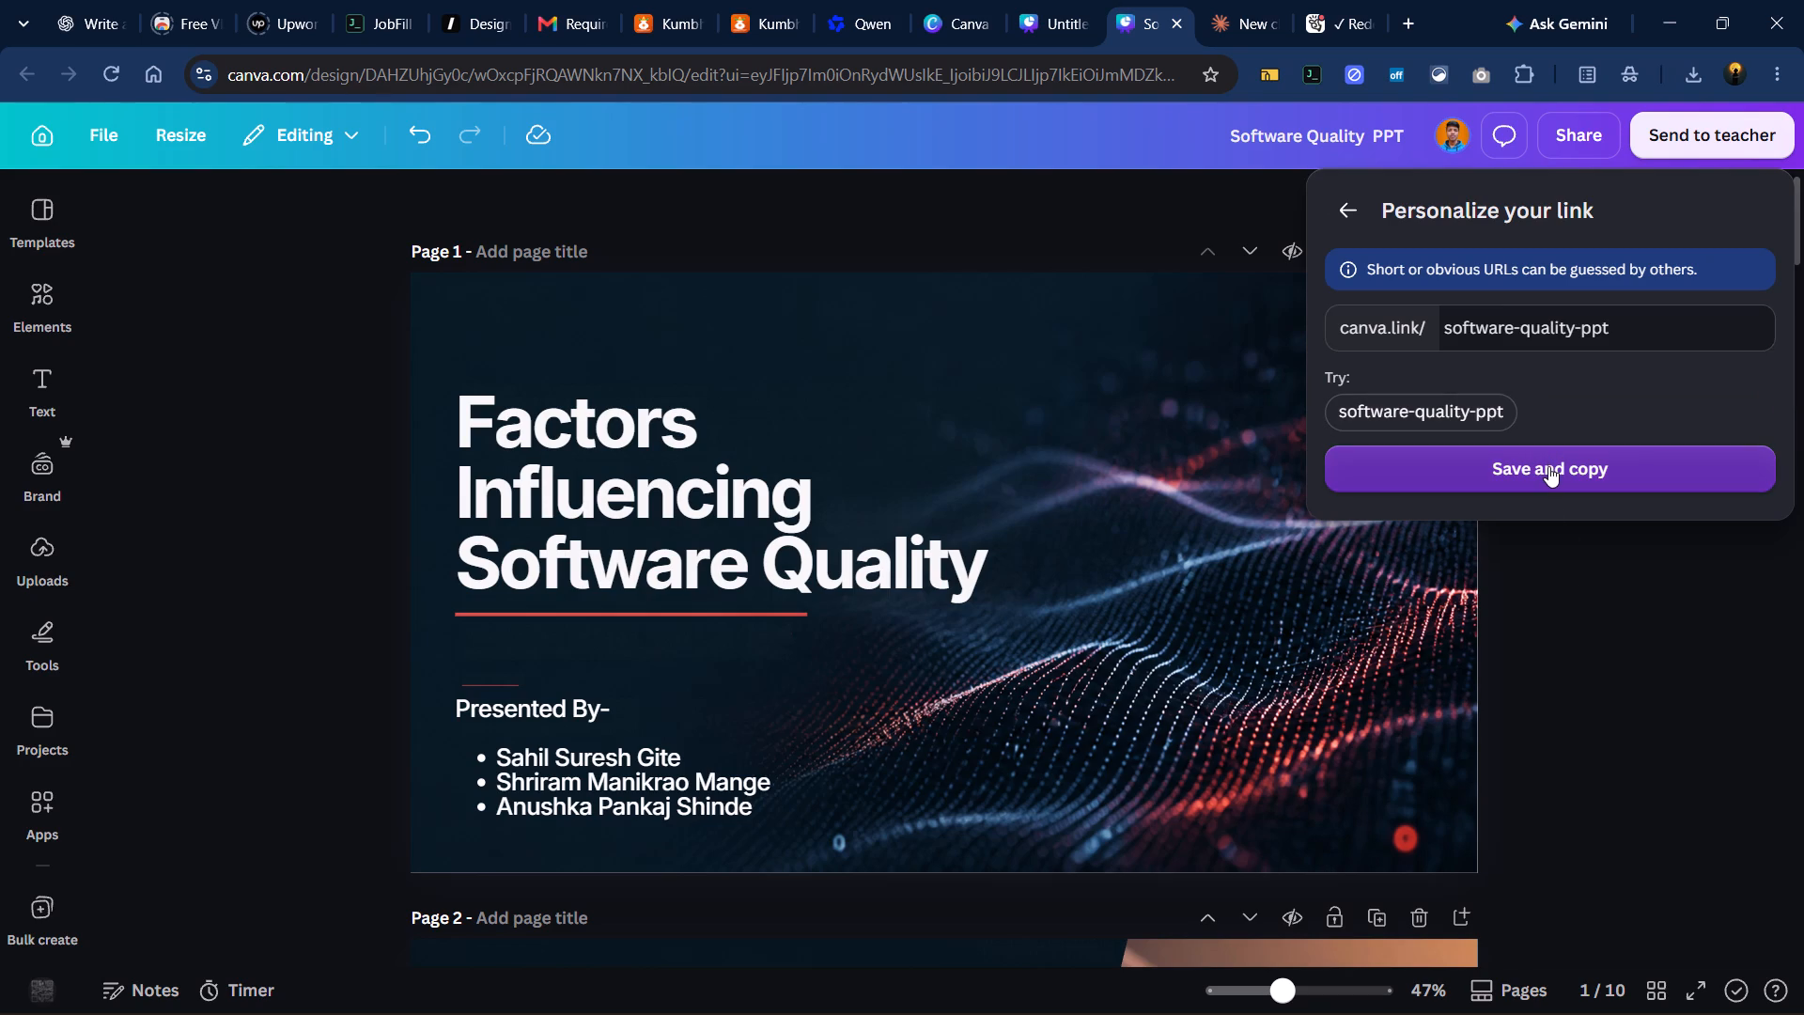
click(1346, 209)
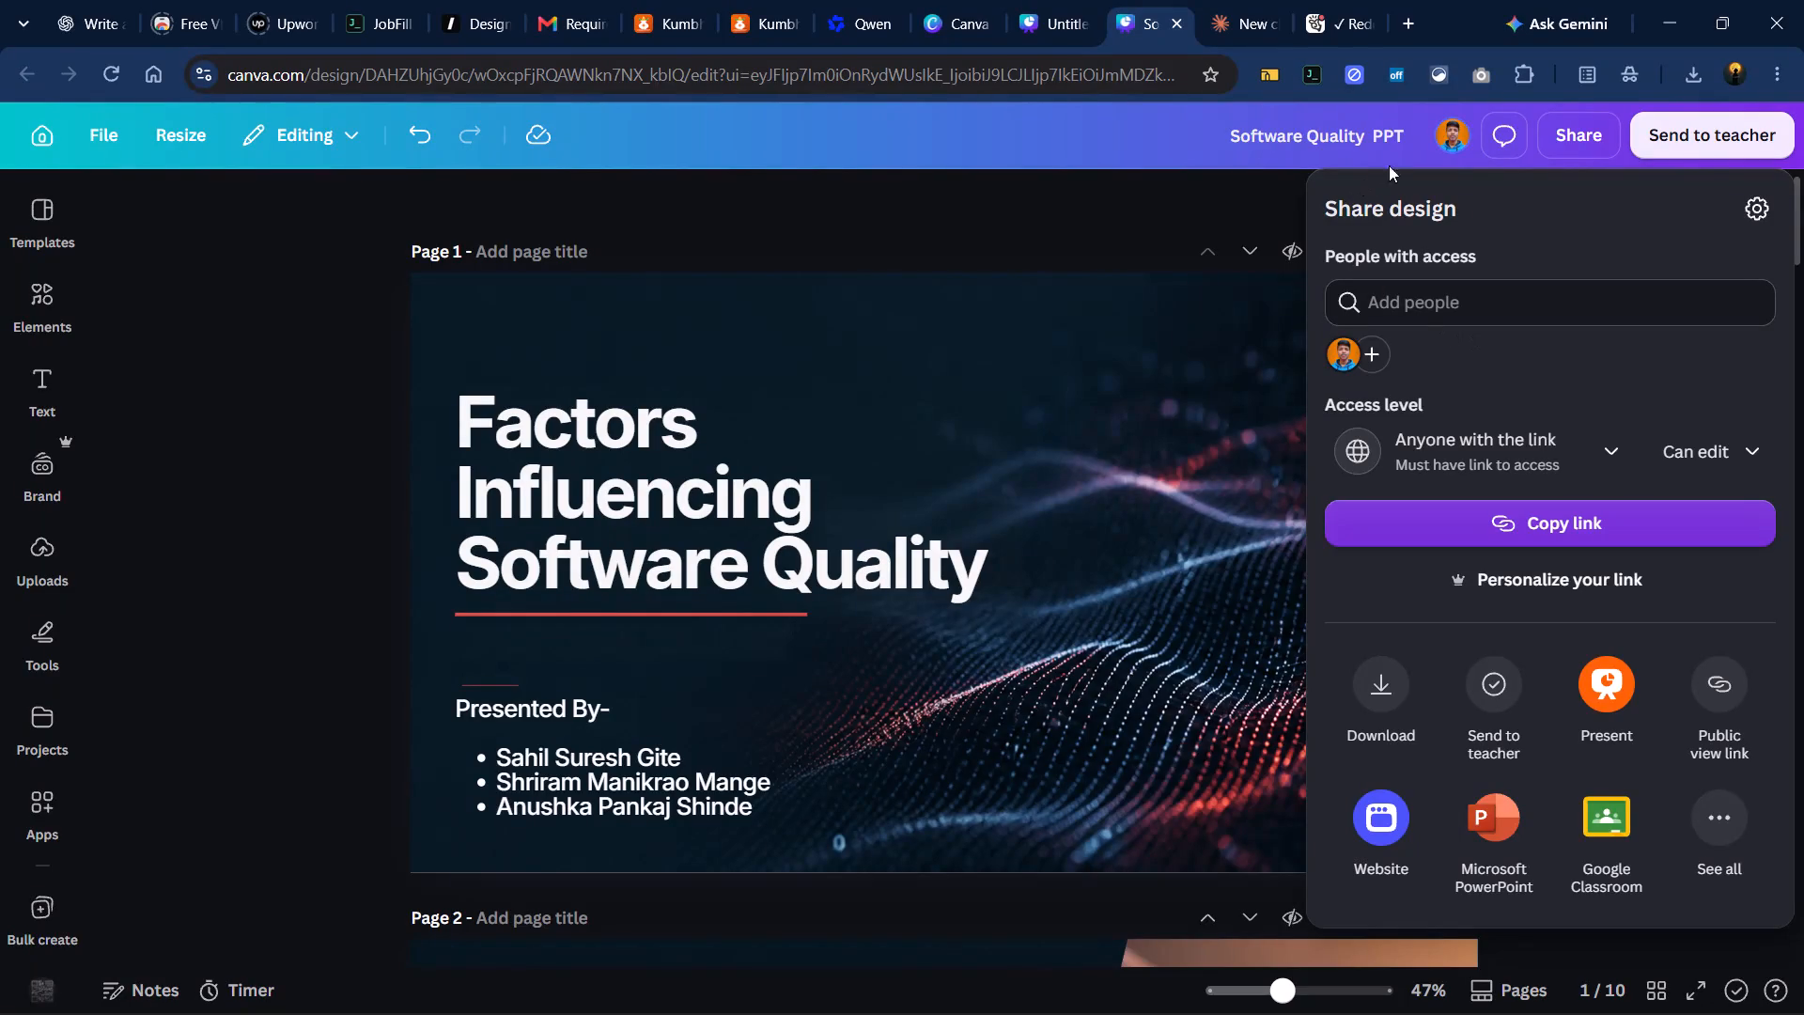
Open the people search in the design's sharing options for adding people with access.
click(1520, 292)
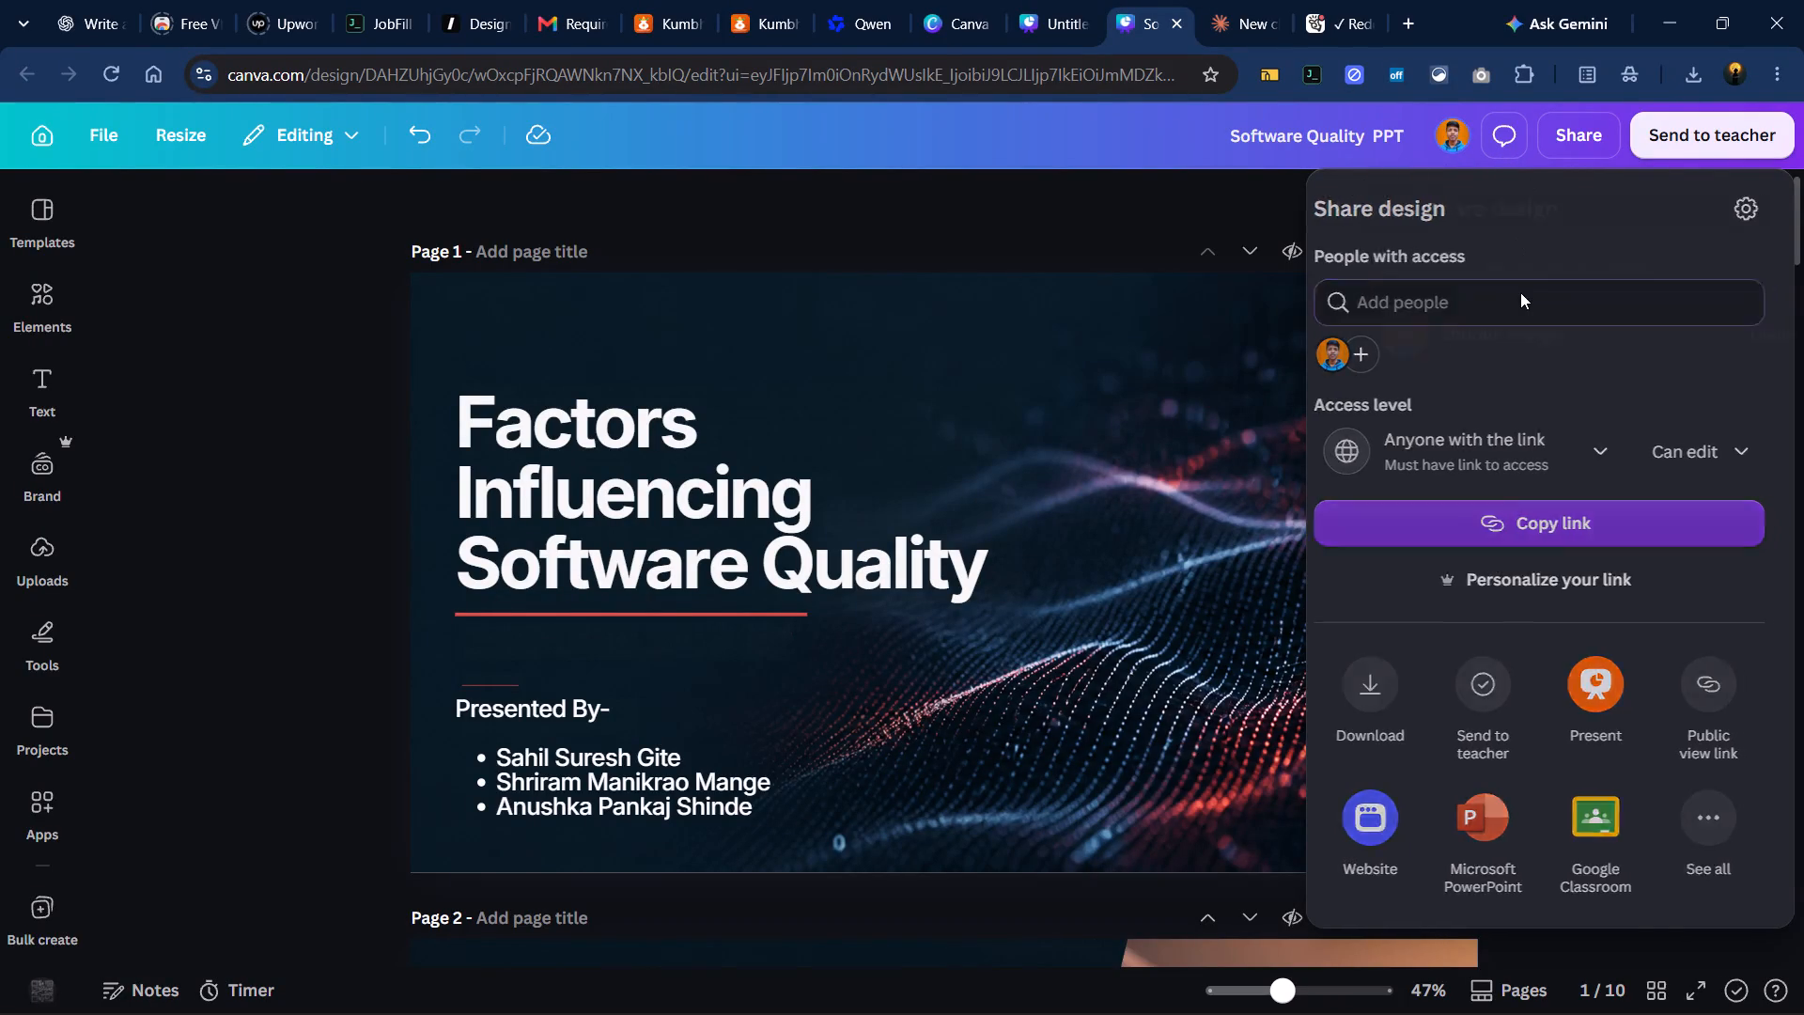
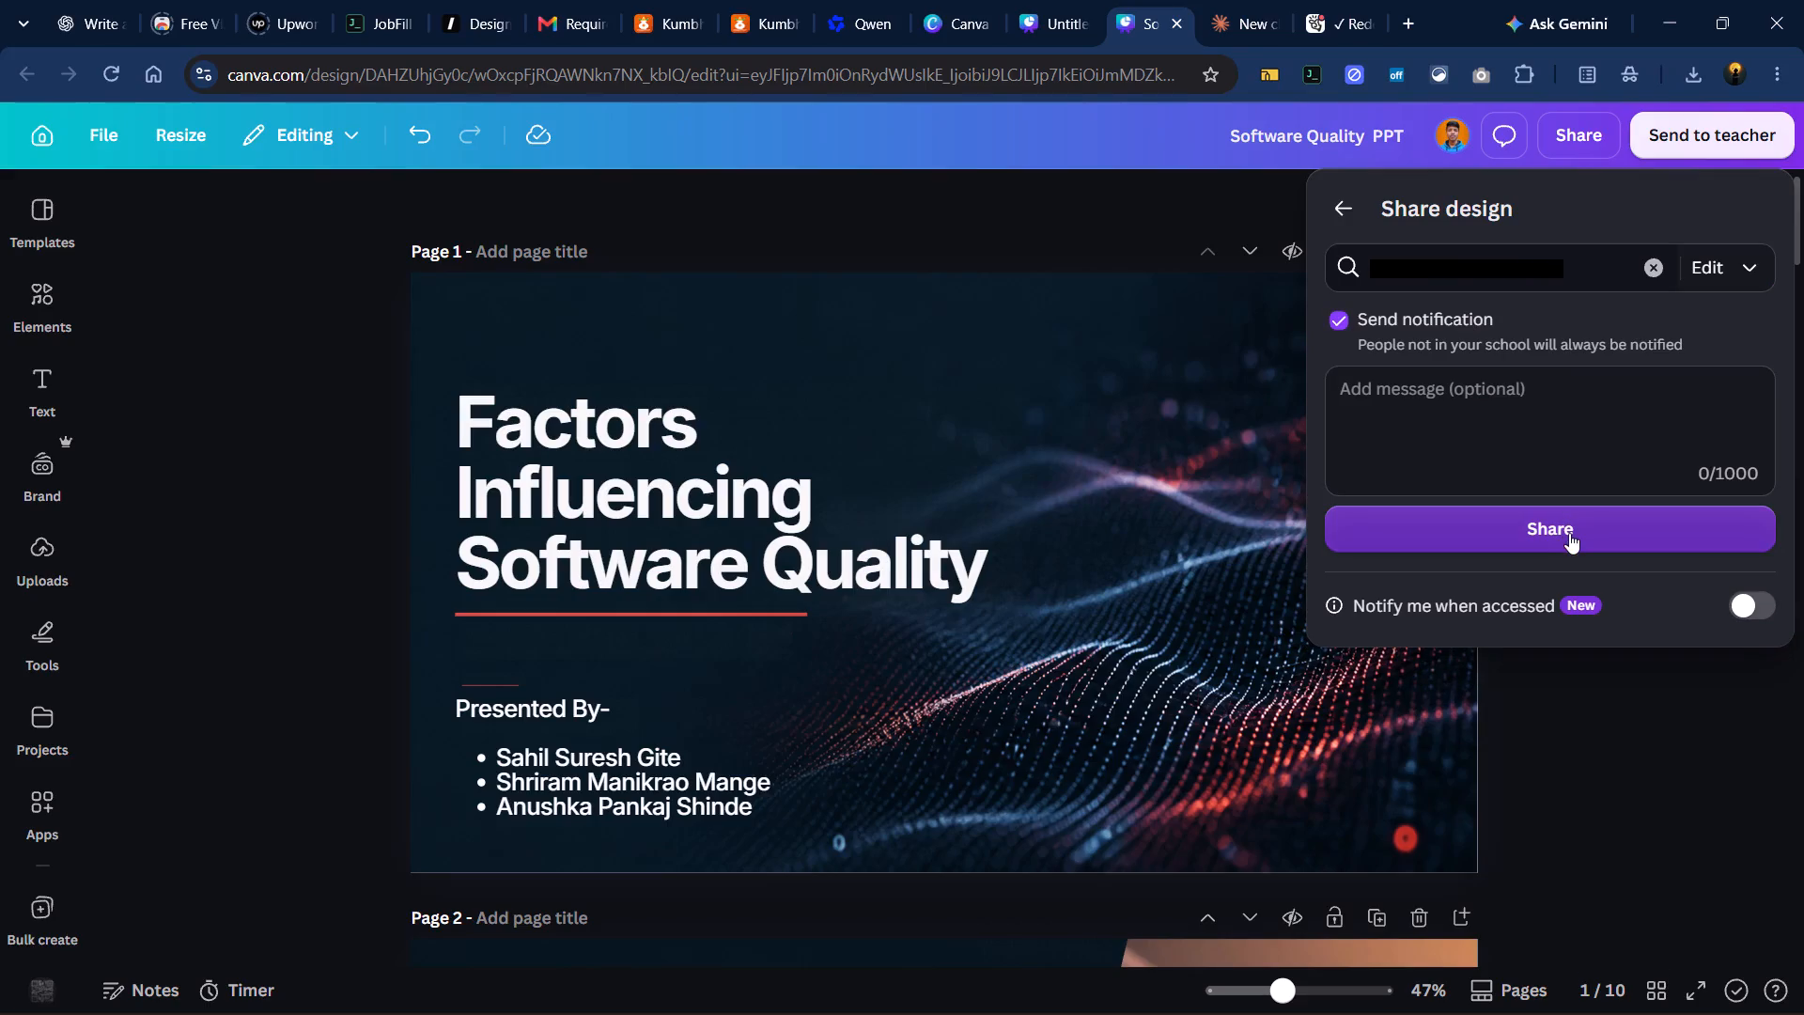
Share the design with the entered person, keeping edit access and the notification on, and close the sharing options.
click(1748, 262)
click(1748, 262)
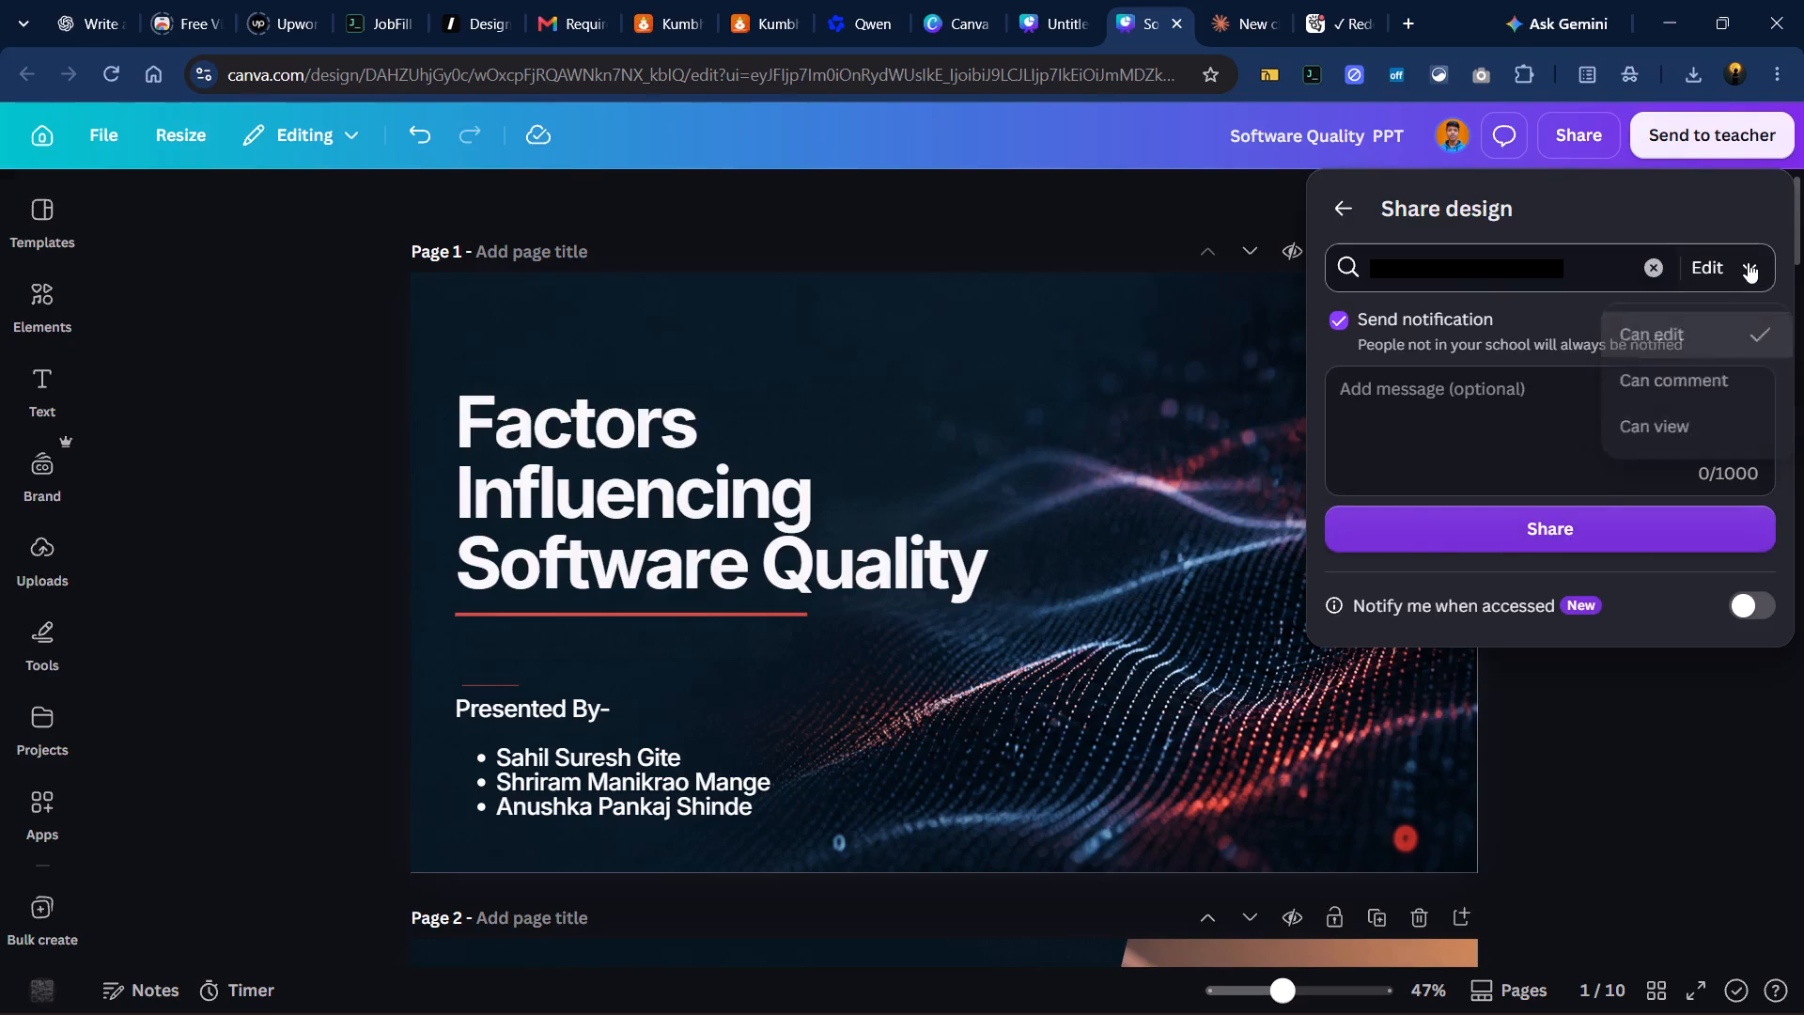
click(1606, 523)
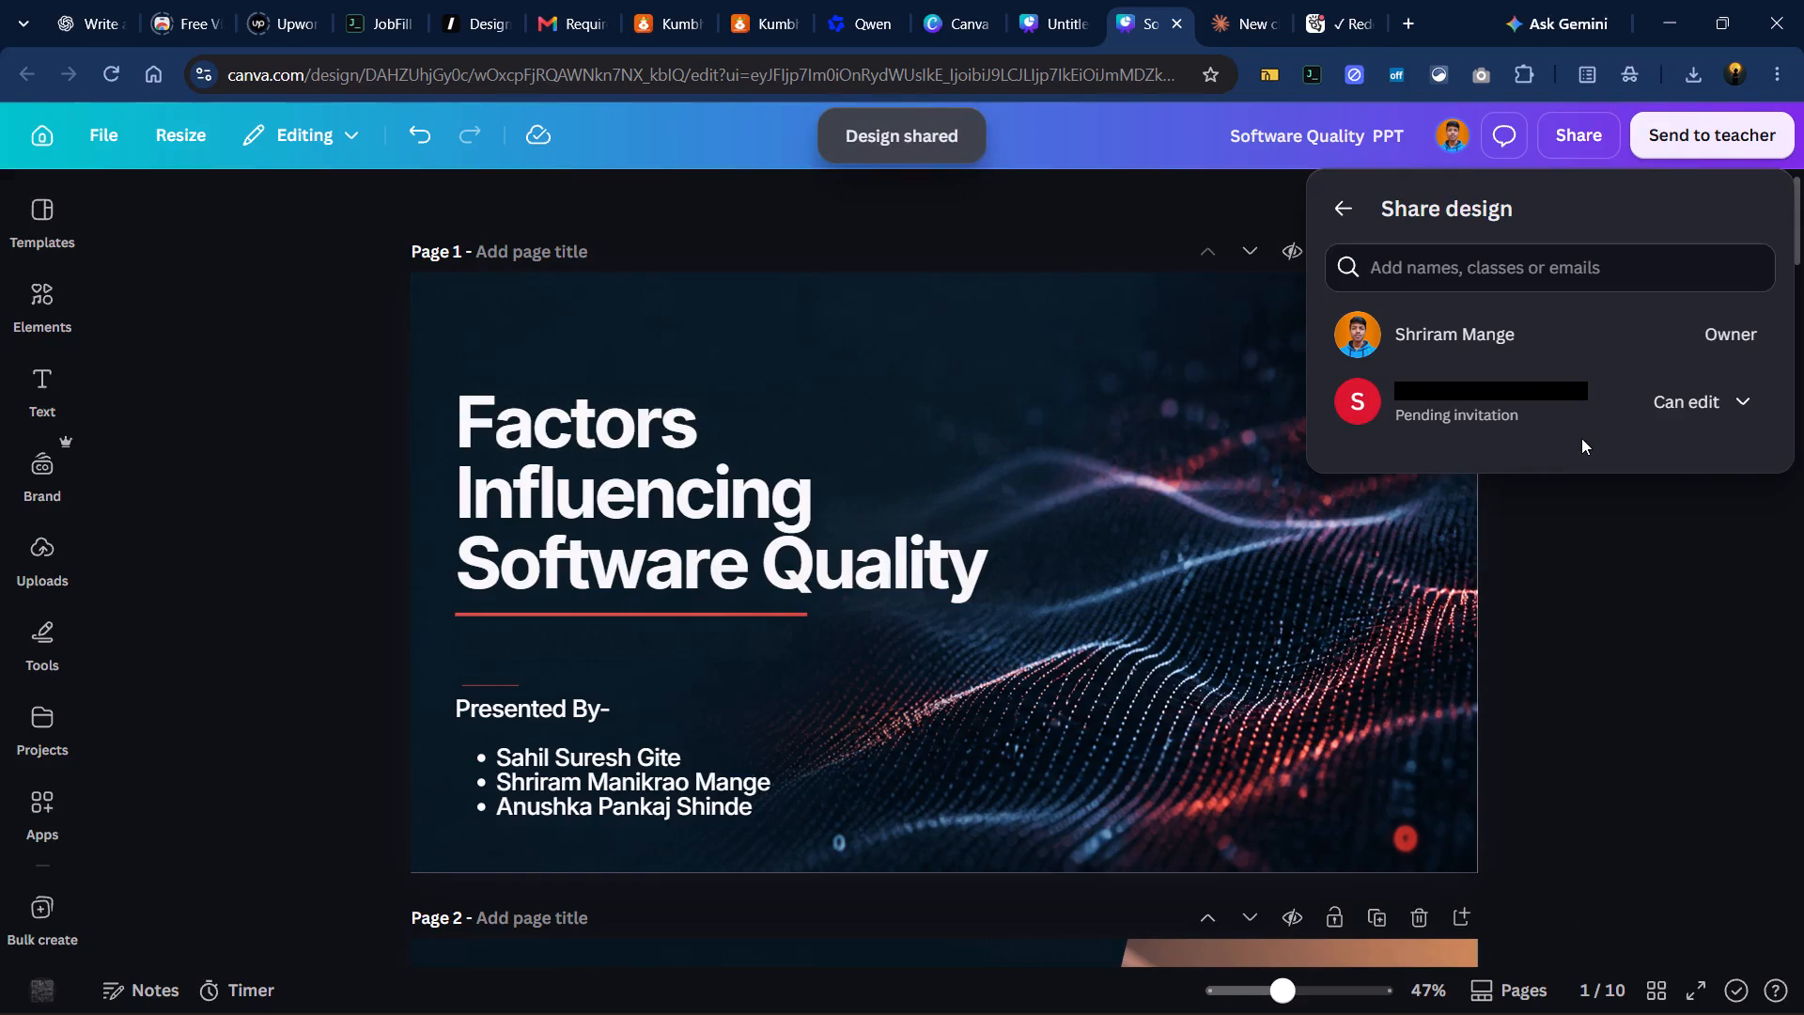
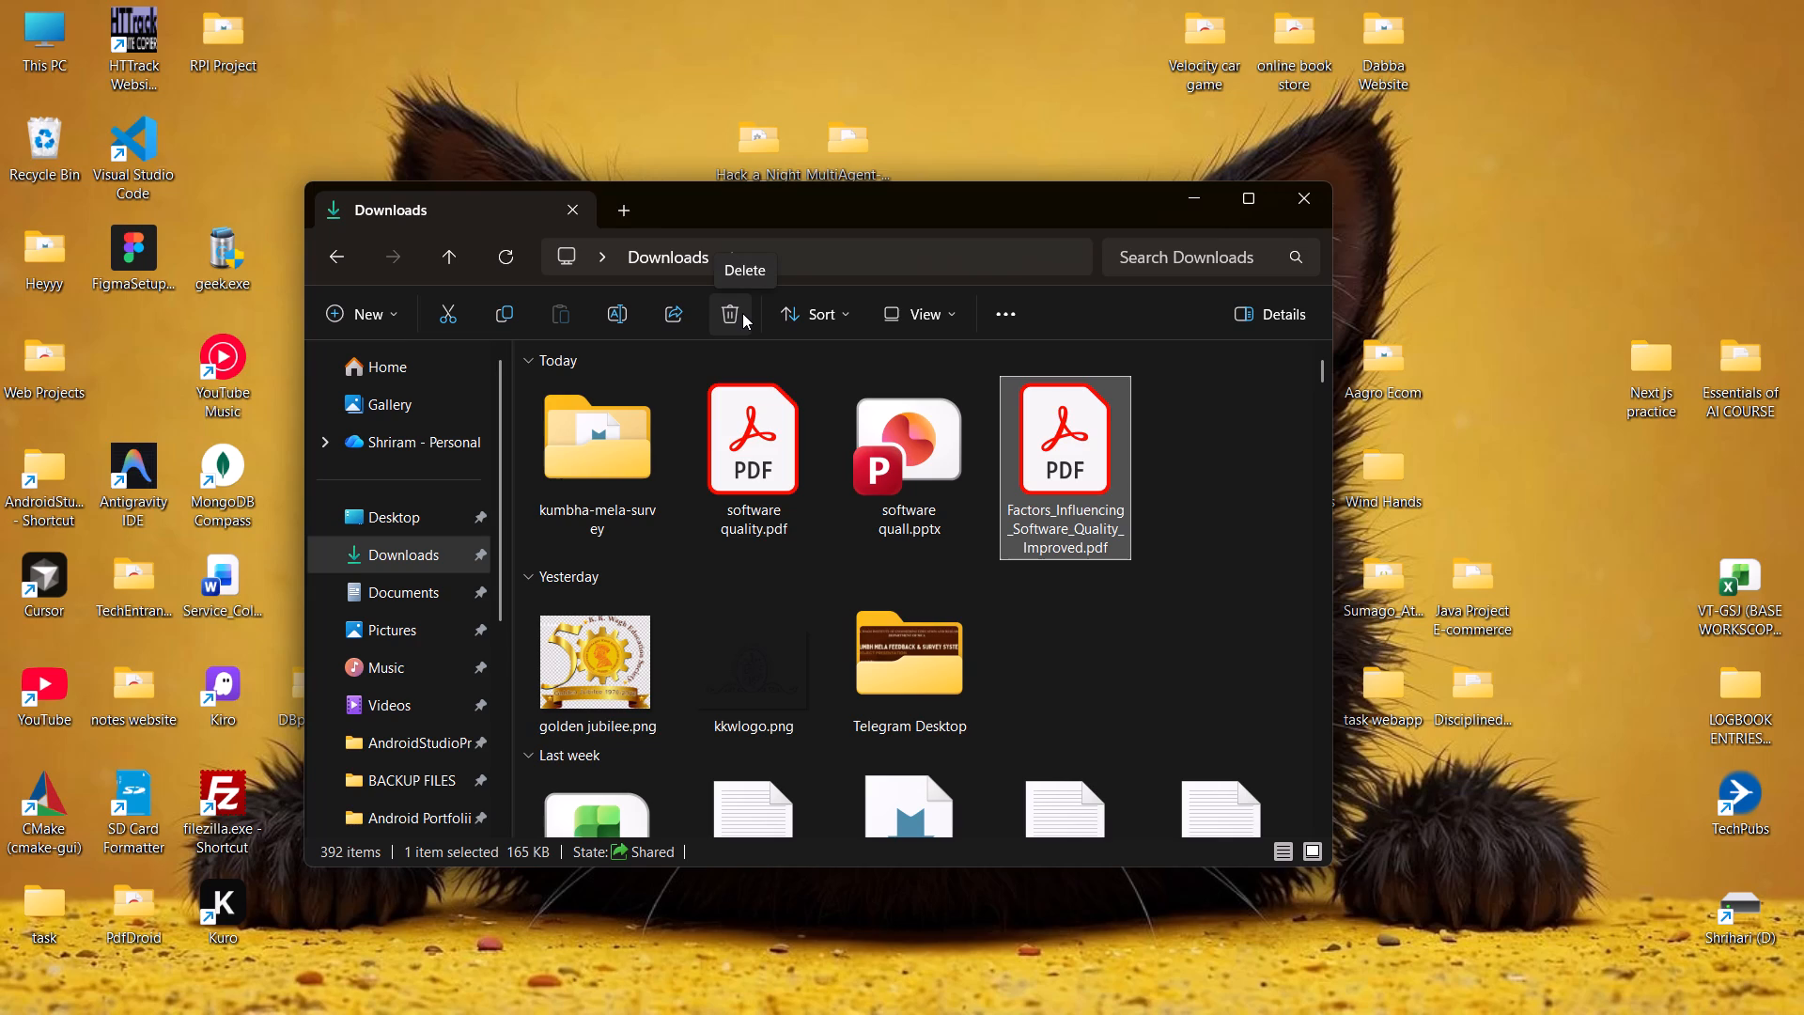
click(742, 313)
Open software quality.pdf from Downloads, look through its slides to the closing Questions? page, and close the viewer.
click(745, 446)
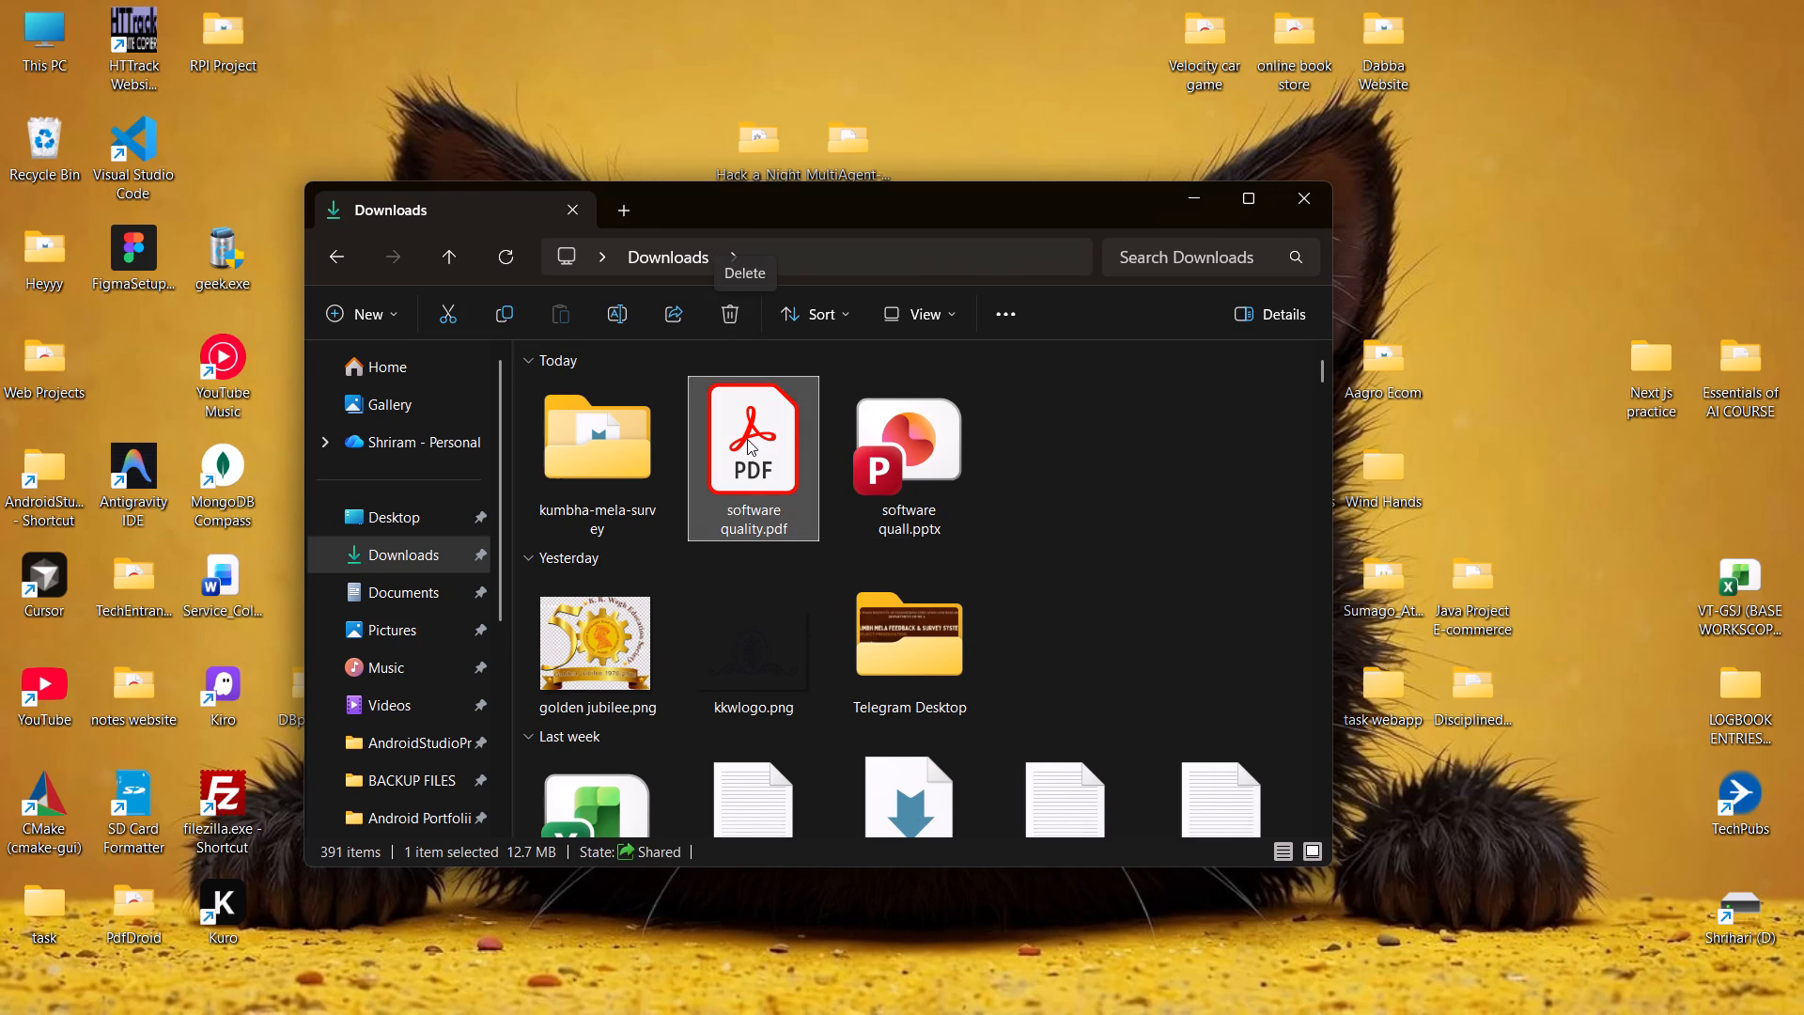
double_click(747, 439)
scroll(1015, 459, down, 9)
scroll(1303, 453, up, 2)
scroll(1306, 452, down, 4)
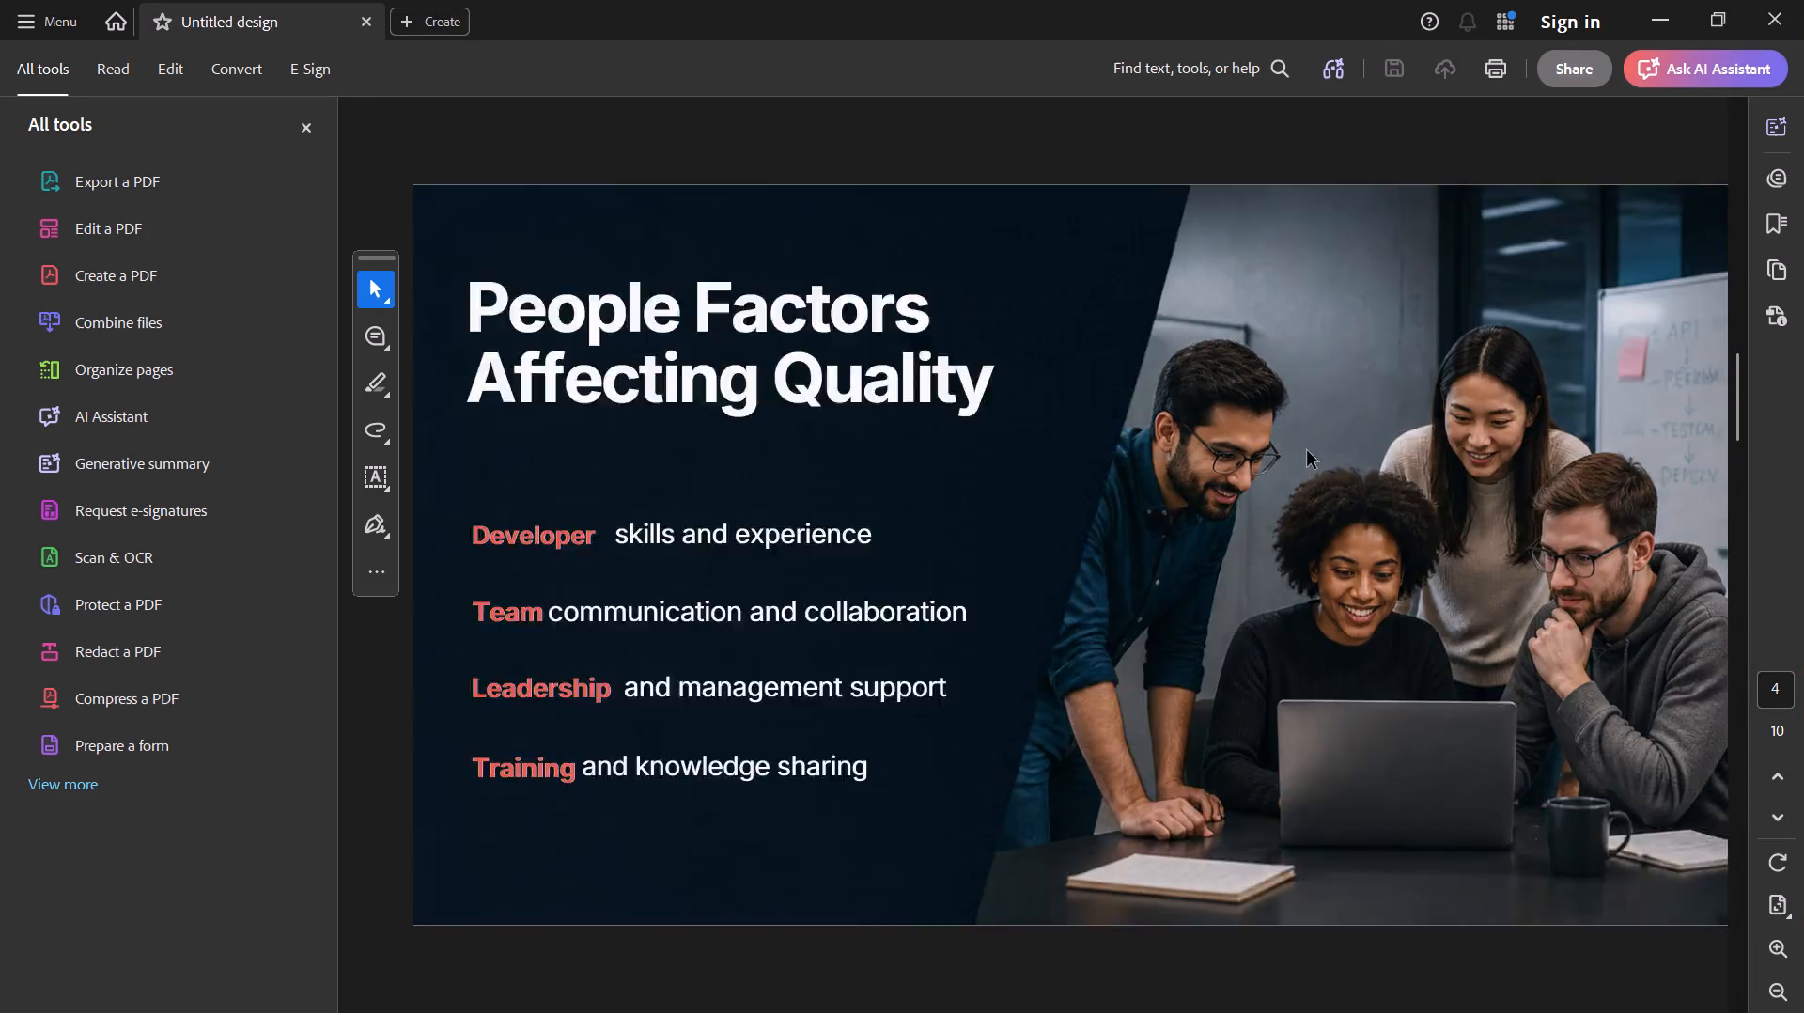
scroll(1307, 451, down, 2)
scroll(1307, 451, up, 1)
scroll(1307, 451, down, 1)
scroll(1307, 451, up, 1)
scroll(1307, 451, down, 2)
scroll(1307, 451, up, 1)
scroll(1307, 451, down, 9)
scroll(1314, 451, up, 1)
scroll(1314, 451, down, 3)
scroll(1314, 453, up, 1)
scroll(1314, 453, down, 1)
scroll(1314, 453, up, 2)
scroll(1314, 452, down, 3)
click(1803, 0)
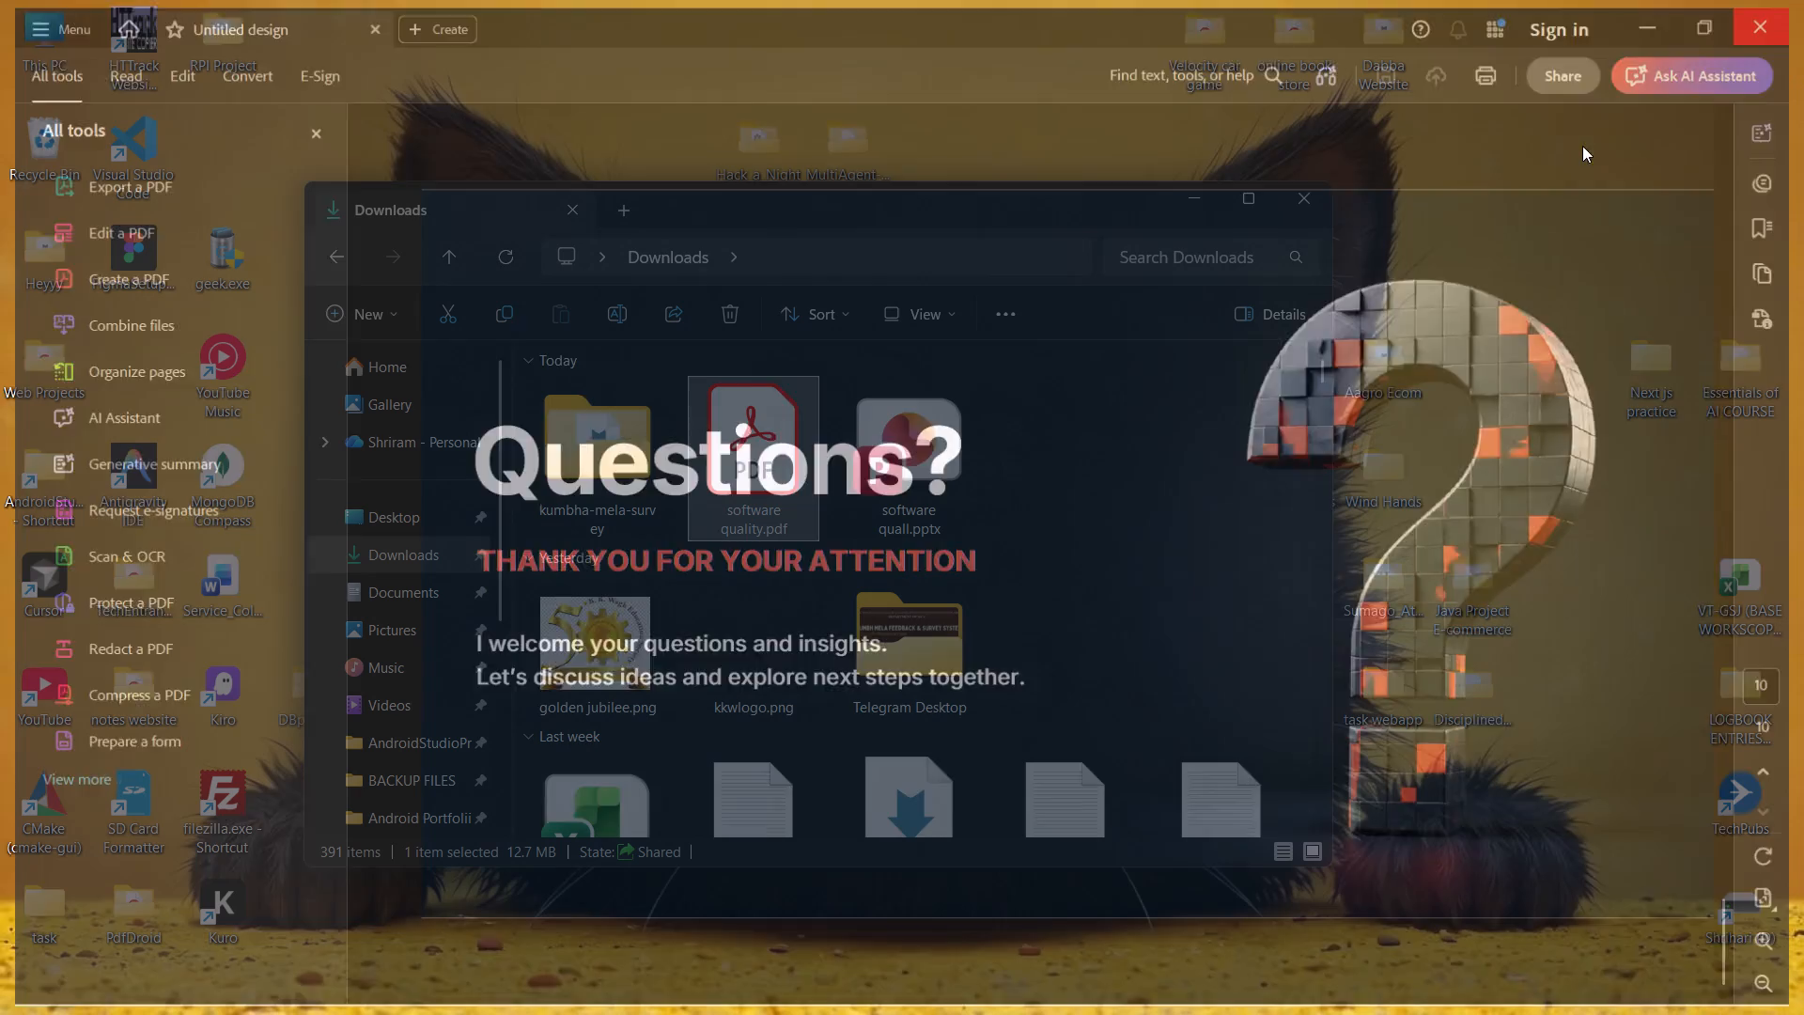
Delete software quality.pdf and software quall.pptx from Downloads, and close the folder window.
click(736, 306)
click(740, 417)
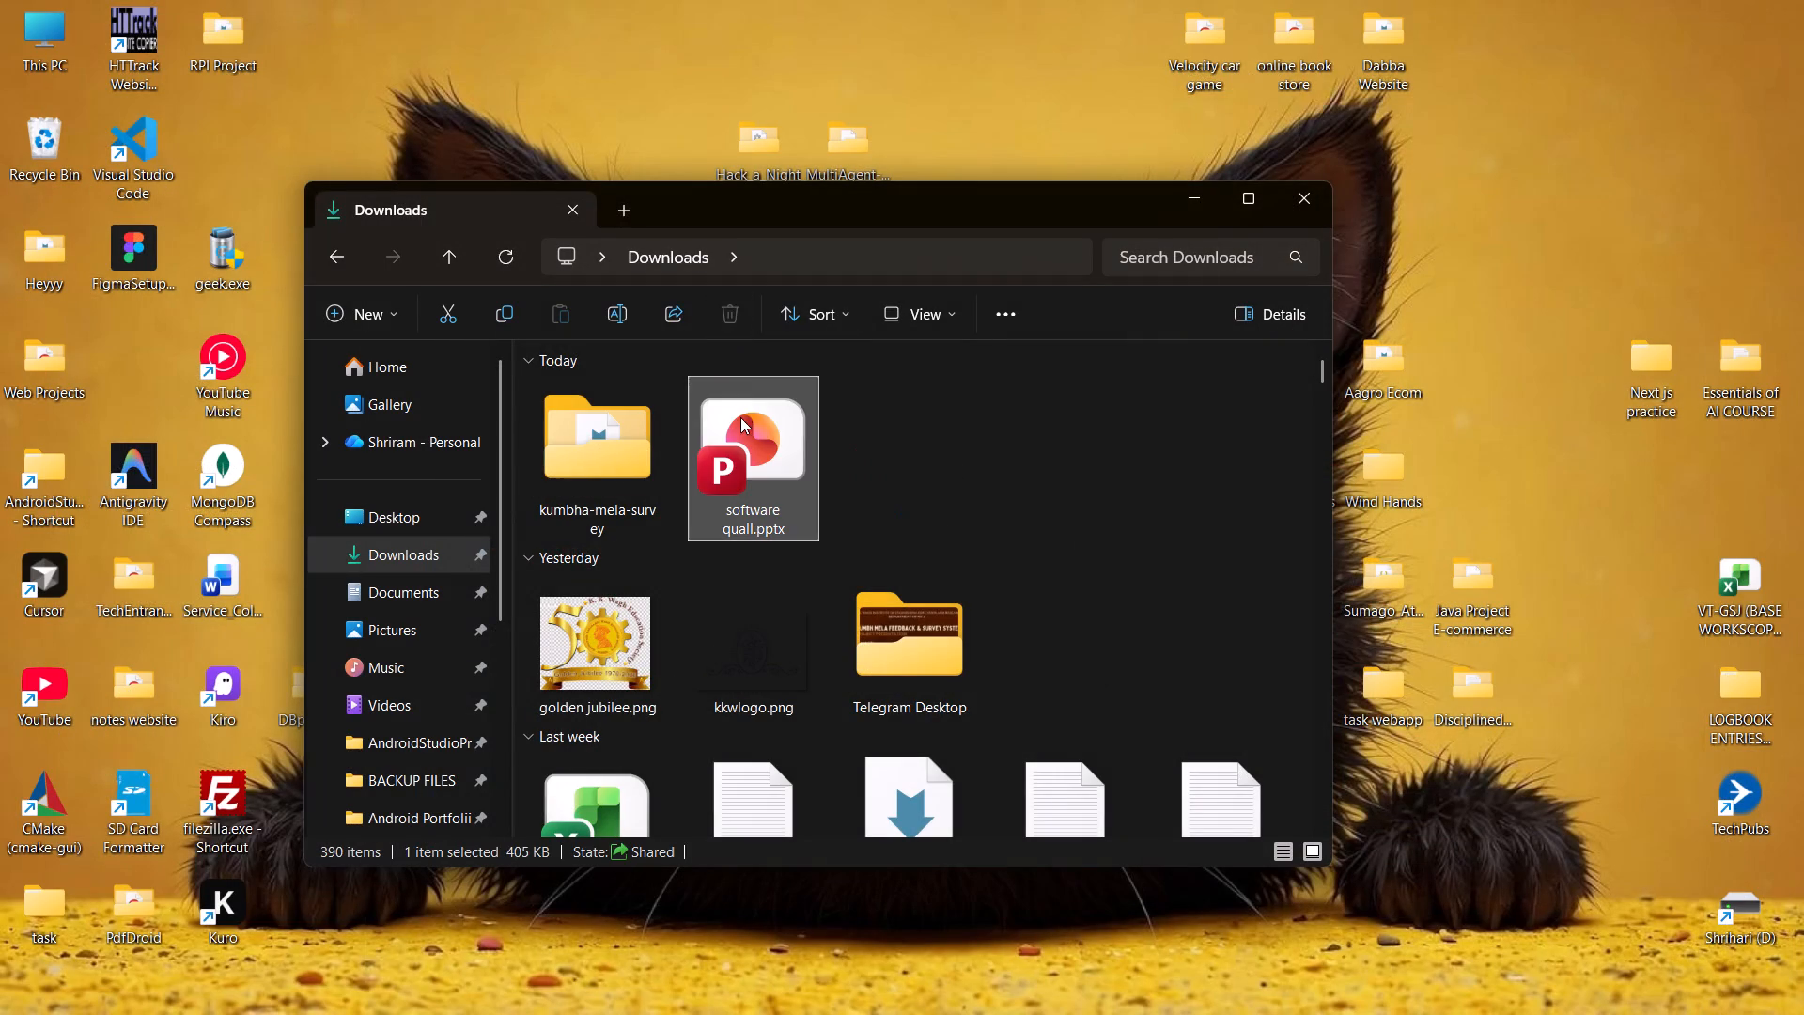
click(736, 310)
click(658, 419)
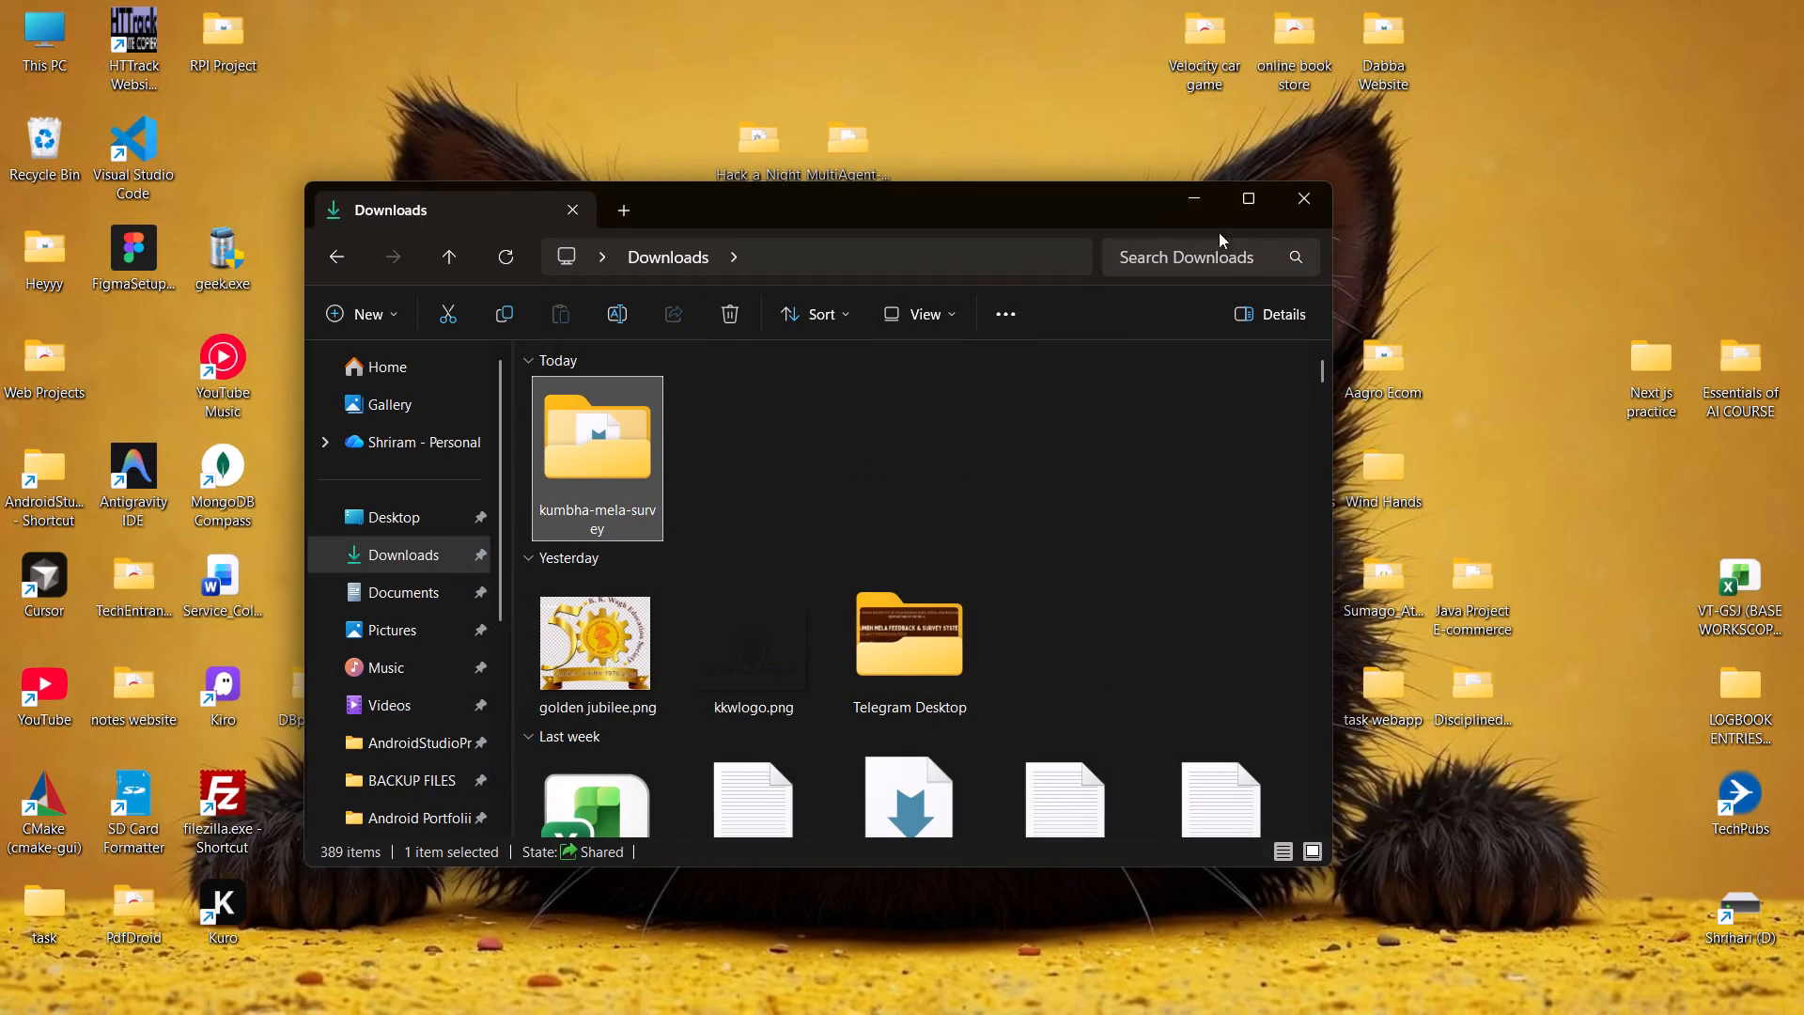
click(1315, 195)
Refresh the desktop.
right_click(1048, 152)
click(1129, 252)
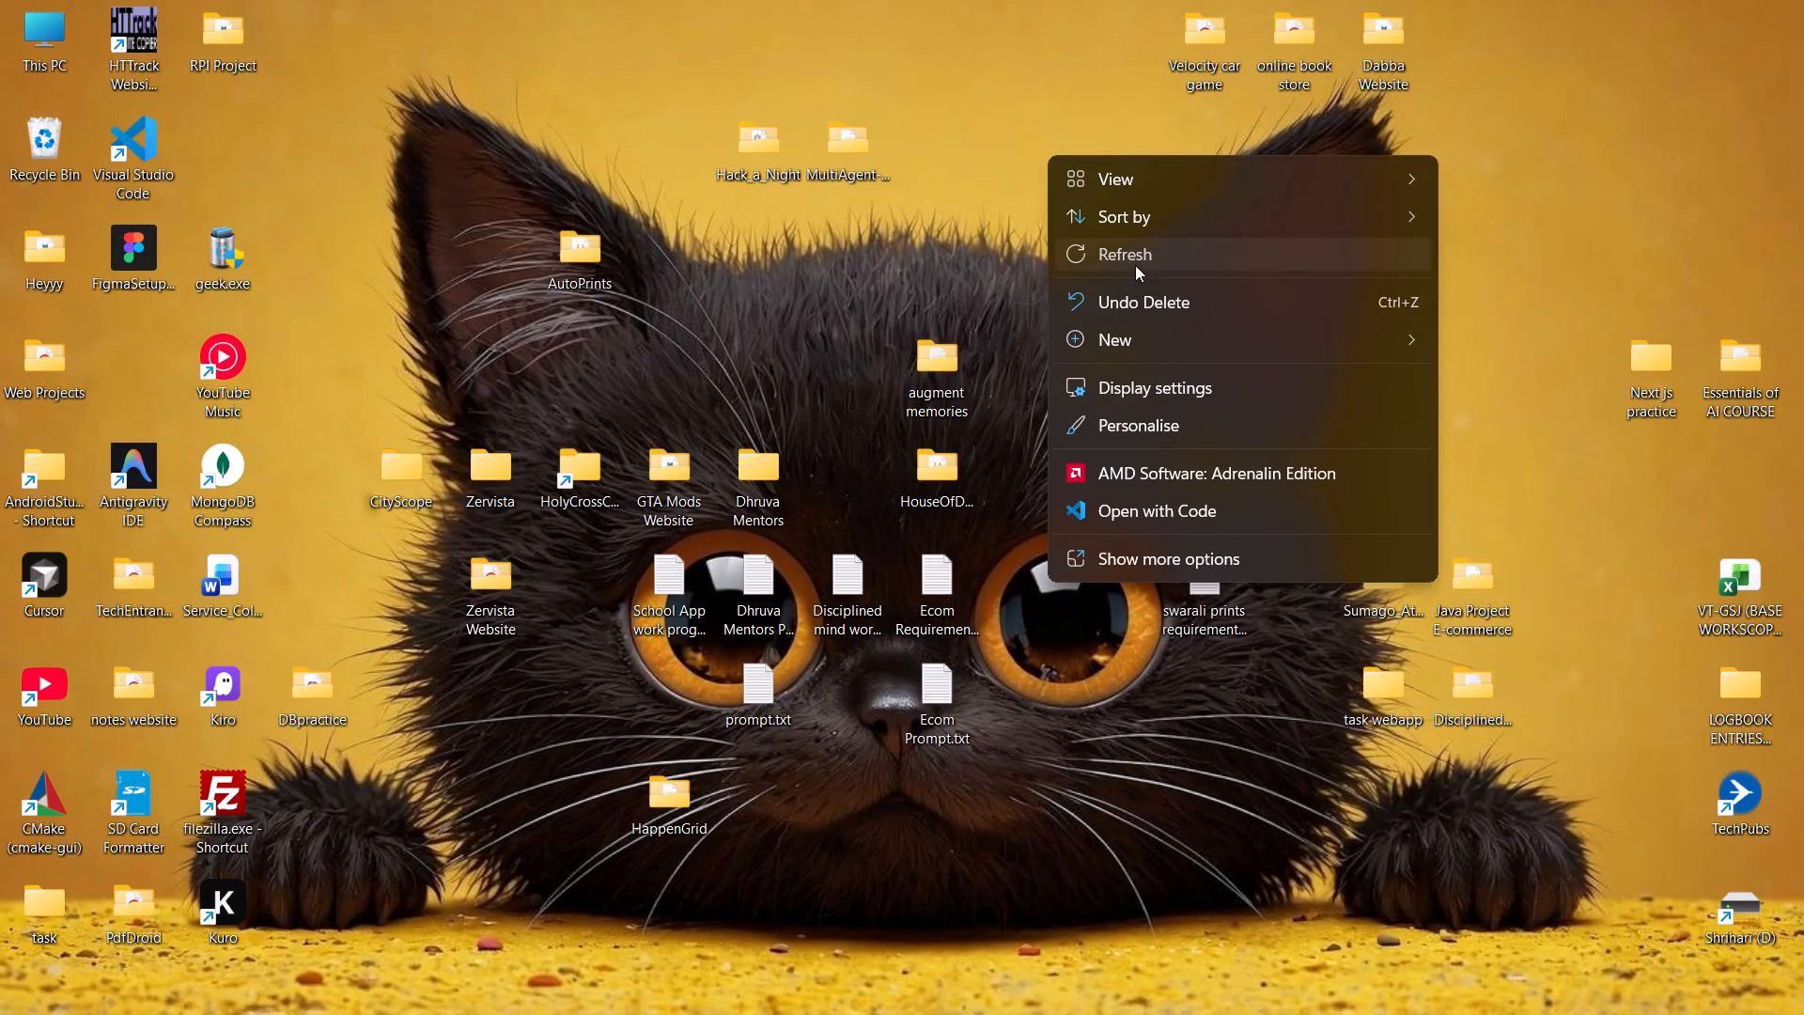
Bring up the Windows quick-access system commands.
key(super+x)
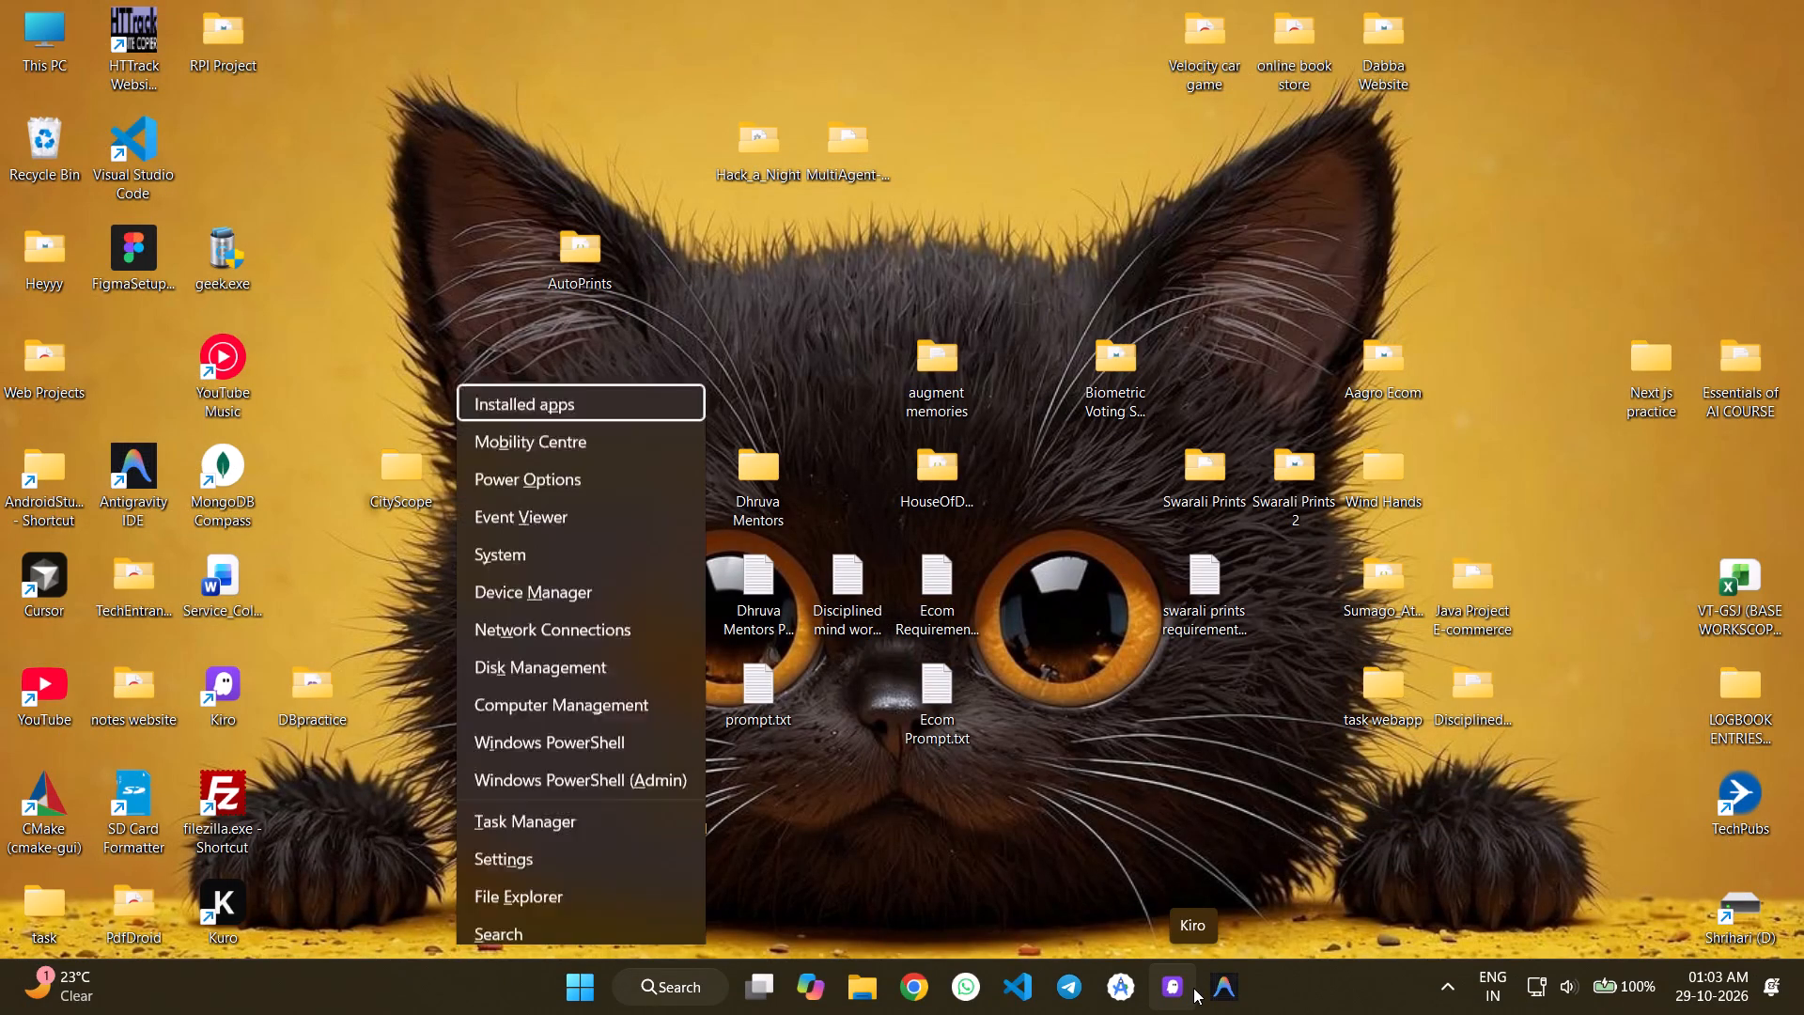